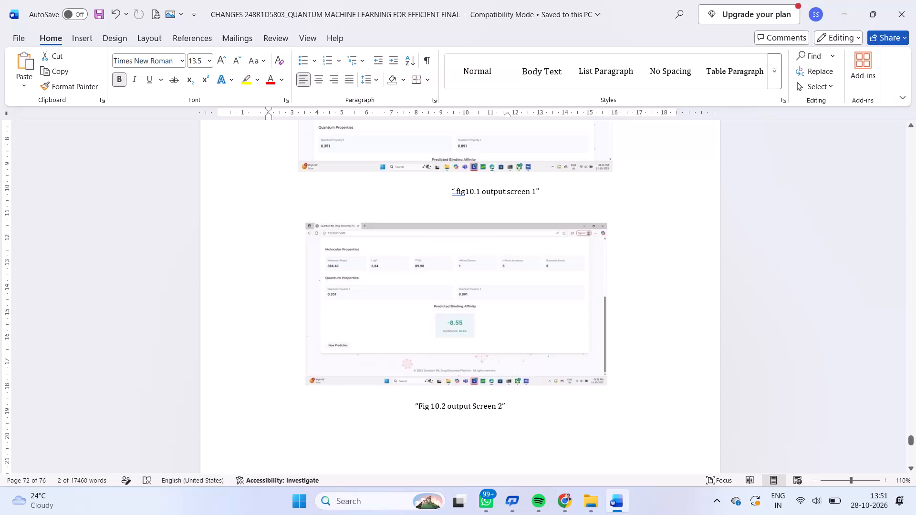
Remove the closing and opening quotation marks from the "Fig 10.2 output Screen 2" caption.
left_click(505, 404)
key("BackSpace")
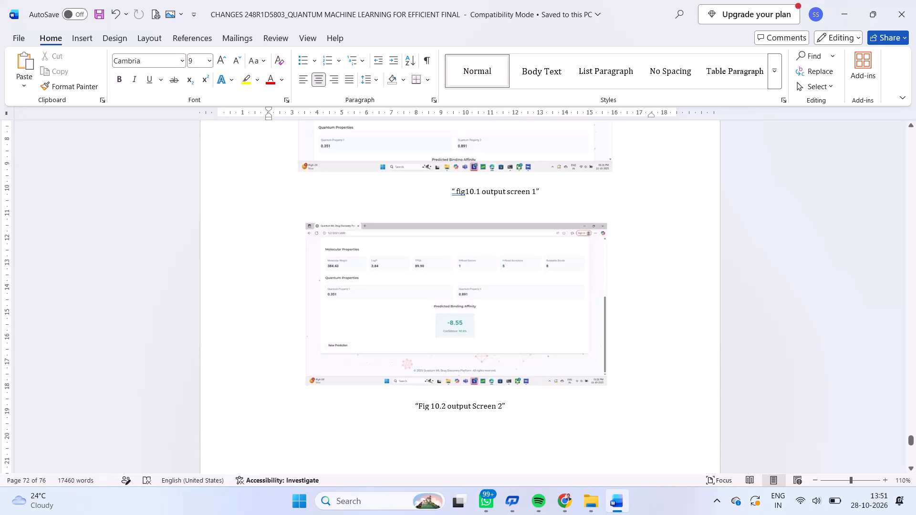
left_click(417, 408)
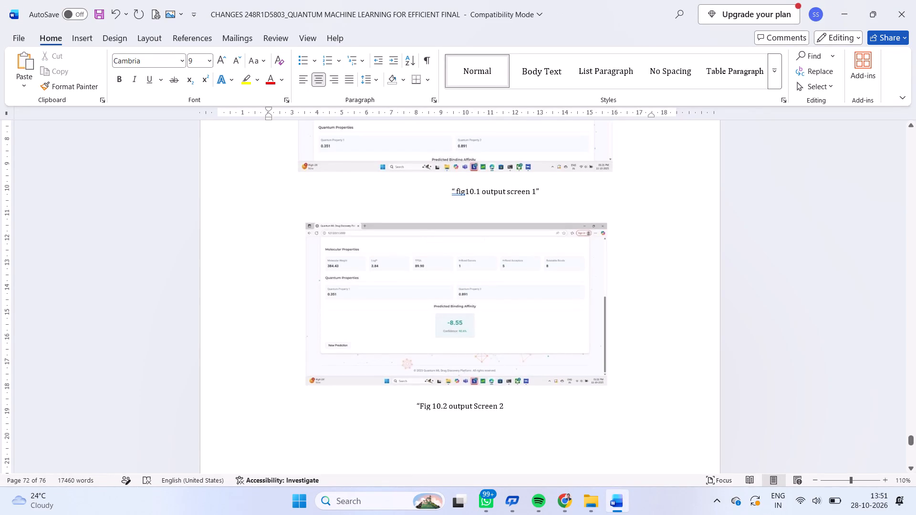
key("Right")
key("BackSpace")
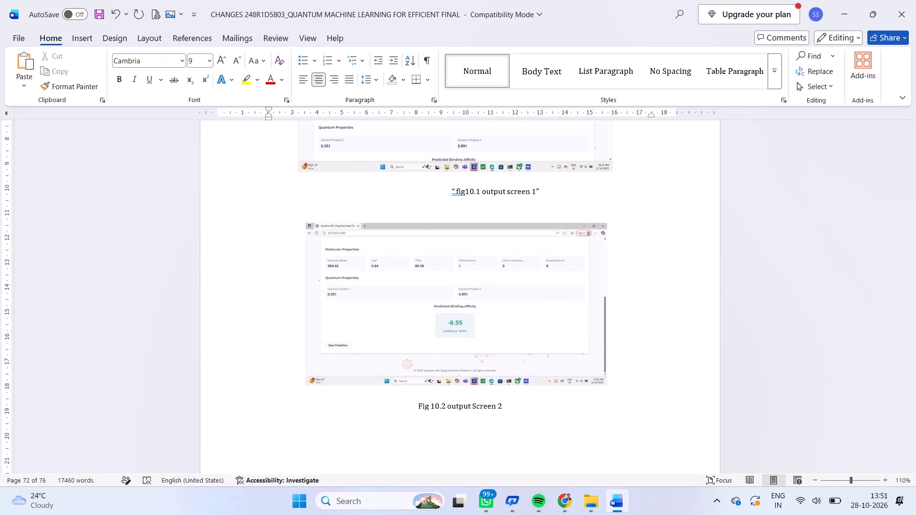
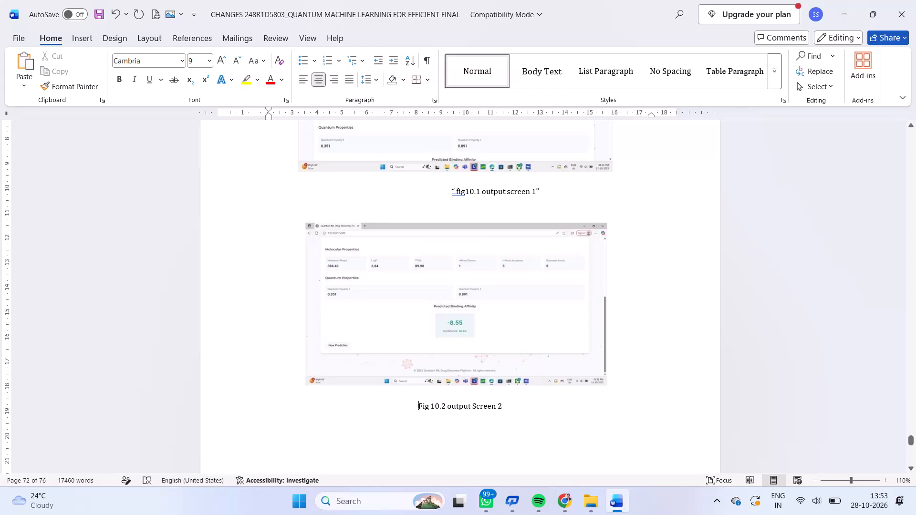
Remove the quotation marks from the "fig10.1 output screen 1" caption and capitalise its first letter to "Fig10.1".
left_click(457, 193)
key("BackSpace")
key("BackSpace")
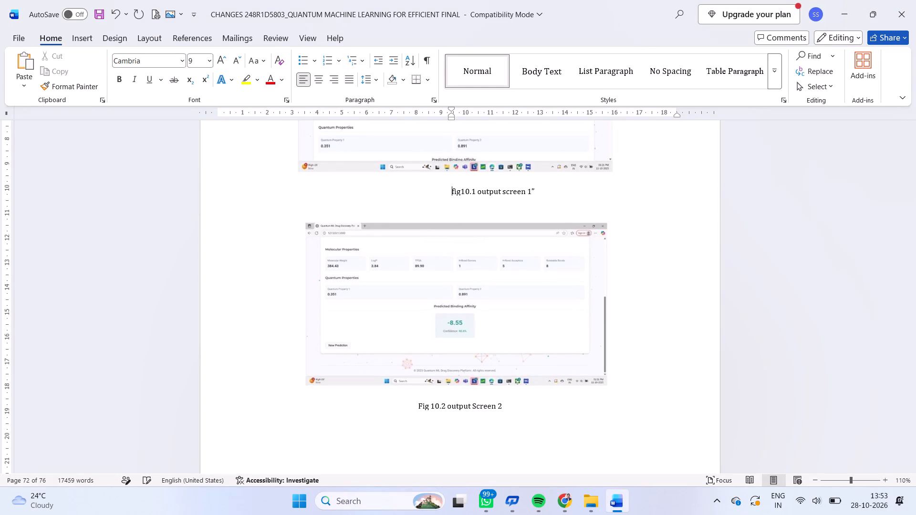
key("Right")
key("BackSpace")
key("shift+f")
left_click(534, 190)
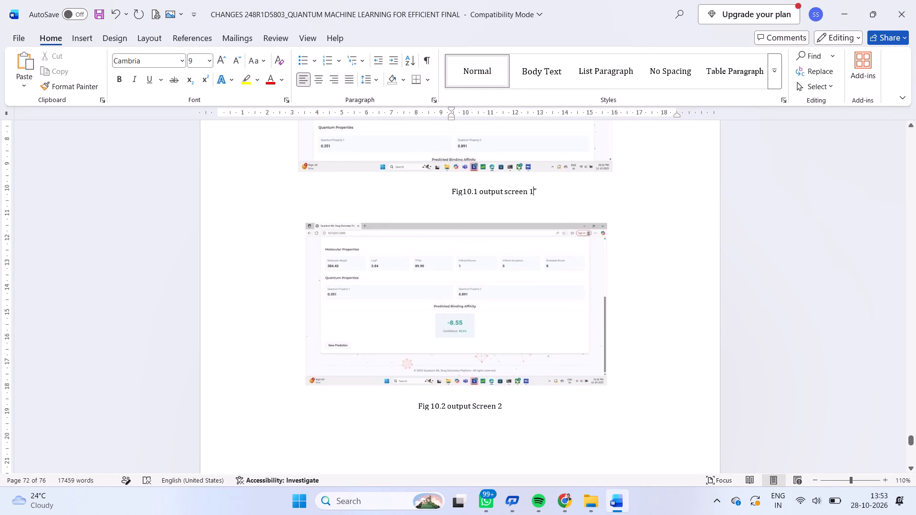
key("Right")
key("BackSpace")
Reduce the left indent of the "Fig10.1 output screen 1" caption to about 8 cm, centring it under its image.
left_click(453, 187)
left_click_drag(450, 116, 417, 115)
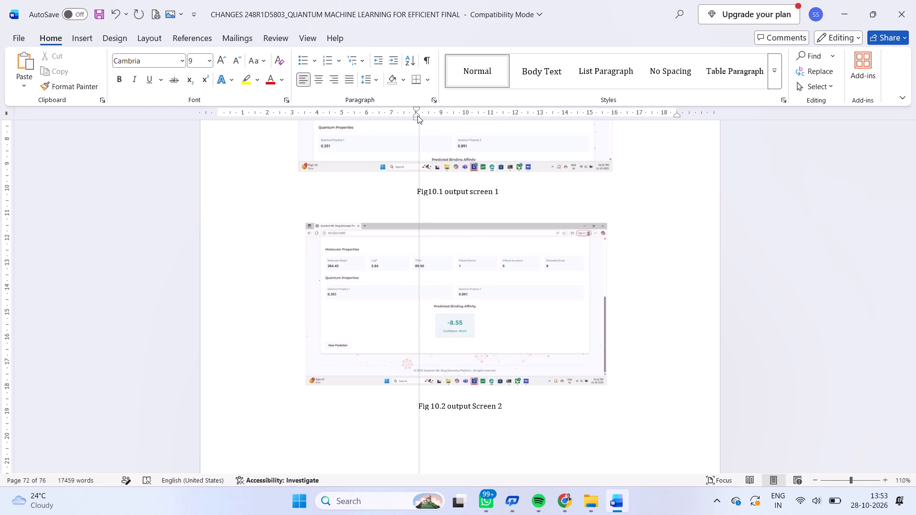
left_click_drag(417, 115, 416, 115)
Left-align the CHAPTER 11 heading, with CONCLUSION on its own left-aligned line directly below it.
scroll(493, 337, "down", 3)
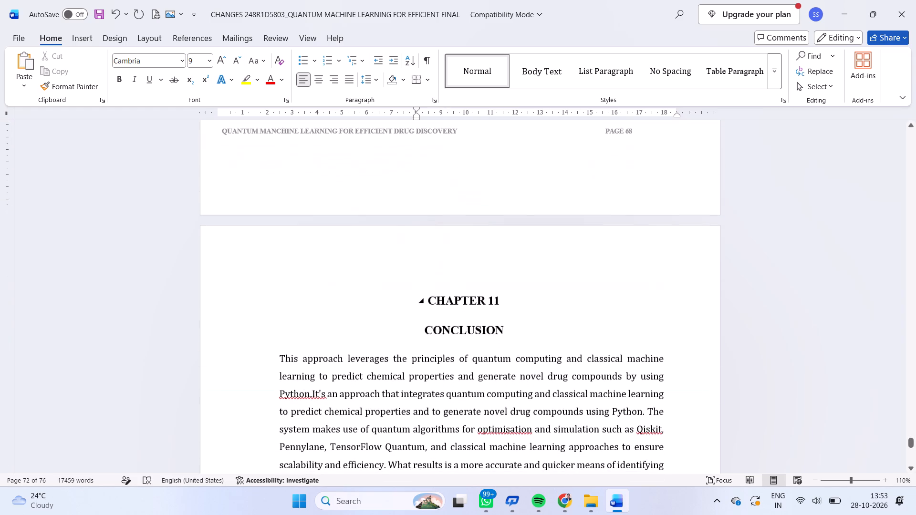
left_click(427, 295)
key("BackSpace")
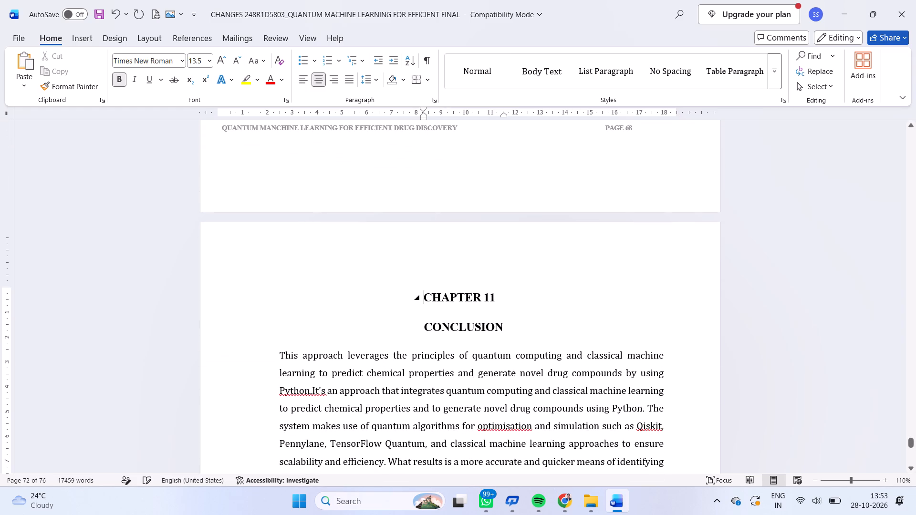
key("BackSpace")
key("BackSpace")
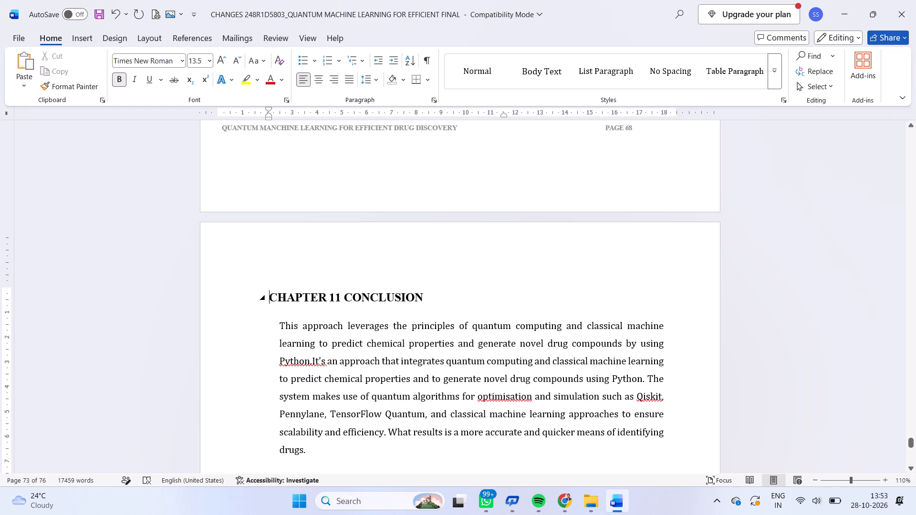
left_click(343, 296)
key("Return")
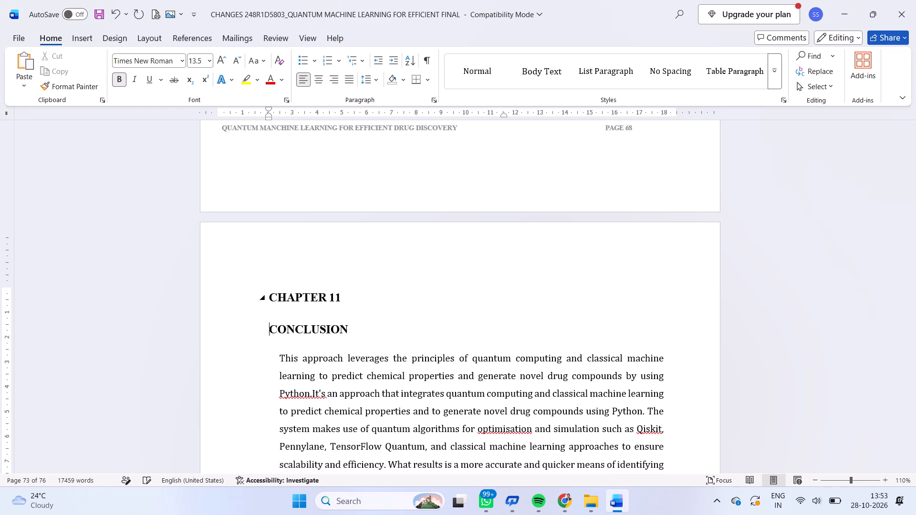
key("BackSpace")
key("BackSpace")
key("Return")
Set the line spacing of the CHAPTER 11 and CONCLUSION heading lines to 1.0.
left_click_drag(354, 330, 281, 289)
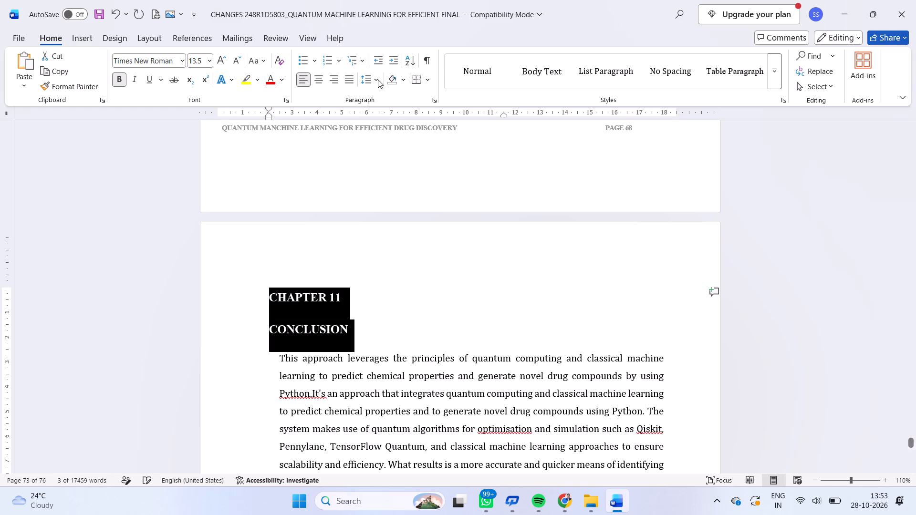
left_click(371, 81)
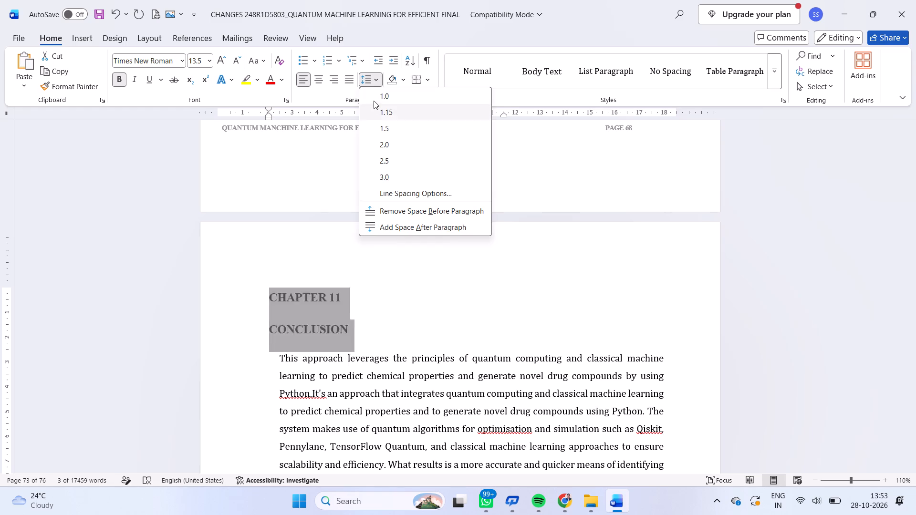
left_click(375, 97)
left_click(374, 71)
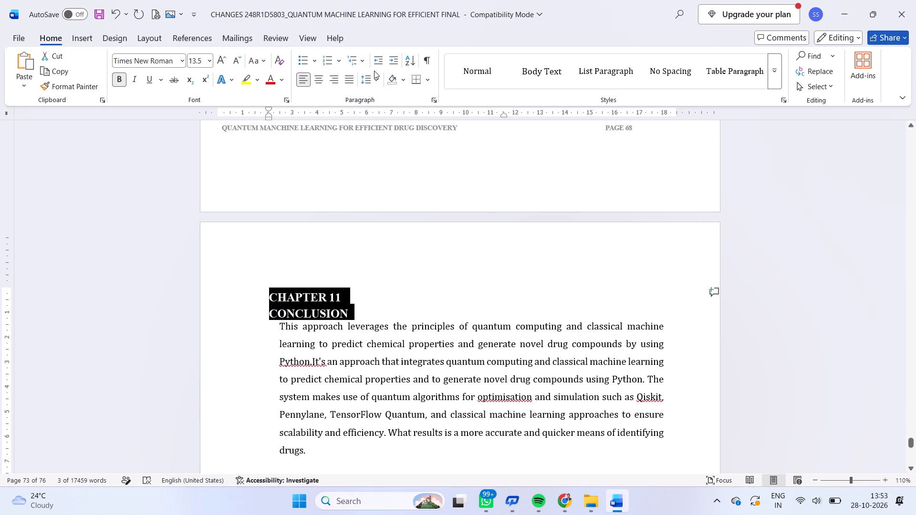
left_click(374, 76)
left_click(377, 94)
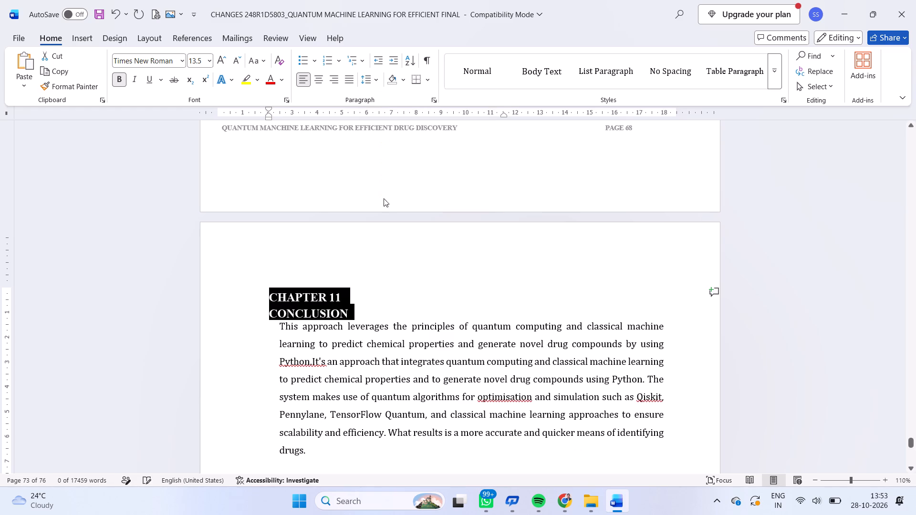
left_click(385, 205)
Insert a blank line between the CONCLUSION heading and the first body paragraph.
left_click(356, 315)
key("Return")
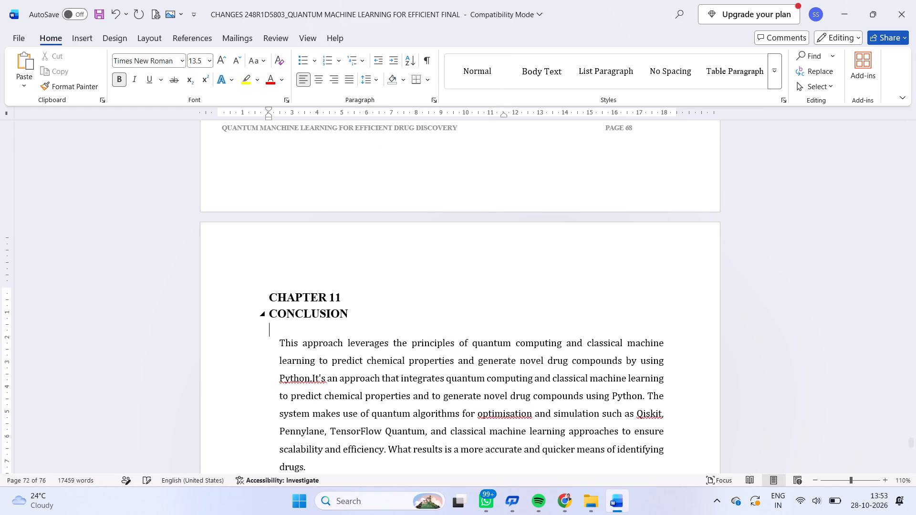
Adjust the left indent of the CHAPTER 11 and CONCLUSION lines to line up with the body text, about 2.5 cm.
scroll(385, 250, "down", 1)
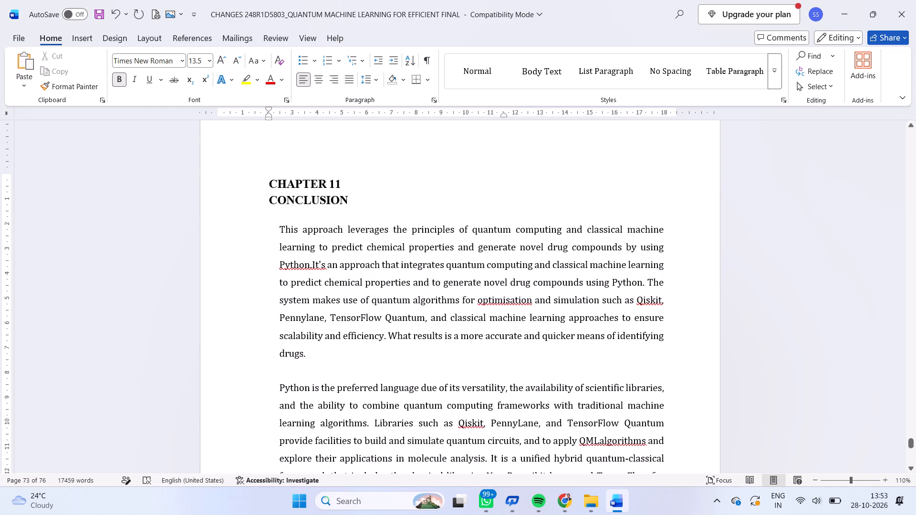
left_click_drag(354, 201, 287, 185)
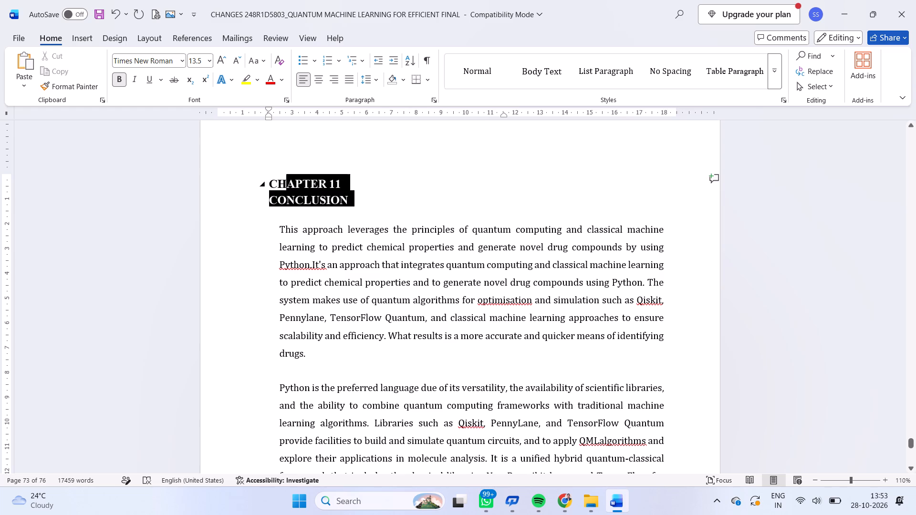
left_click_drag(287, 185, 275, 181)
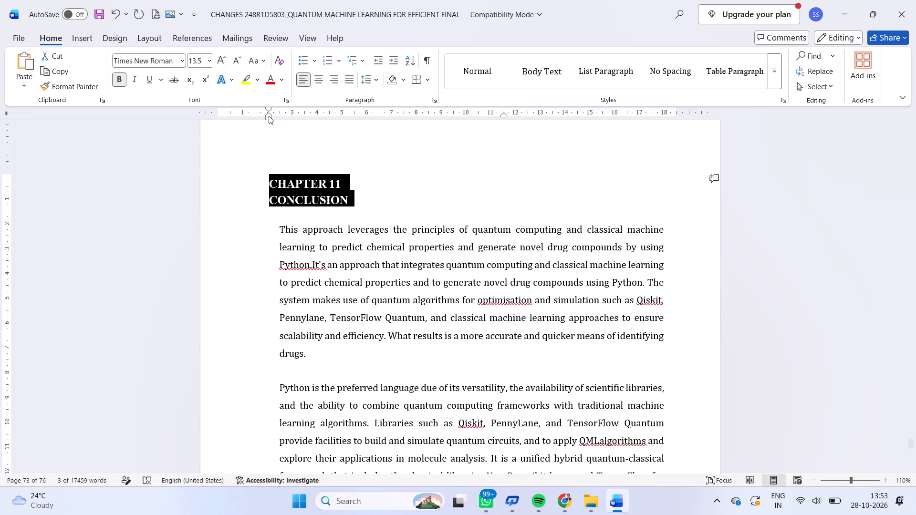
left_click_drag(269, 116, 284, 113)
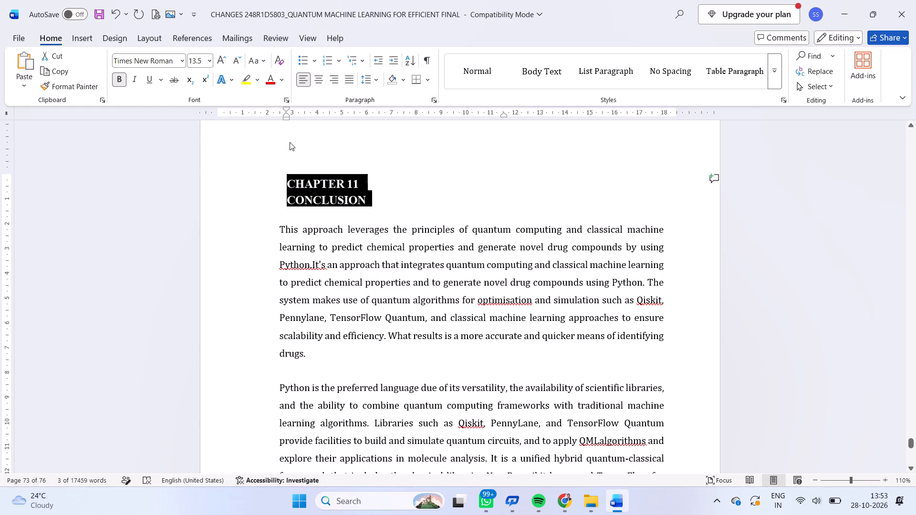
left_click_drag(286, 115, 277, 112)
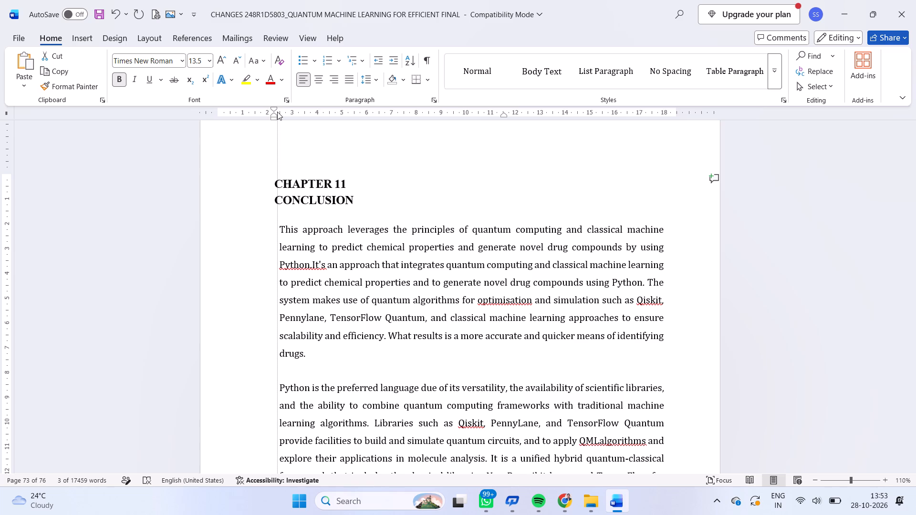
left_click_drag(277, 112, 281, 111)
Left-align the CHAPTER 12 heading, with "Mapping with PO,PSO and SDGs" on its own left-aligned line directly below it.
scroll(339, 226, "down", 2)
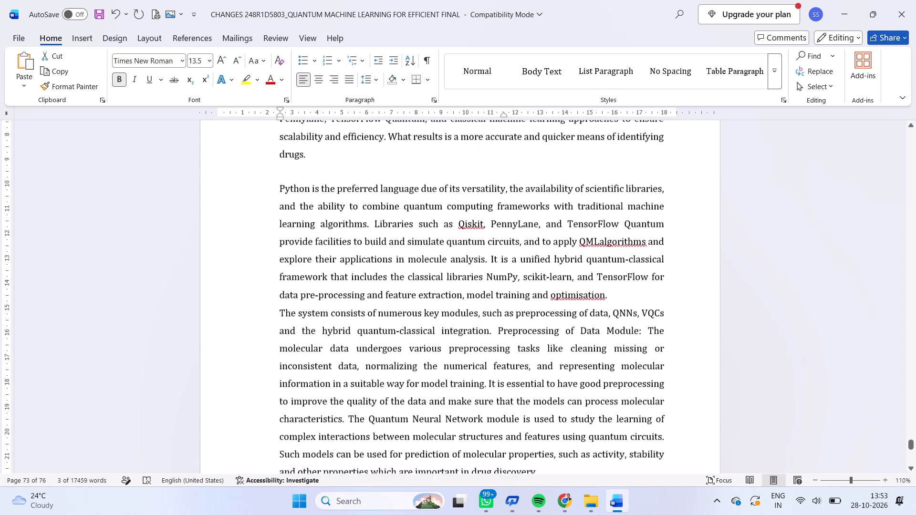
scroll(342, 229, "down", 3)
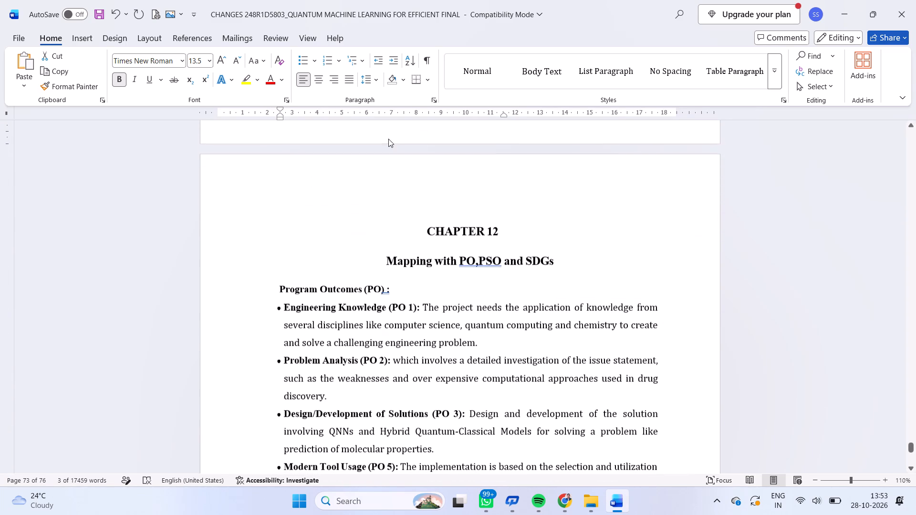
left_click(430, 232)
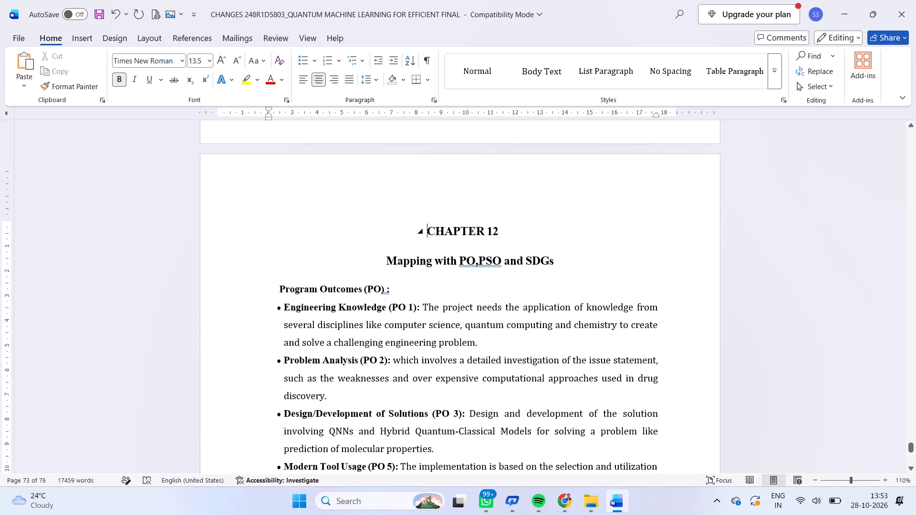
key("BackSpace")
left_click(387, 257)
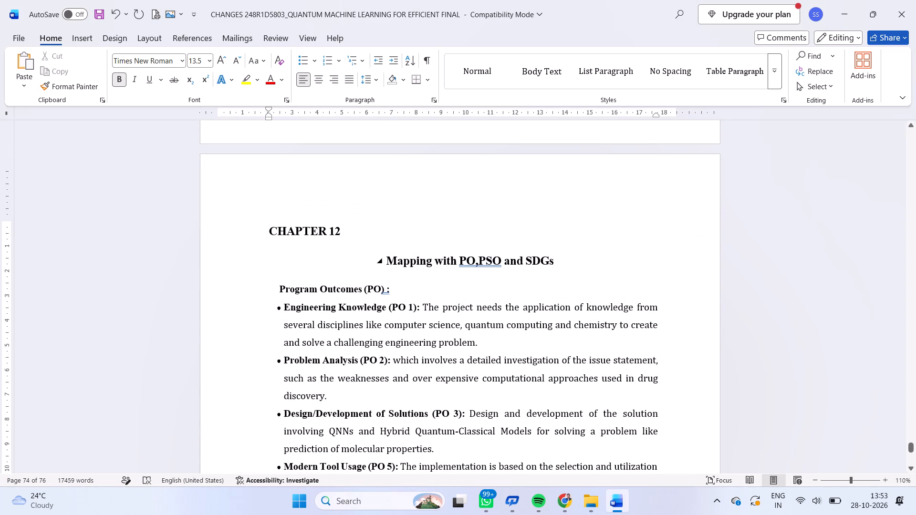
key("BackSpace")
key("BackSpace")
key("BackSpace")
key("BackSpace")
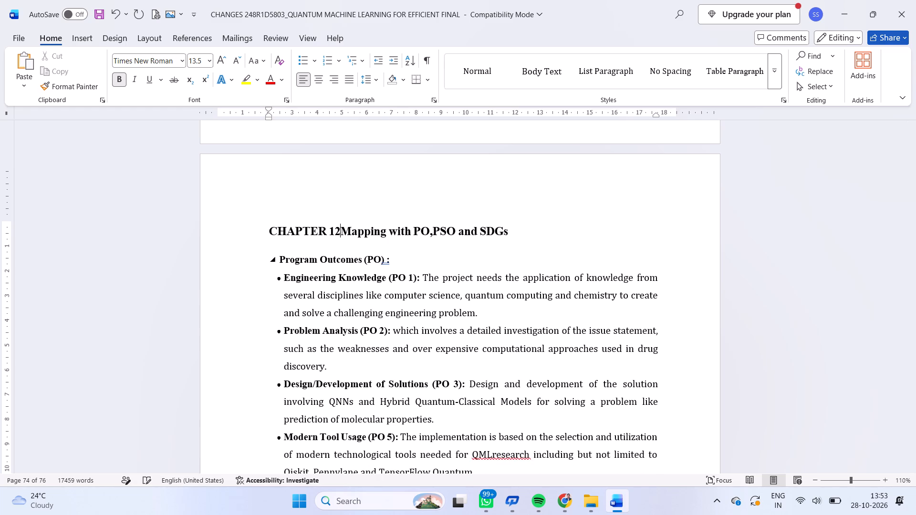
key("Return")
Delete the colon after the "Program Outcomes (PO)" subheading in Chapter 12.
scroll(393, 277, "down", 1)
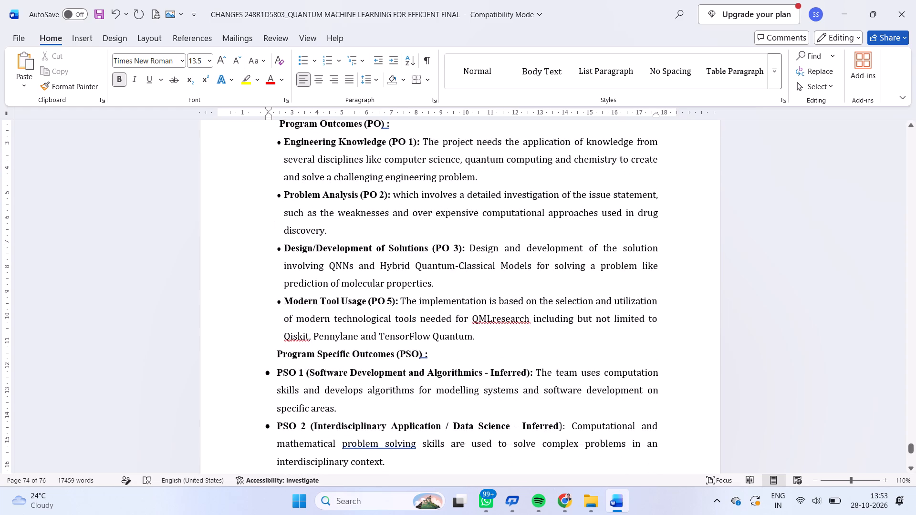
scroll(402, 211, "up", 1)
left_click(402, 226)
key("BackSpace")
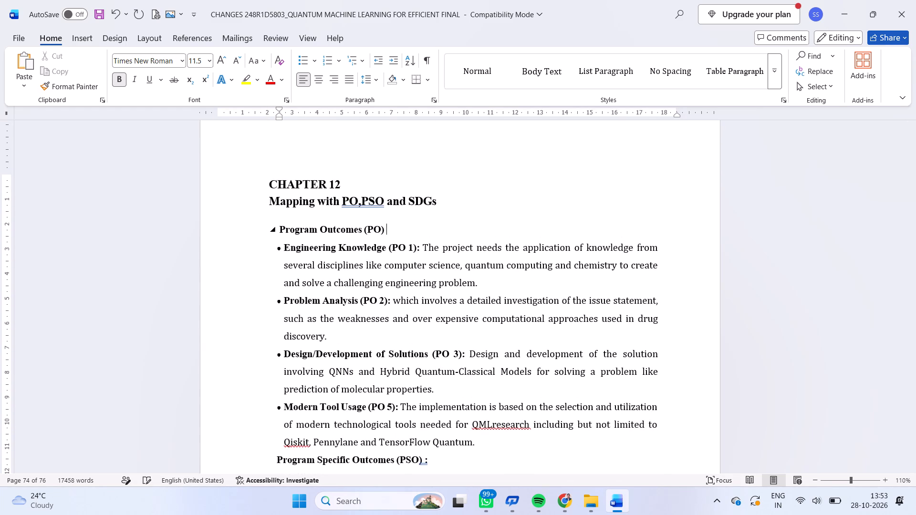
Delete the colon and the space before it after the "Program Specific Outcomes (PSO)" subheading.
scroll(422, 325, "down", 1)
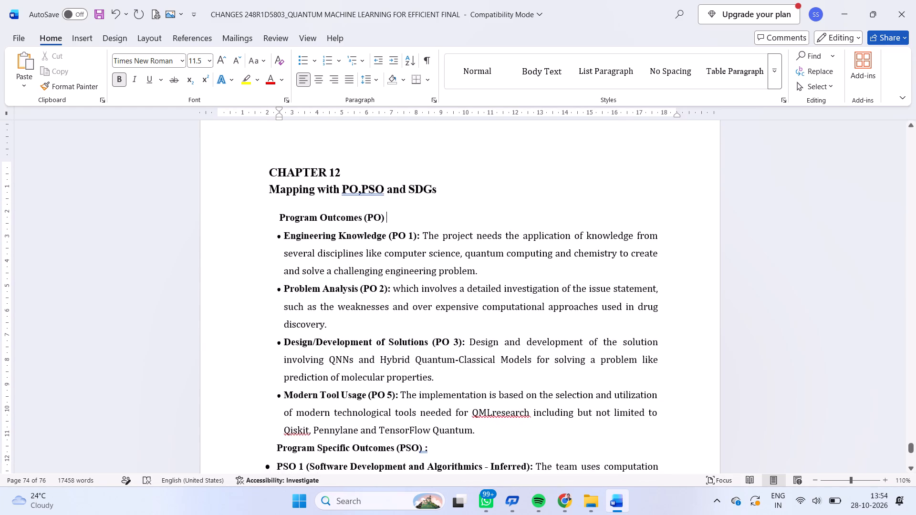
scroll(445, 321, "down", 1)
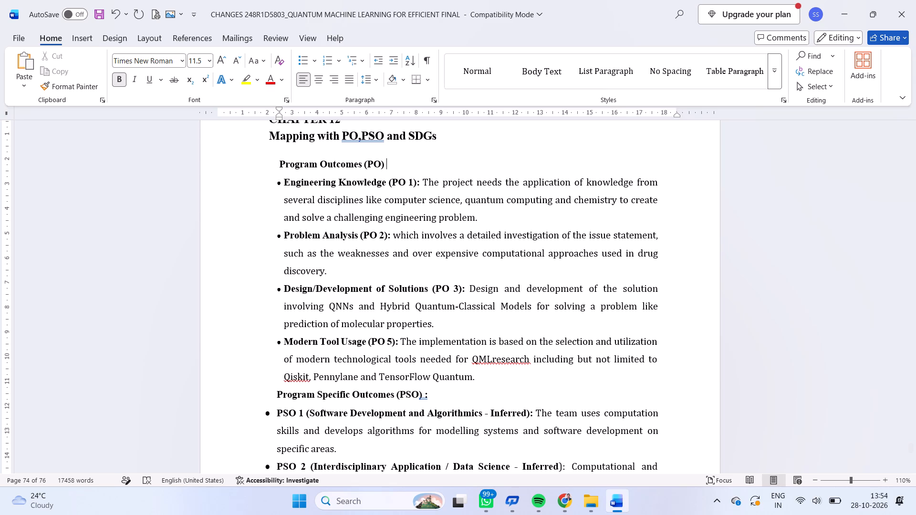
scroll(445, 383, "down", 1)
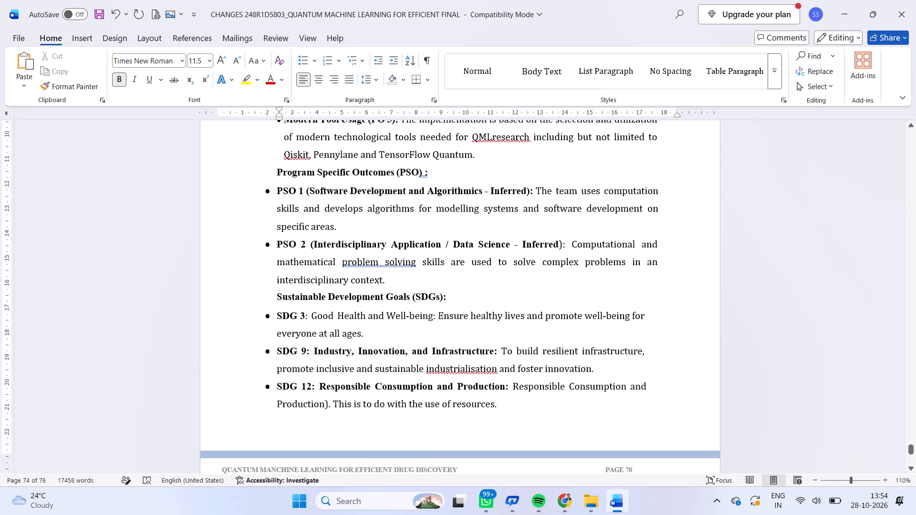
left_click(433, 172)
key("BackSpace")
key("BackSpace")
Left-align the CHAPTER 13 heading by removing its leading space and large left indent.
scroll(432, 226, "down", 2)
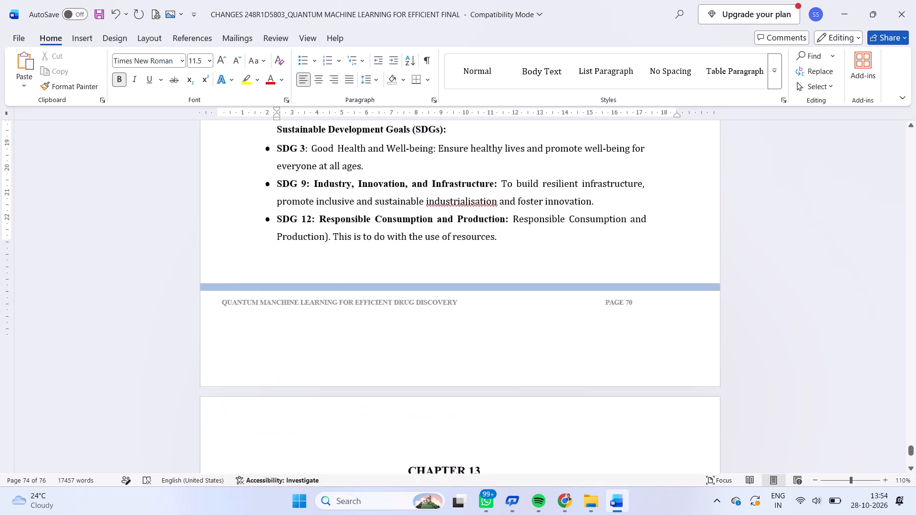
scroll(432, 226, "down", 2)
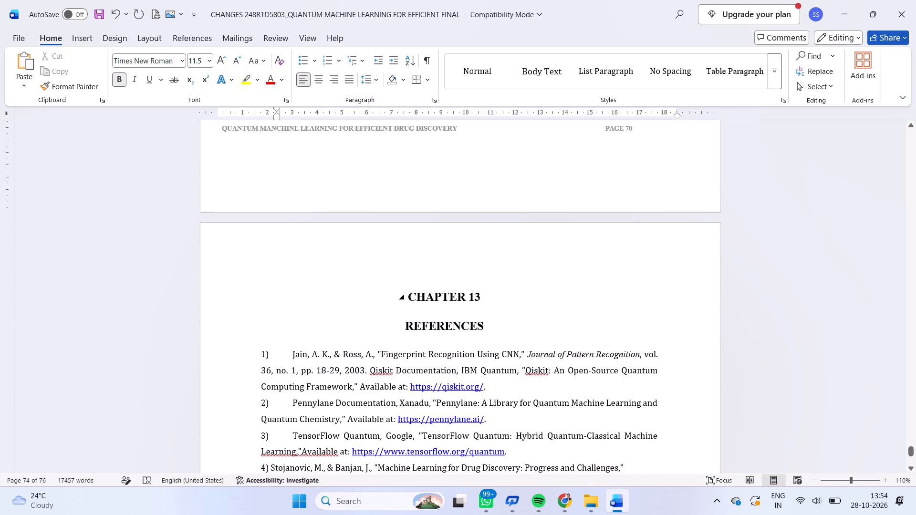
left_click(409, 293)
key("BackSpace")
key("BackSpace")
key("BackSpace")
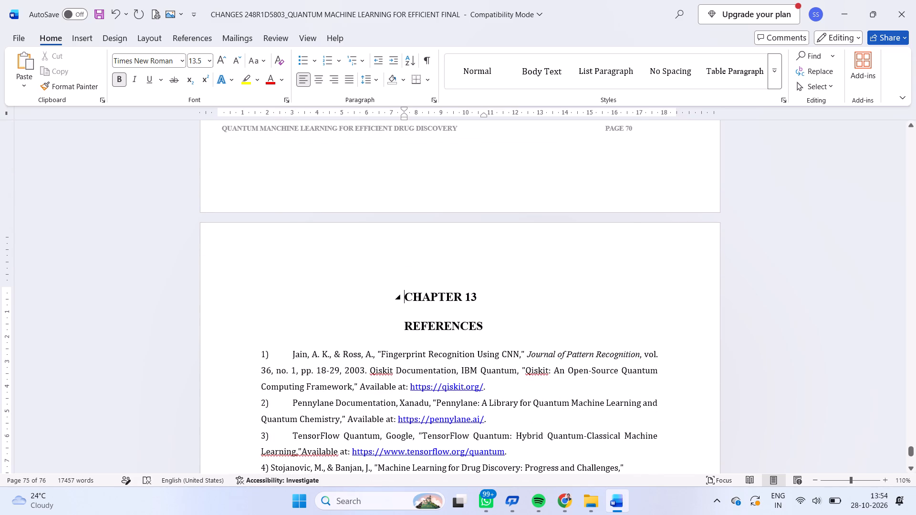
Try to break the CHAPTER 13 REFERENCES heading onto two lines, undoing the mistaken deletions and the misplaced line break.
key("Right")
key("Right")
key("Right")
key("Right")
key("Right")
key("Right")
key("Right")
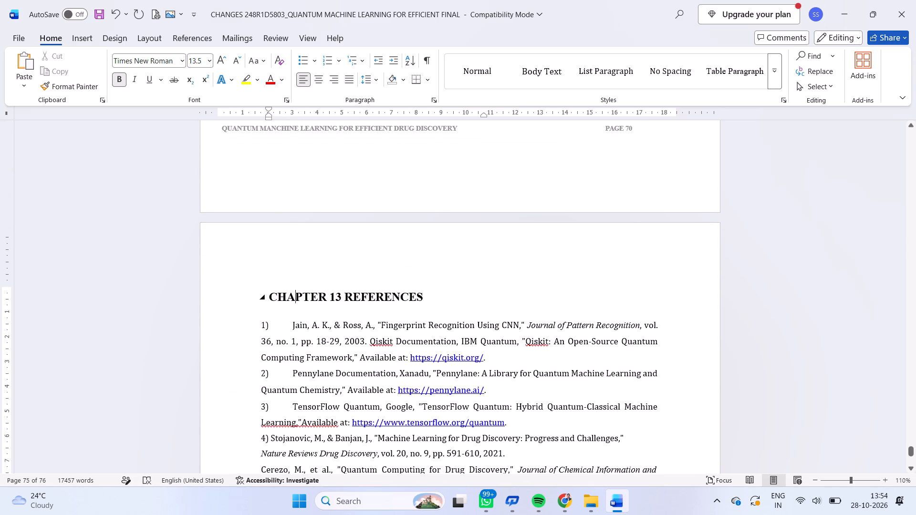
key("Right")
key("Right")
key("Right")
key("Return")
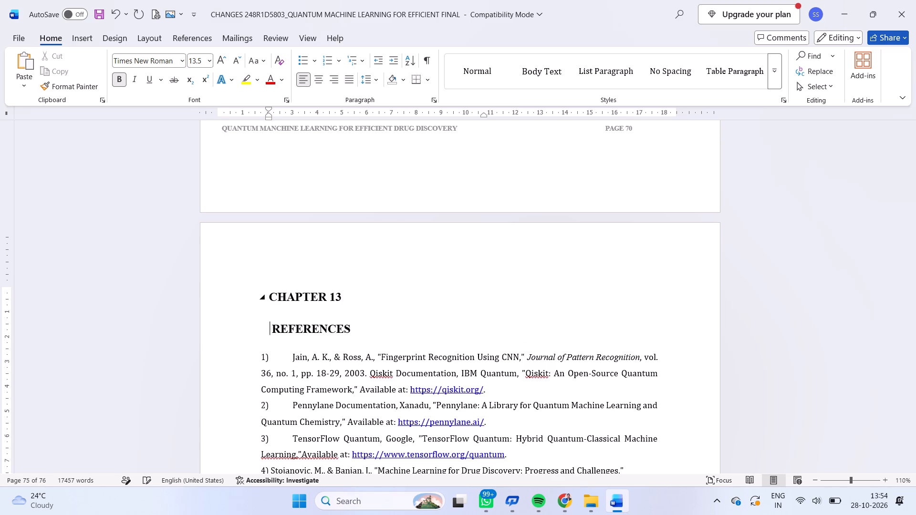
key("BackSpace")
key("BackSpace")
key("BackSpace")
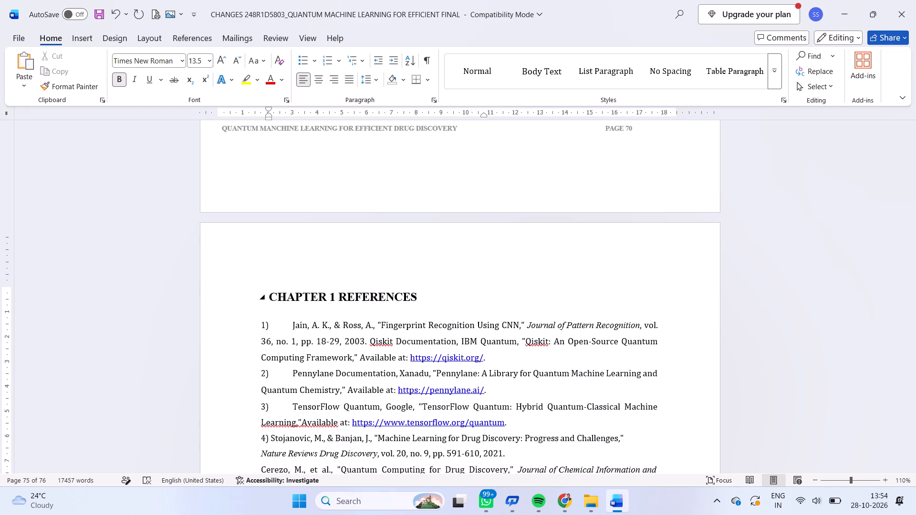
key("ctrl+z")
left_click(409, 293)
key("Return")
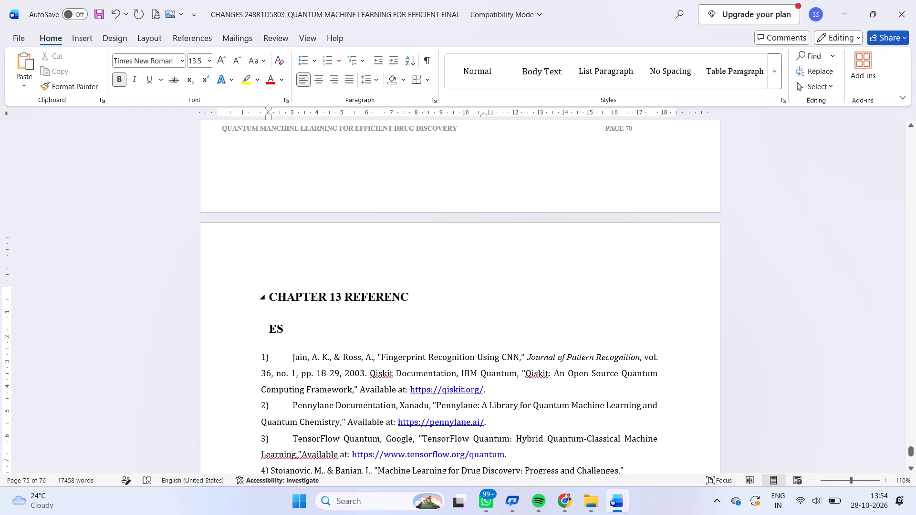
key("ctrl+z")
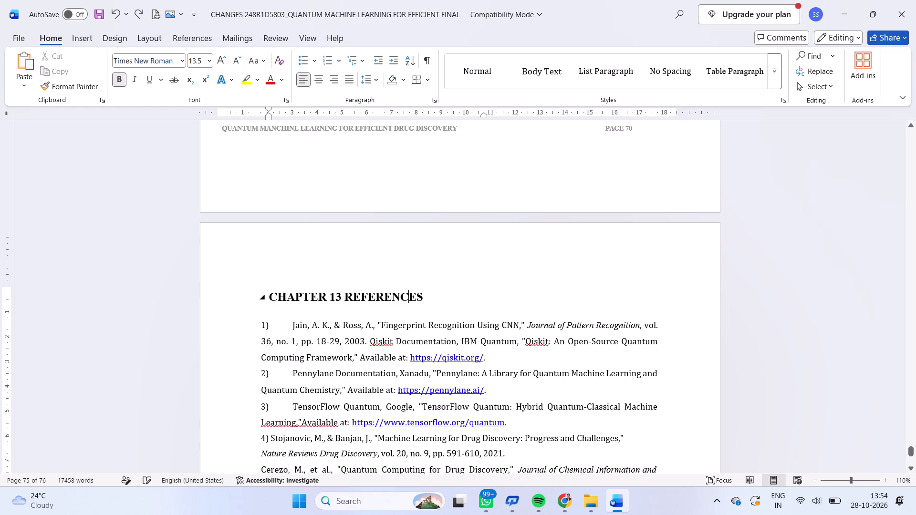
Put REFERENCES on its own line directly below CHAPTER 13.
left_click(344, 291)
key("Return")
Set the line spacing of the CHAPTER 13 and REFERENCES heading lines to 1.0.
left_click_drag(351, 327, 307, 299)
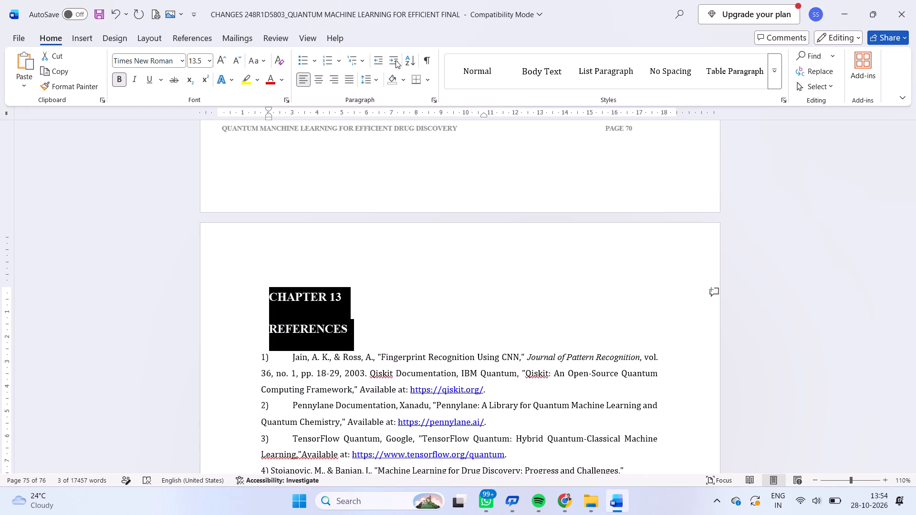
left_click(377, 79)
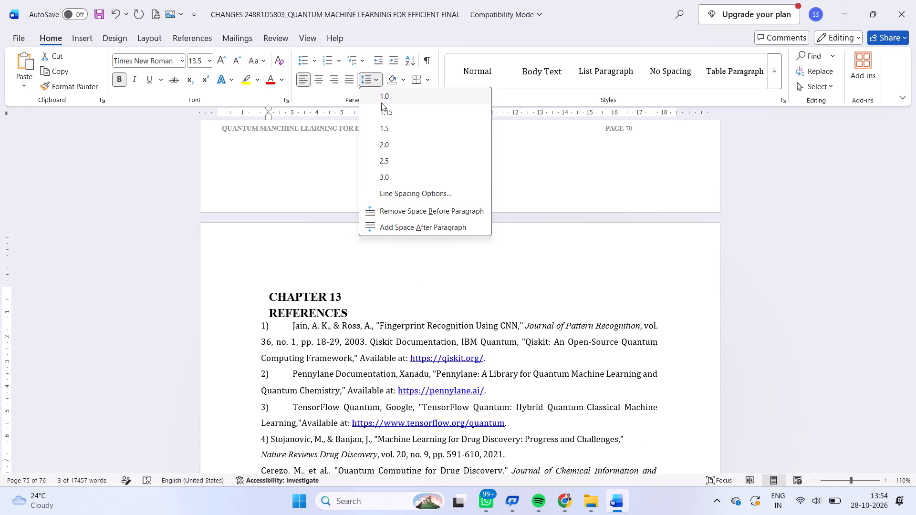
left_click(389, 99)
left_click(357, 303)
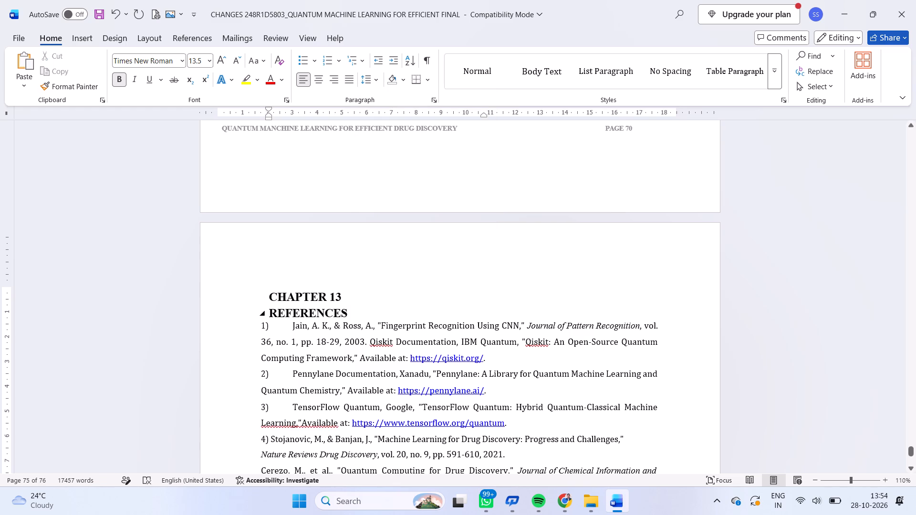
Add an empty line between the REFERENCES heading and the first reference entry.
left_click(358, 314)
key("Return")
Insert a copy of the Pennylane Documentation reference as entry 1, keeping the "Fingerprint Recognition Using CNN" entry intact as entry 2.
scroll(357, 349, "down", 1)
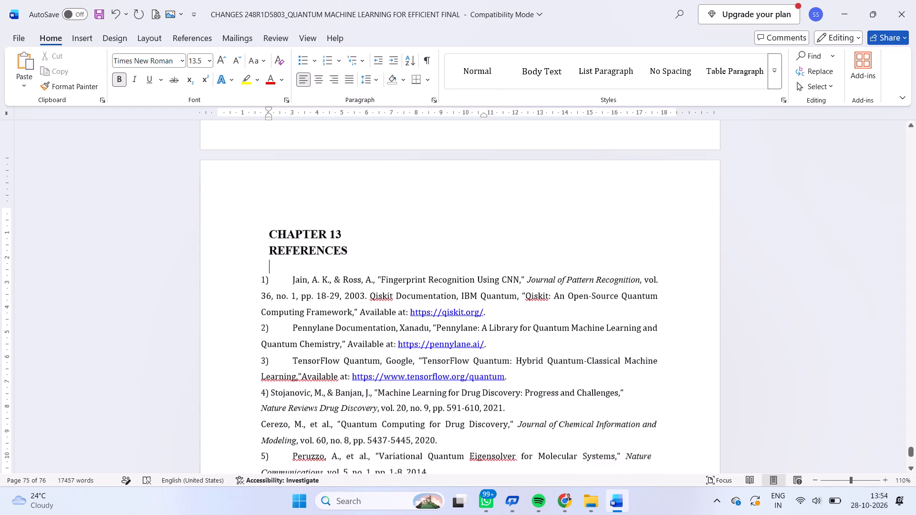
scroll(357, 349, "down", 2)
scroll(357, 349, "up", 1)
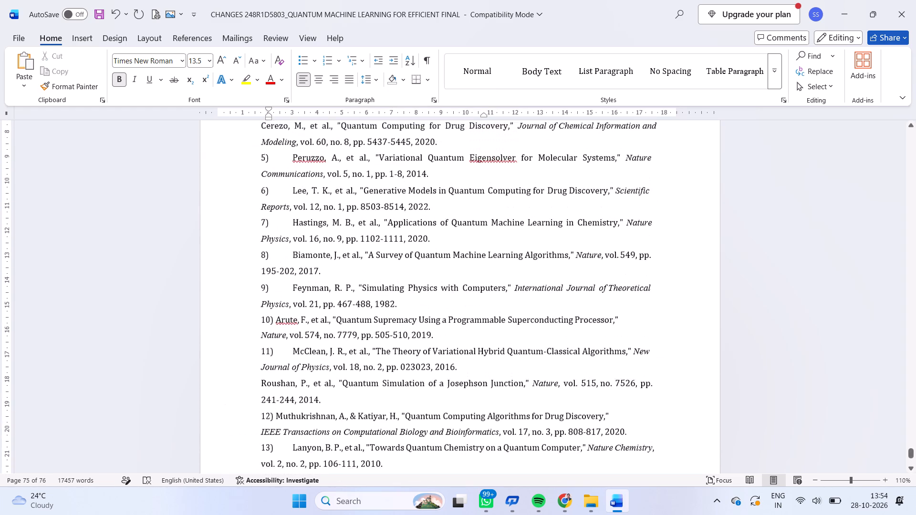
scroll(357, 349, "up", 2)
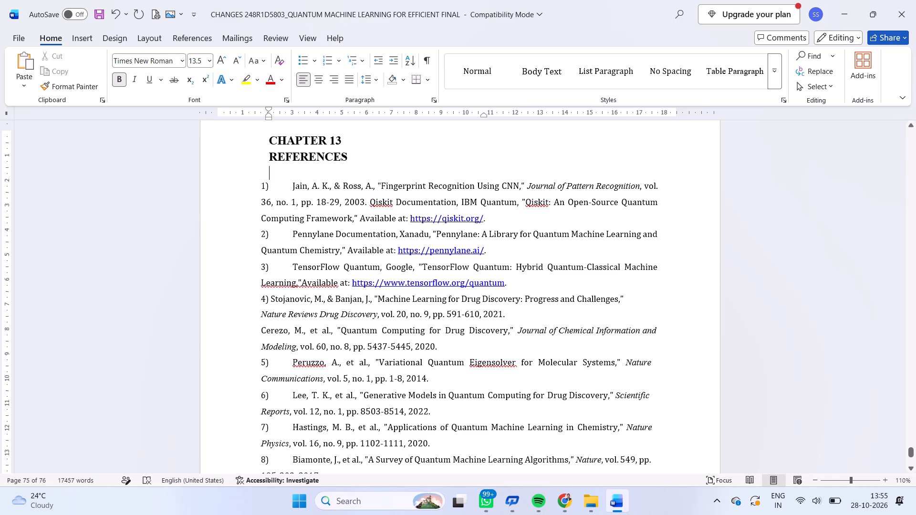
left_click_drag(487, 253, 294, 237)
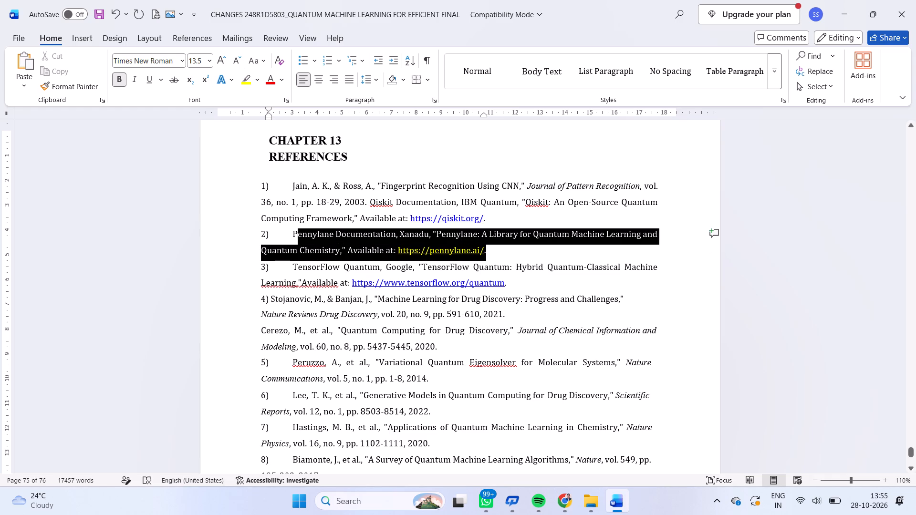
left_click_drag(294, 237, 293, 237)
key("ctrl+c")
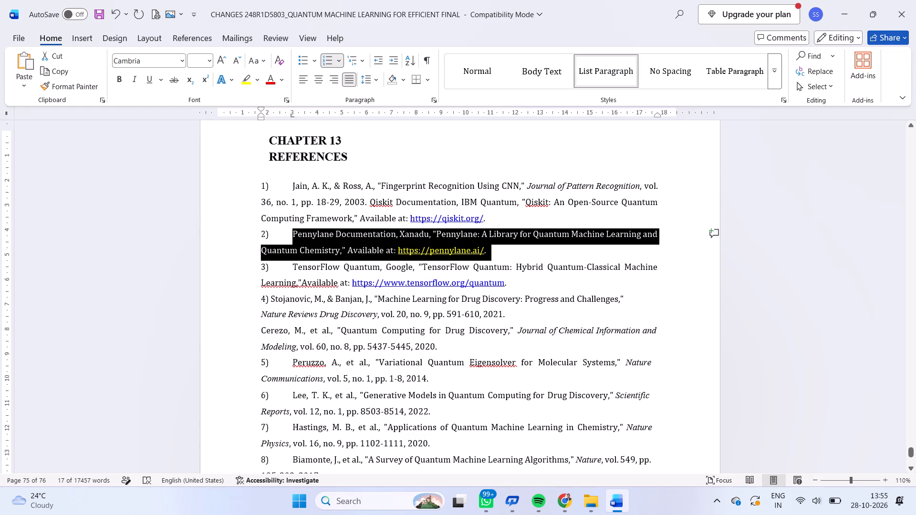
left_click(293, 182)
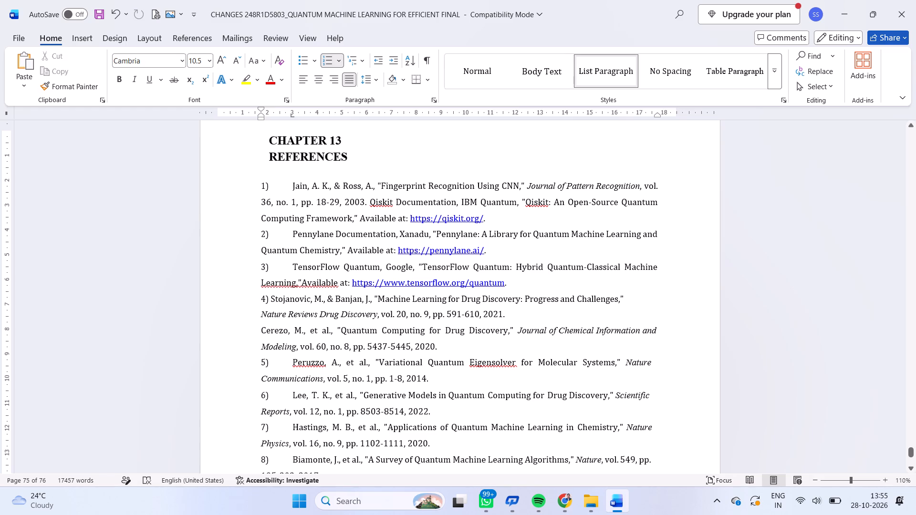
left_click(296, 187)
left_click(296, 187)
key("ctrl+v")
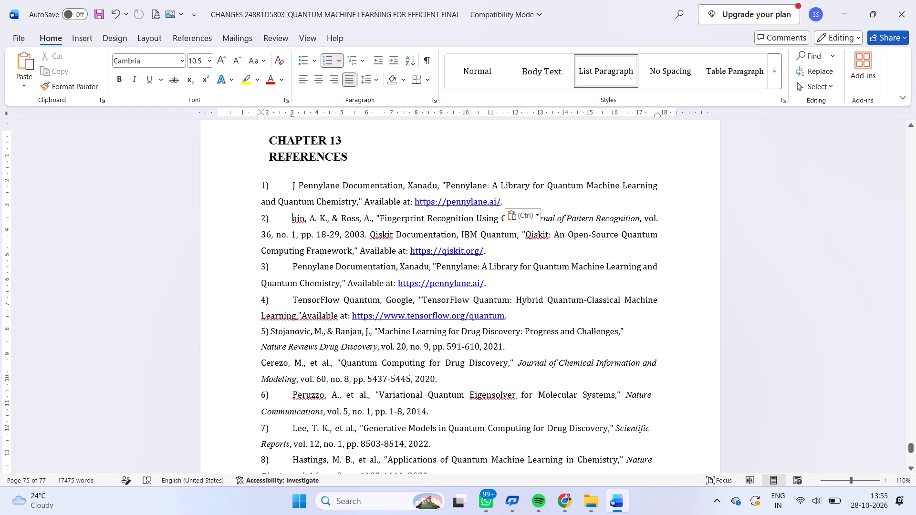
key("shift+j")
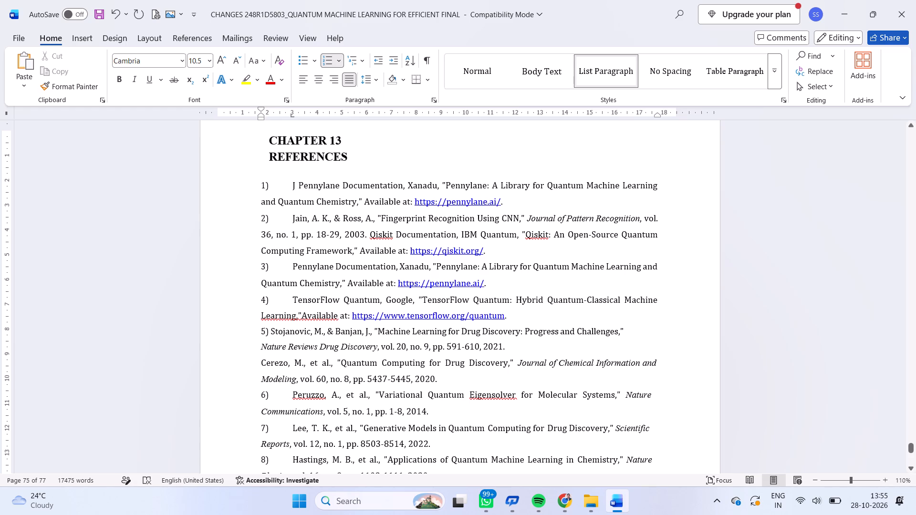
left_click(296, 185)
key("Right")
key("BackSpace")
key("BackSpace")
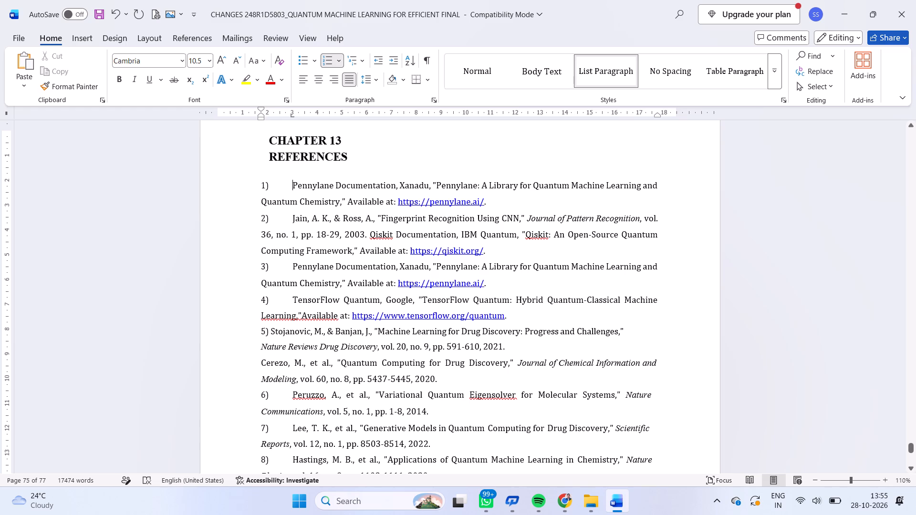
Change the publication year in the "Fingerprint Recognition Using CNN" reference to 2015.
left_click(365, 235)
key("BackSpace")
key("BackSpace")
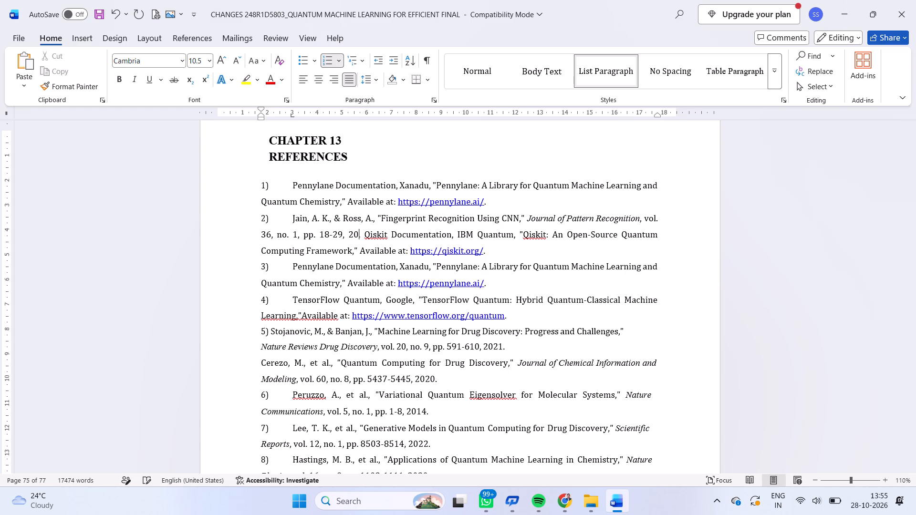
type("15")
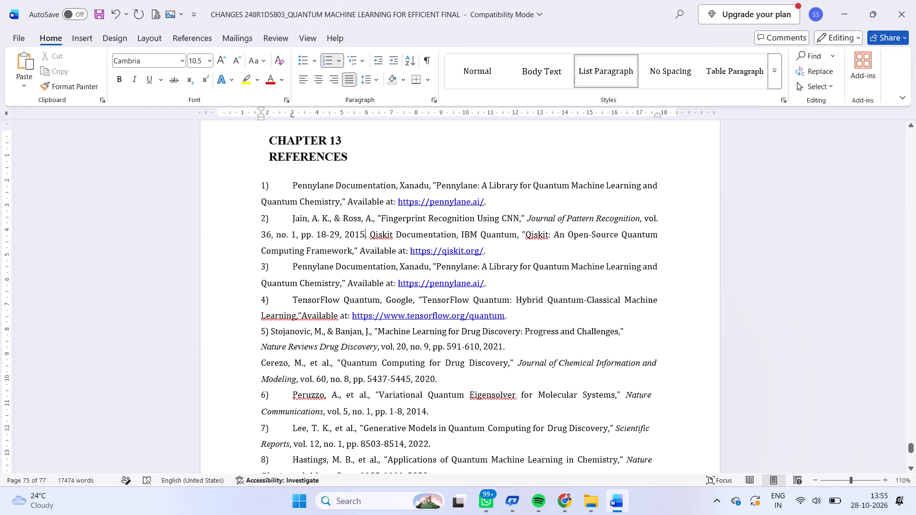
Change the publication year in the "Variational Quantum Eigensolver for Molecular Systems" reference to 2016.
scroll(329, 272, "down", 1)
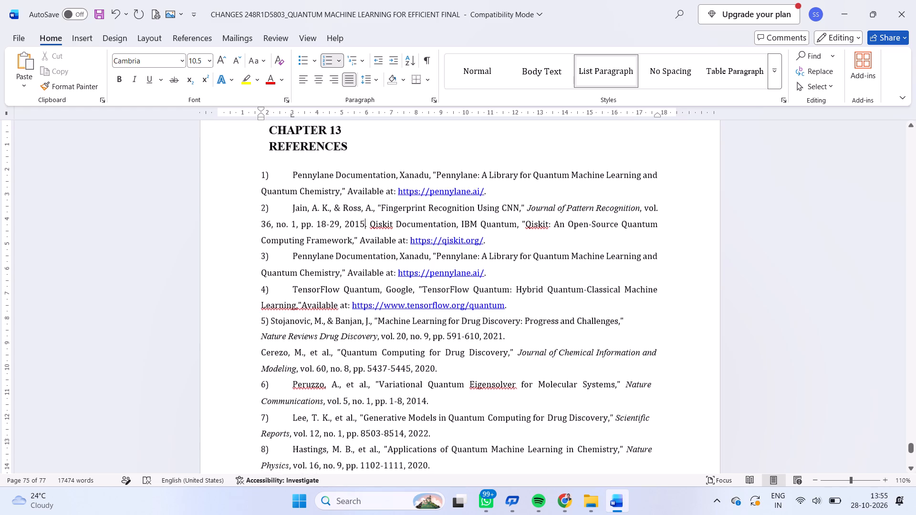
left_click(264, 223)
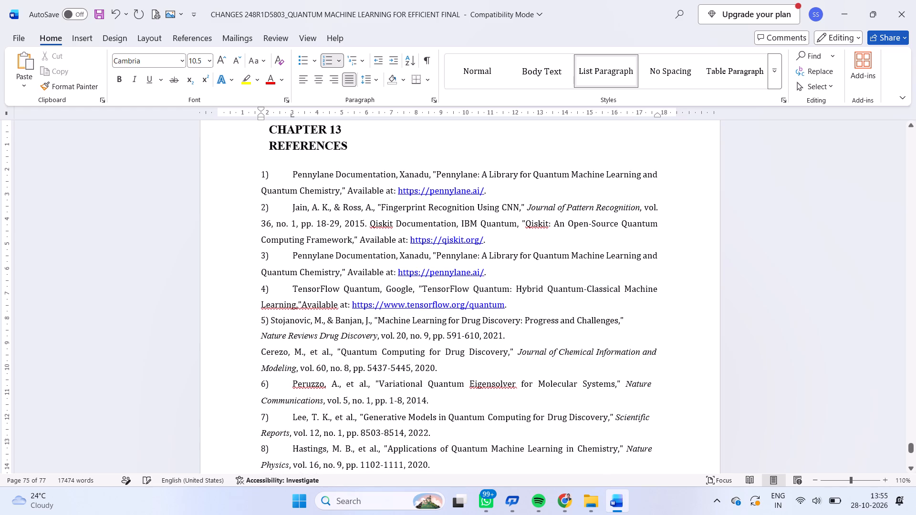
scroll(294, 274, "down", 2)
scroll(294, 274, "up", 1)
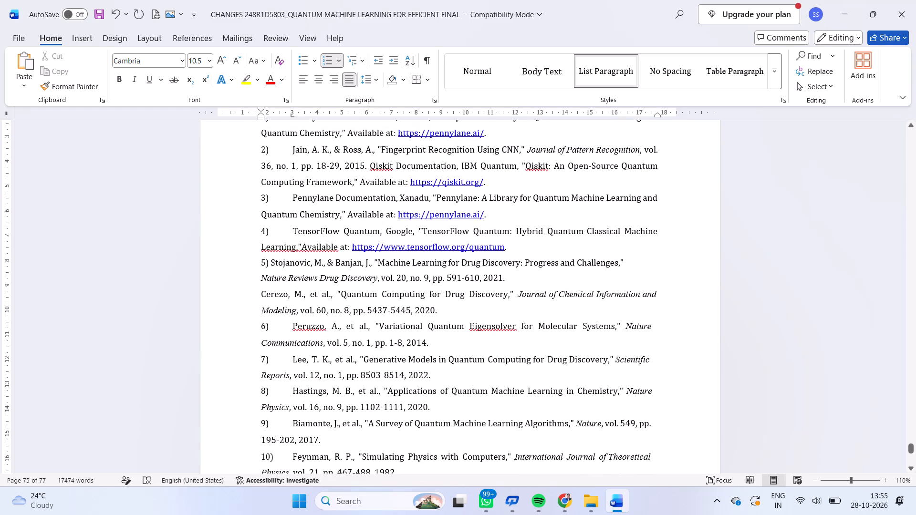
scroll(371, 219, "up", 1)
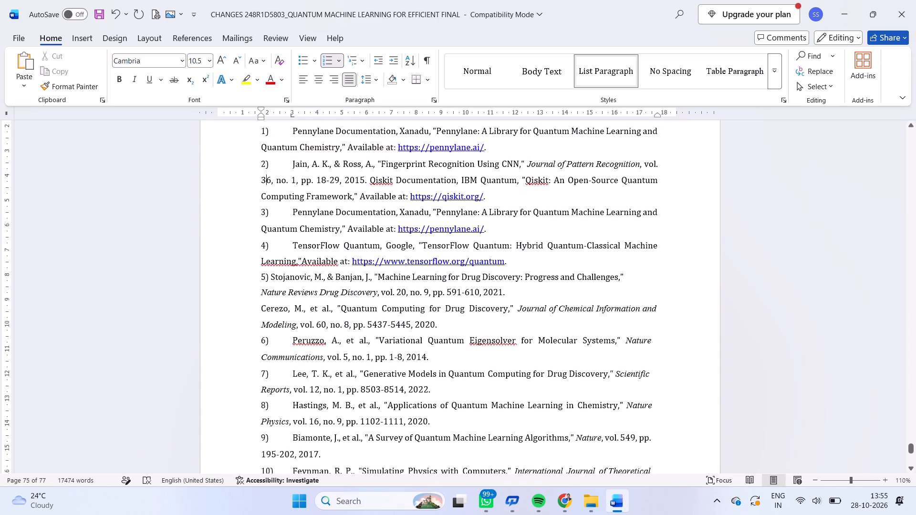
scroll(438, 254, "up", 1)
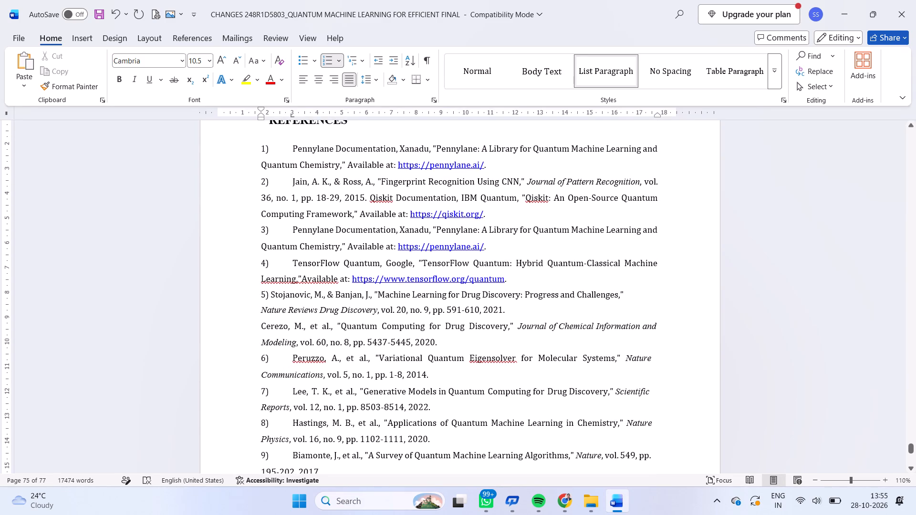
scroll(469, 384, "down", 2)
left_click(425, 328)
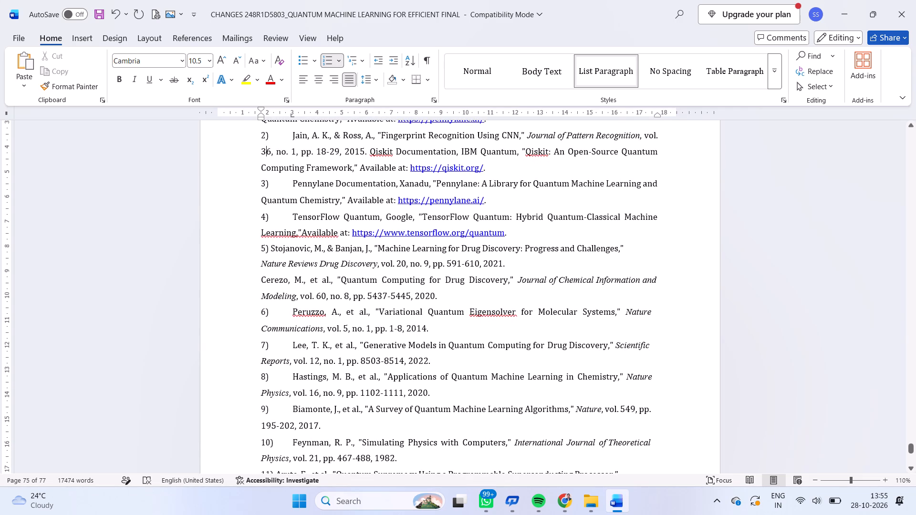
key("BackSpace")
key("6")
Change the publication year in the "Simulating Physics with Computers" reference to 2017.
scroll(425, 328, "down", 1)
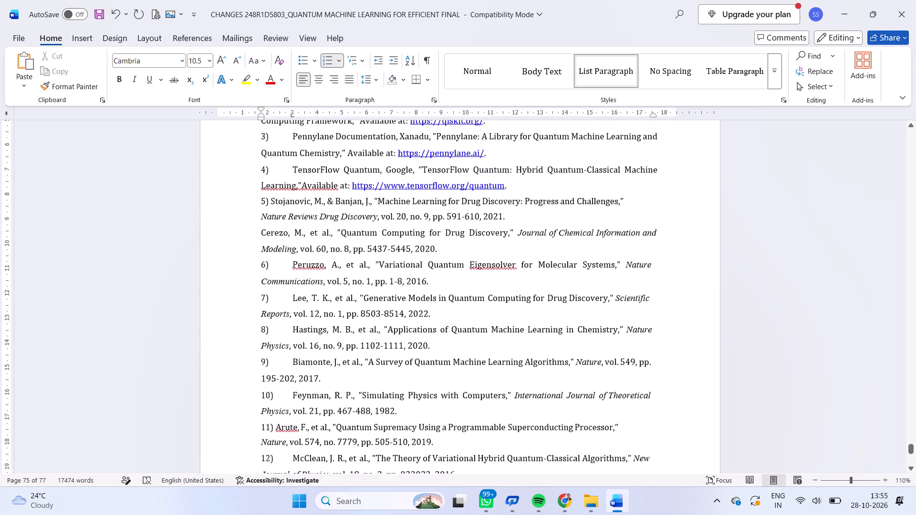
scroll(425, 328, "down", 2)
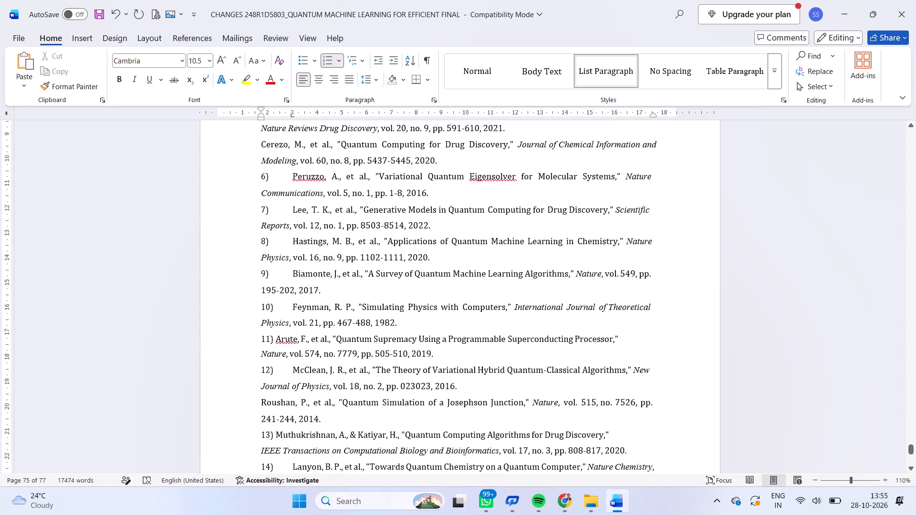
left_click(394, 324)
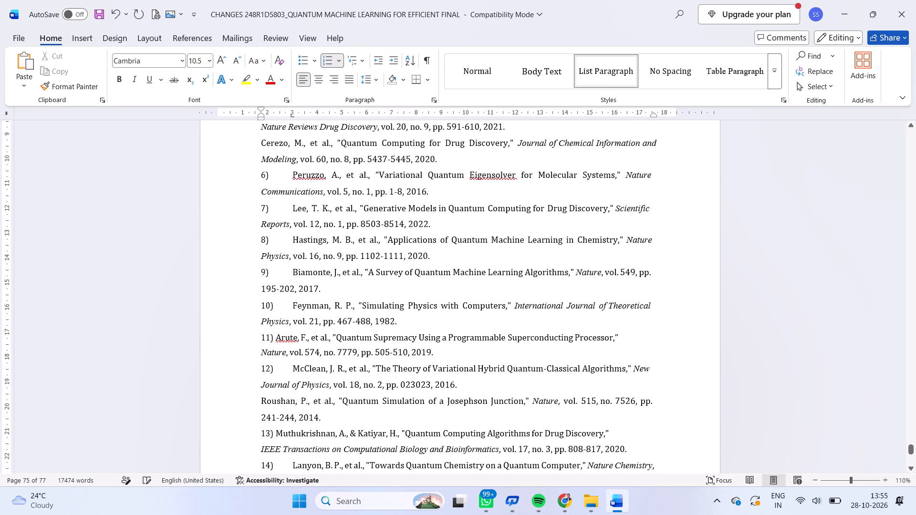
key("BackSpace")
key("BackSpace")
key("BackSpace")
key("BackSpace")
type("2017")
Change the publication year in the "Quantum Simulation of a Josephson Junction" reference to 2015.
scroll(397, 324, "down", 1)
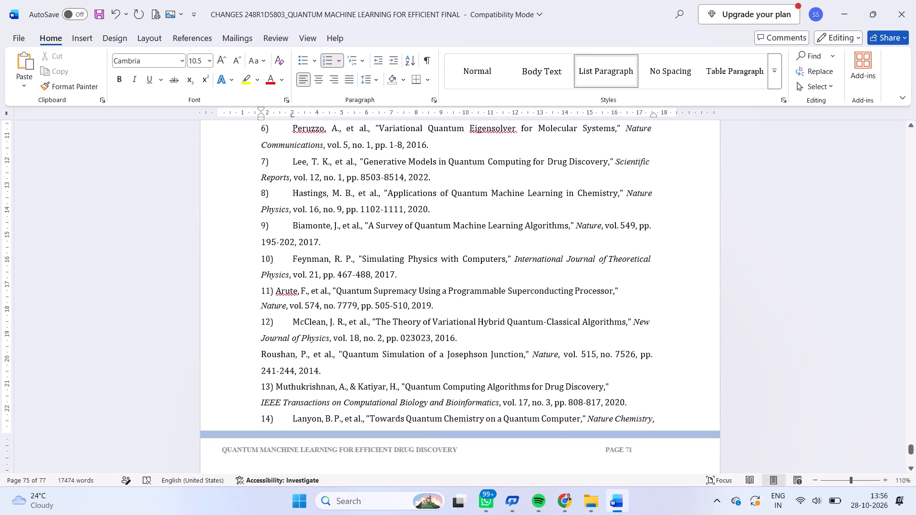
scroll(397, 324, "down", 2)
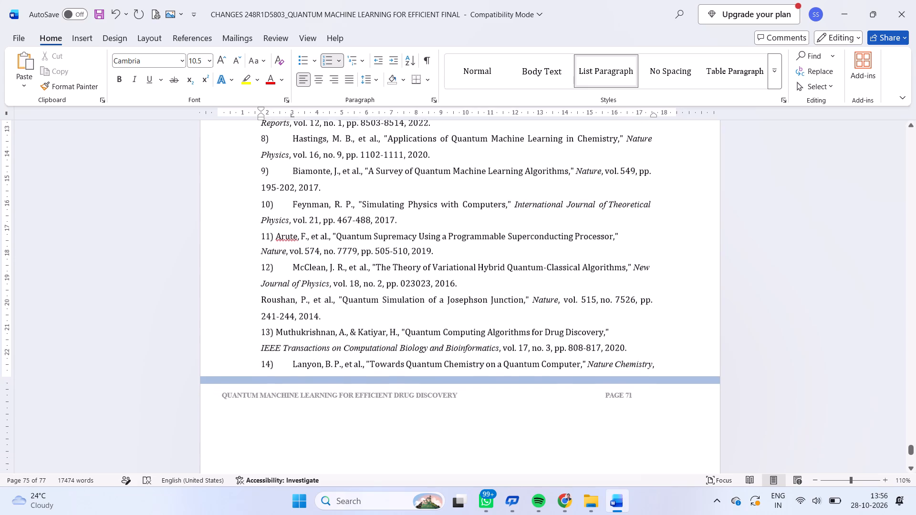
scroll(397, 324, "down", 1)
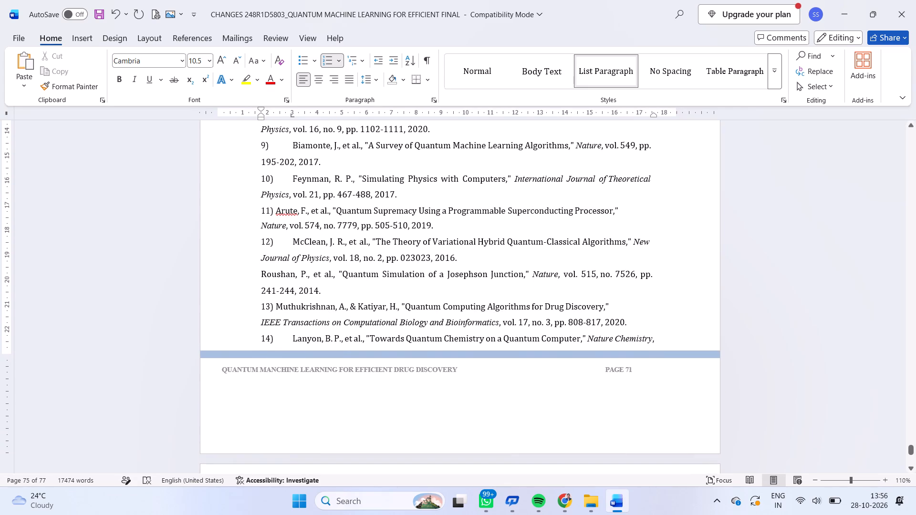
left_click(317, 287)
key("BackSpace")
key("5")
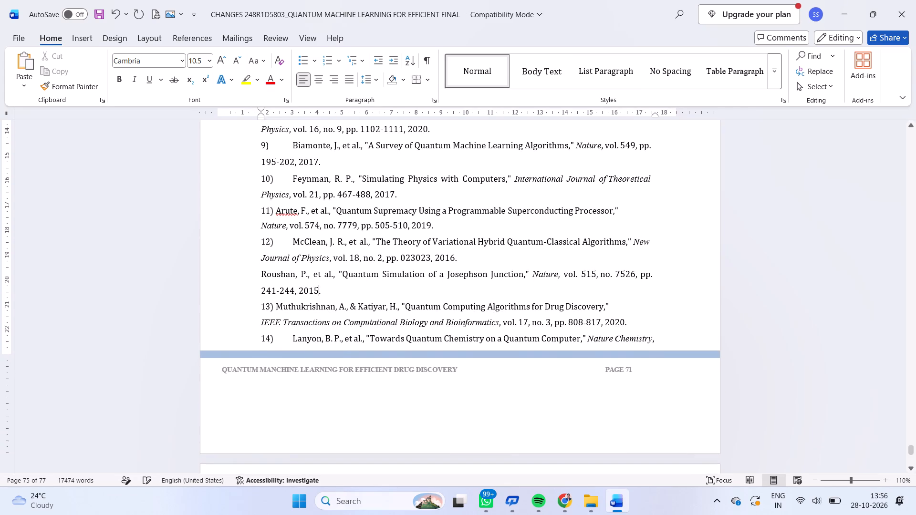
Delete the duplicate Pennylane Documentation reference at entry 3, keeping the copy at entry 1.
scroll(351, 318, "down", 1)
scroll(410, 277, "down", 2)
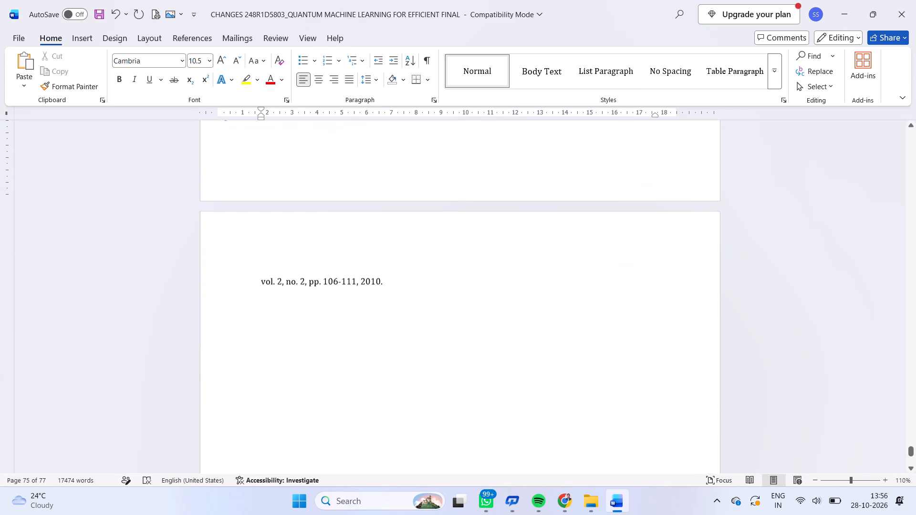
scroll(410, 277, "down", 2)
scroll(410, 277, "up", 1)
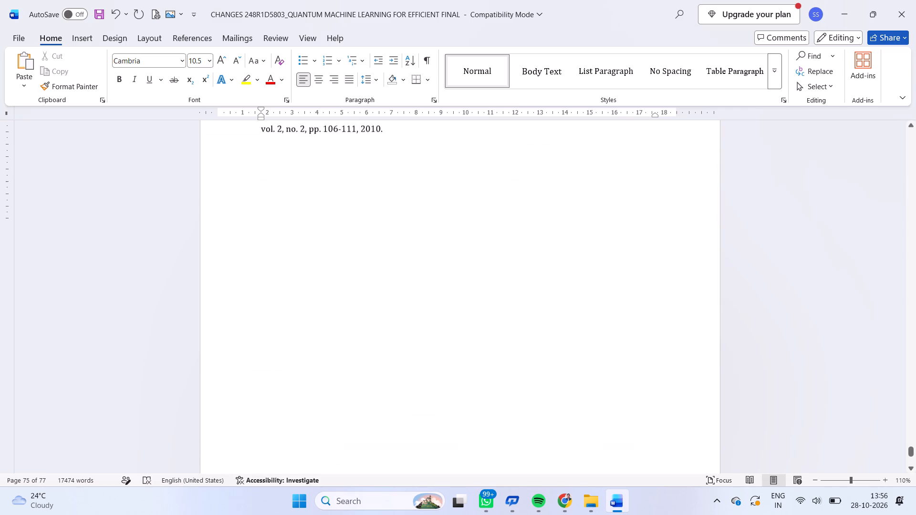
scroll(410, 277, "up", 2)
scroll(410, 277, "down", 5)
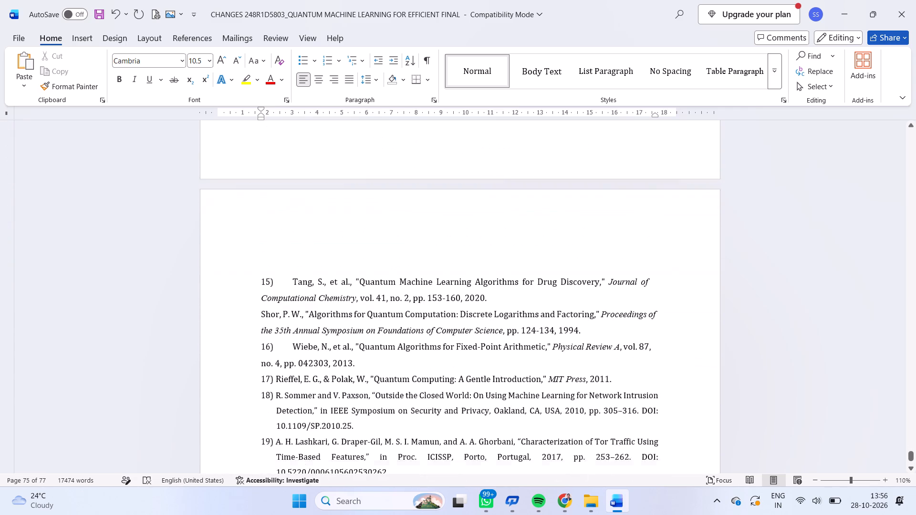
scroll(410, 277, "up", 5)
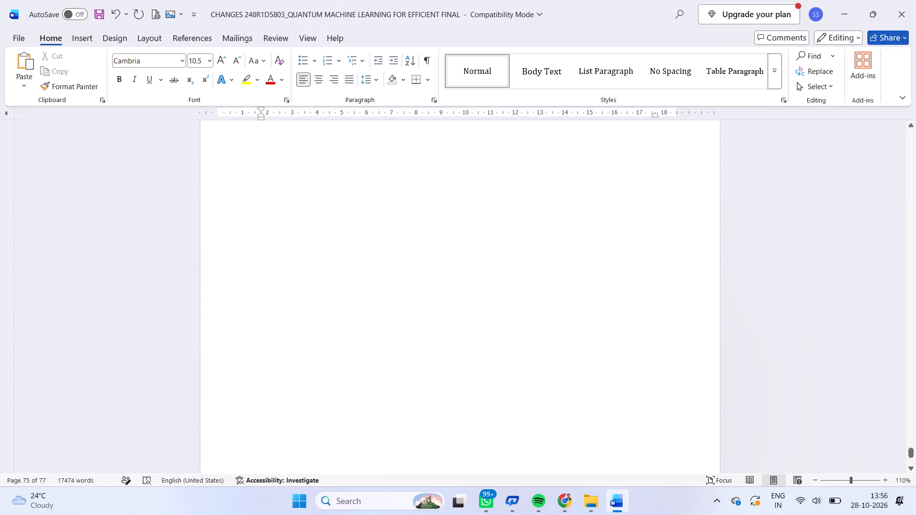
scroll(410, 277, "up", 1)
scroll(410, 277, "down", 1)
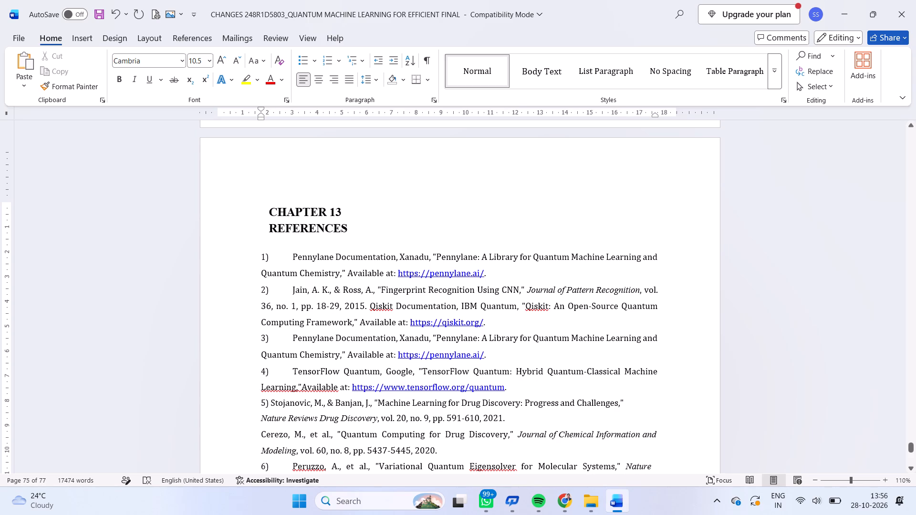
left_click_drag(497, 355, 266, 335)
key("BackSpace")
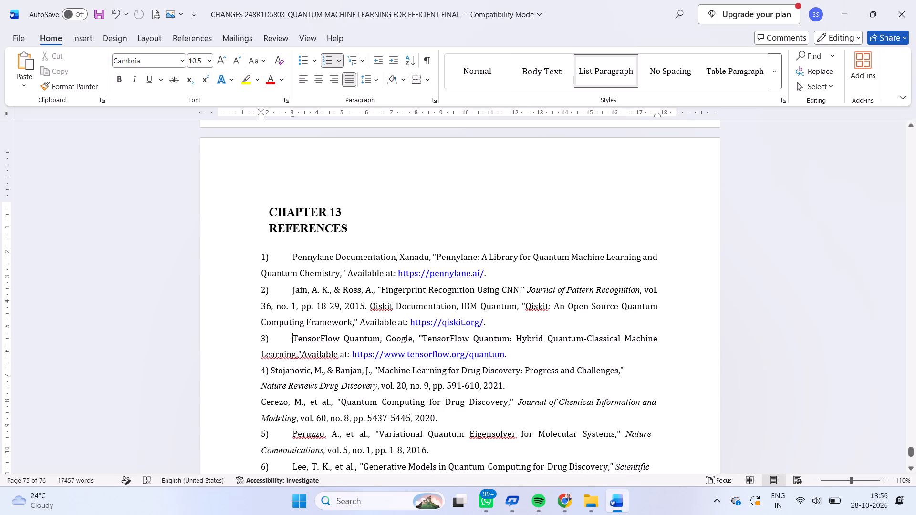
Change the publication year in the "Towards Quantum Chemistry on a Quantum Computer" reference to 2017.
scroll(331, 358, "down", 2)
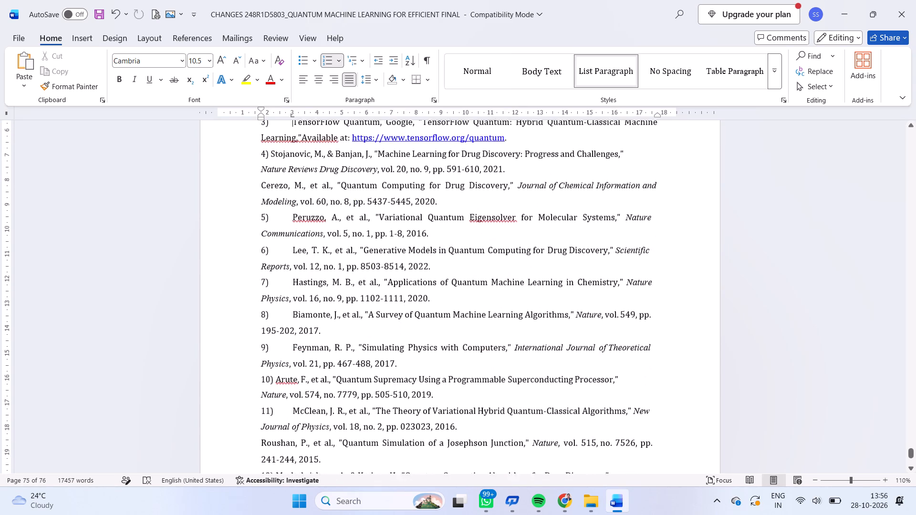
scroll(331, 358, "down", 2)
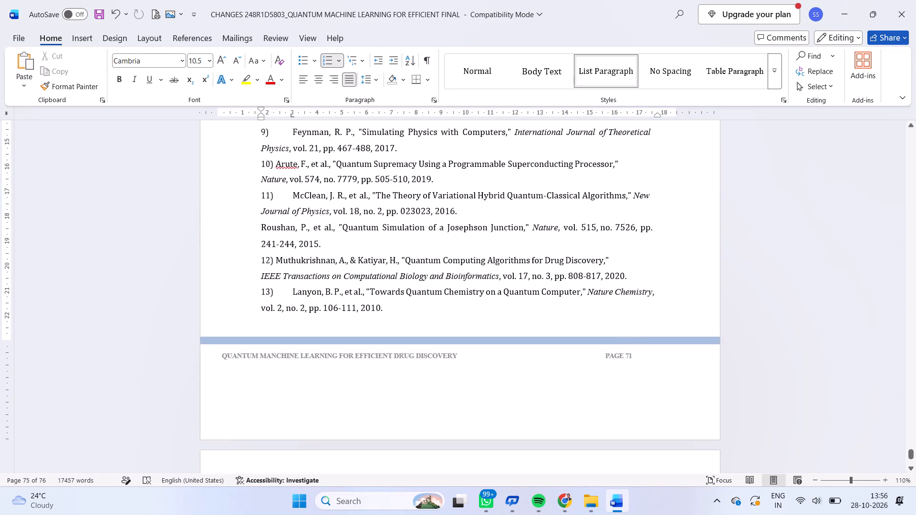
left_click(383, 306)
key("Up")
key("Left")
key("Left")
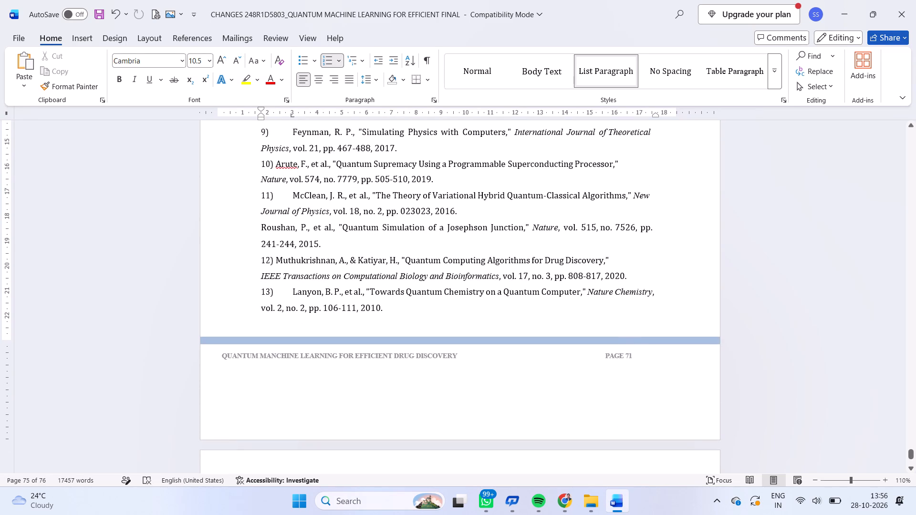
left_click(379, 310)
key("BackSpace")
key("7")
Change the publication year in the "Algorithms for Quantum Computation: Discrete Logarithms and Factoring" reference to 2021.
scroll(379, 310, "down", 1)
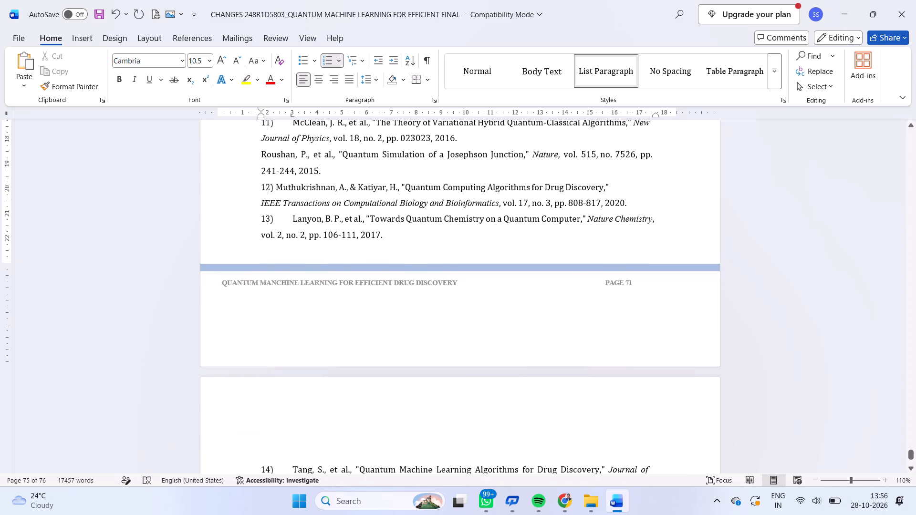
scroll(379, 310, "down", 3)
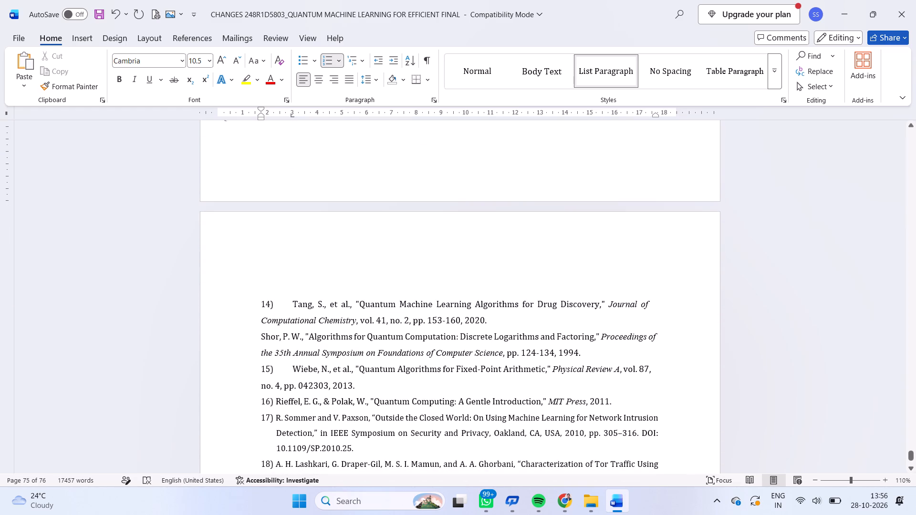
scroll(364, 372, "down", 2)
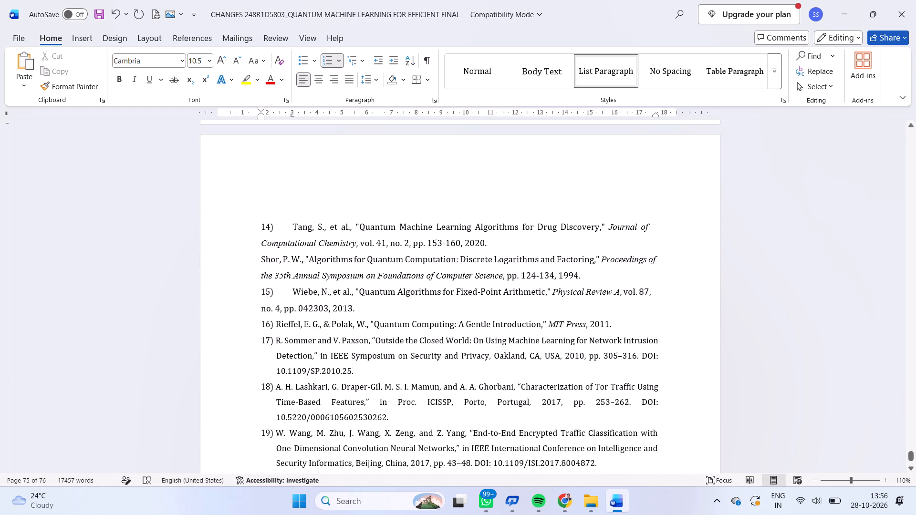
left_click(578, 276)
key("BackSpace")
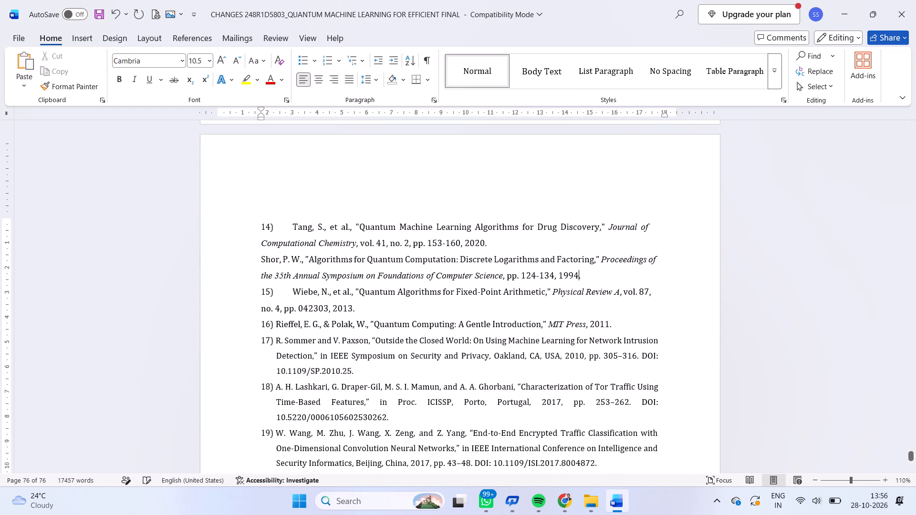
key("BackSpace")
key("BackSpace")
key("BackSpace")
type("2021")
Change the publication year in the "Quantum Computing: A Gentle Introduction" reference to 2019.
scroll(550, 307, "down", 1)
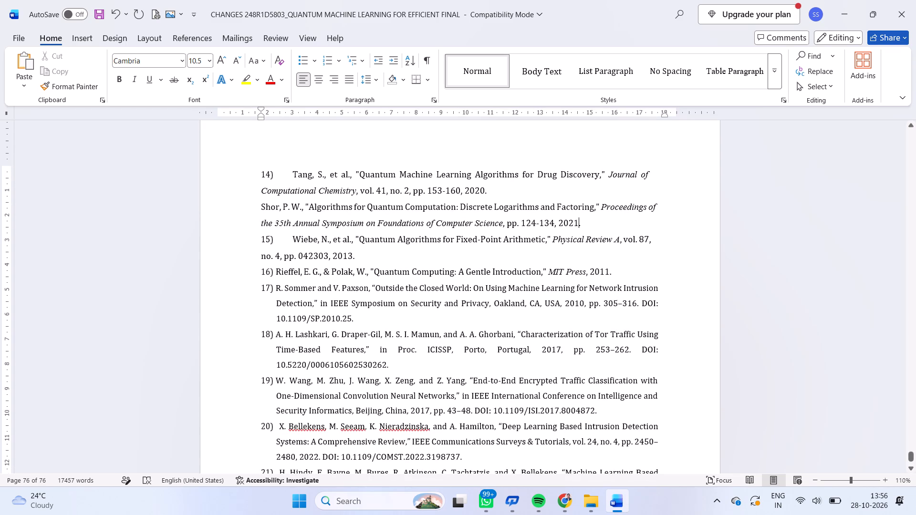
left_click(608, 272)
key("BackSpace")
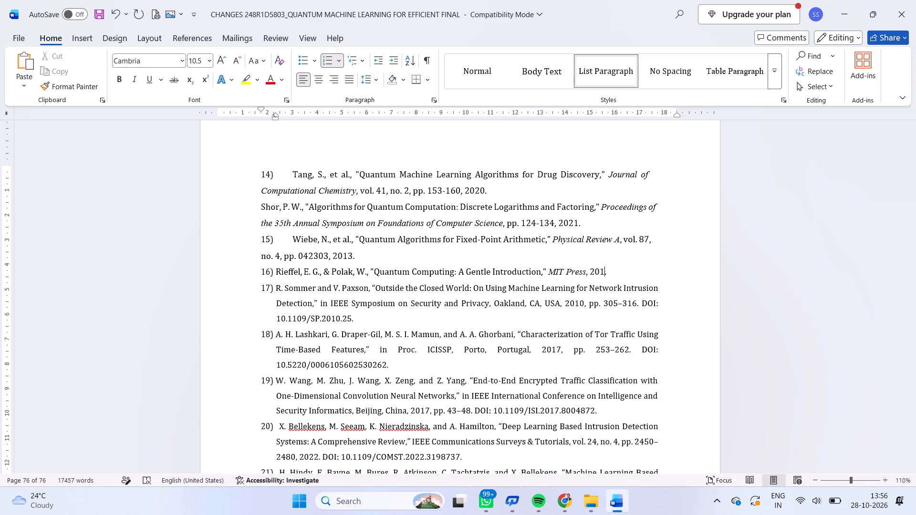
key("9")
Change the publication year in the "Quantum Algorithms for Fixed-Point Arithmetic" reference to 2018.
left_click(352, 255)
key("BackSpace")
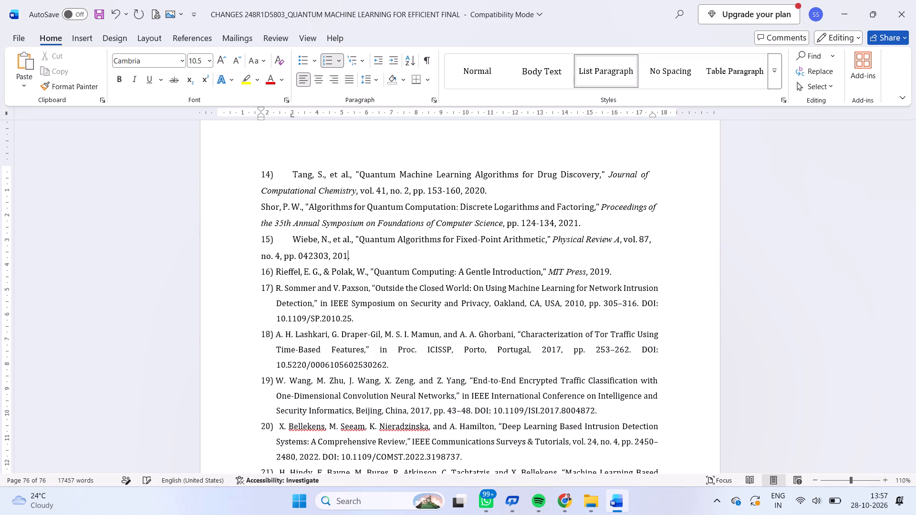
key("8")
Review the remaining references from entry 17 to the end of the list, checking their publication years.
scroll(358, 272, "down", 1)
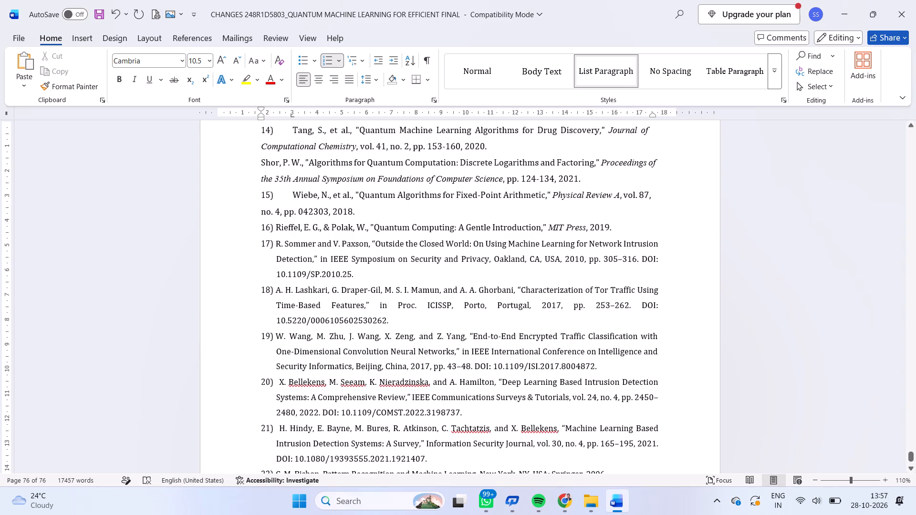
scroll(353, 291, "down", 1)
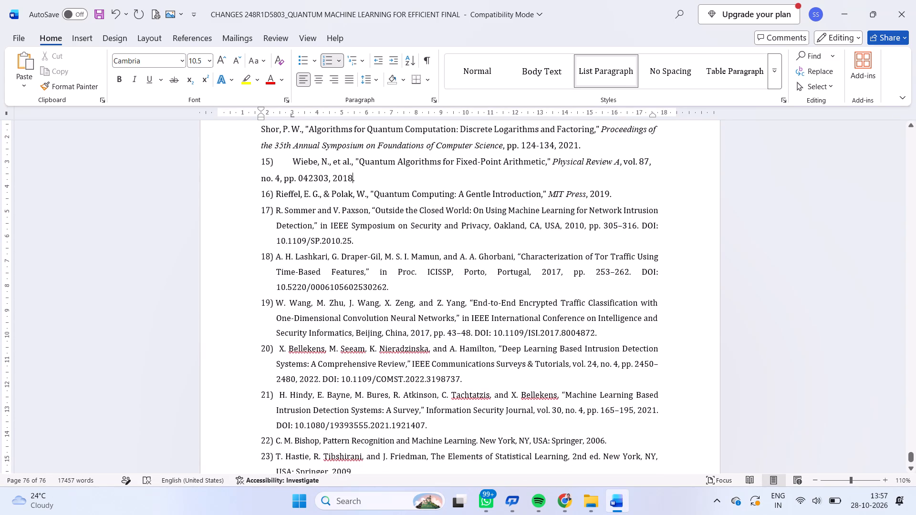
scroll(353, 291, "down", 2)
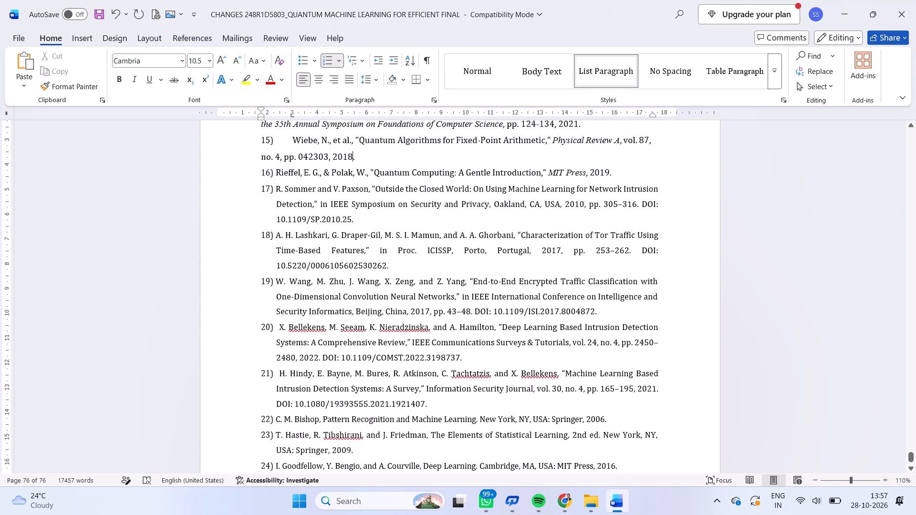
scroll(353, 291, "down", 3)
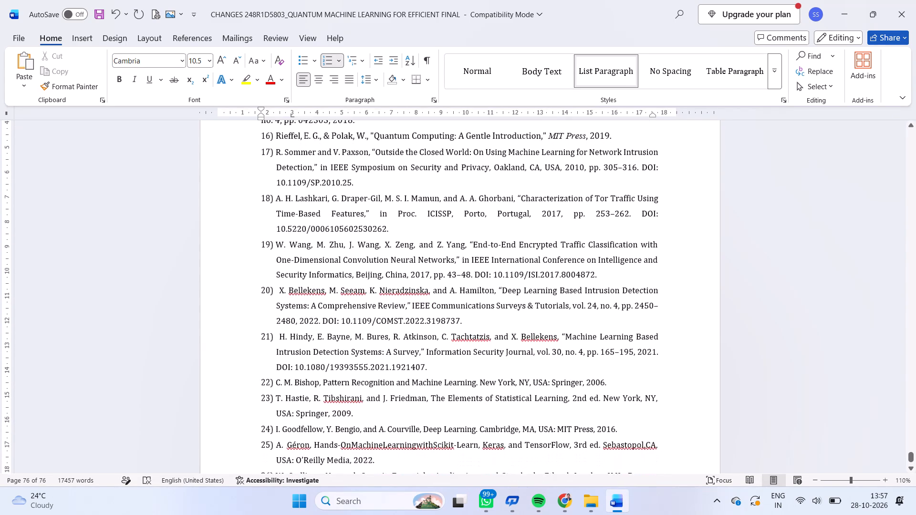
scroll(353, 291, "down", 2)
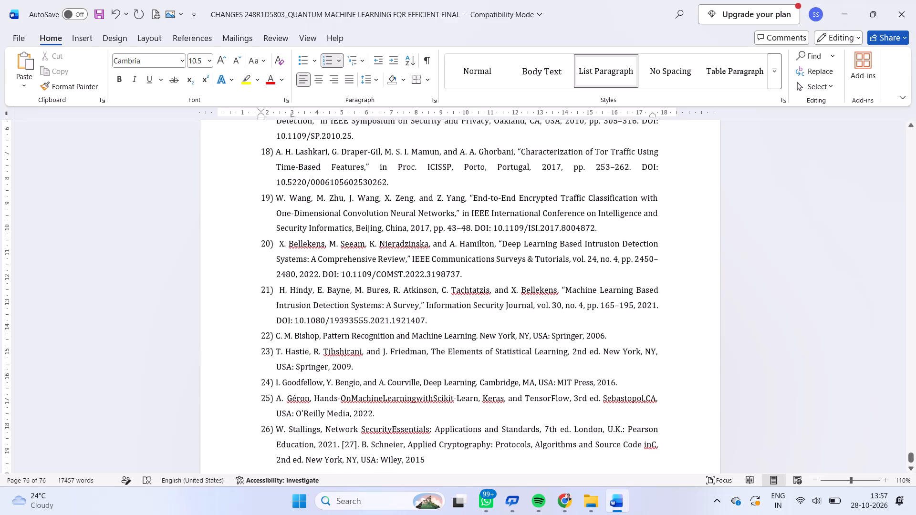
scroll(353, 291, "down", 2)
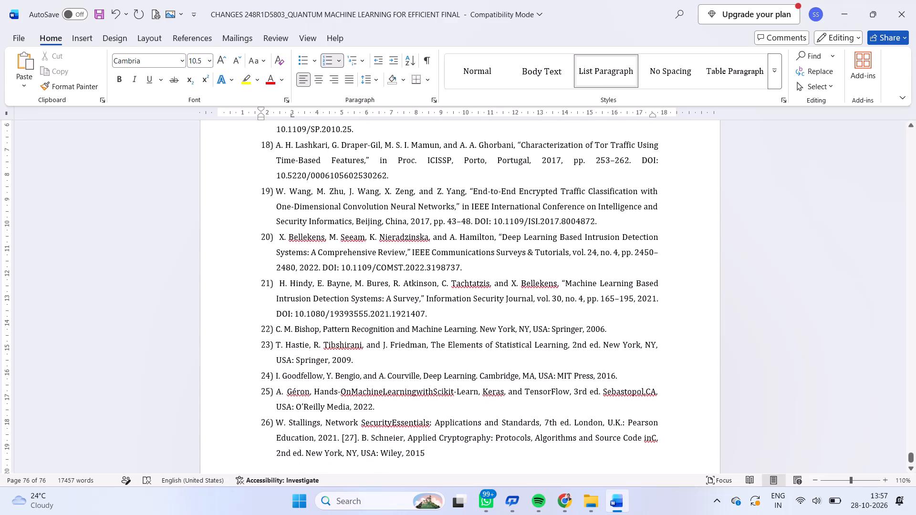
scroll(353, 291, "down", 1)
Change the publication year in the "Pattern Recognition and Machine Learning" reference to 2016.
scroll(353, 291, "down", 1)
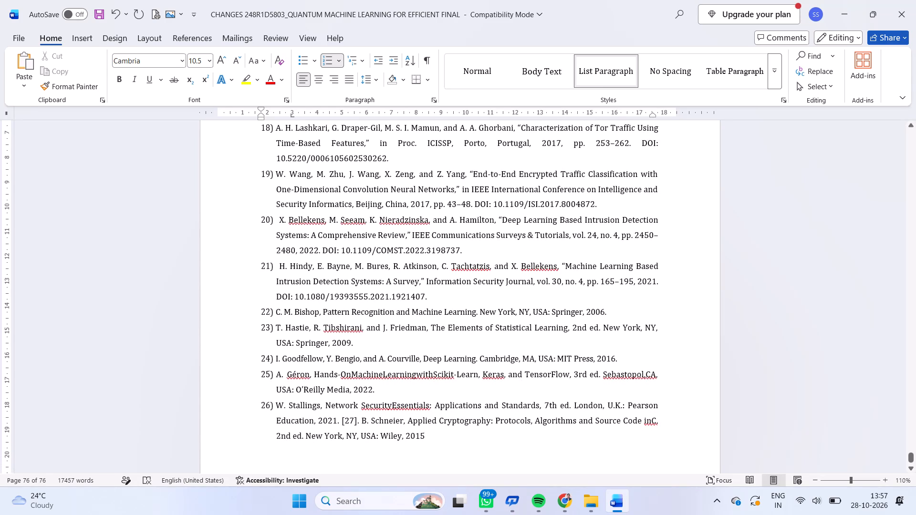
scroll(353, 291, "down", 1)
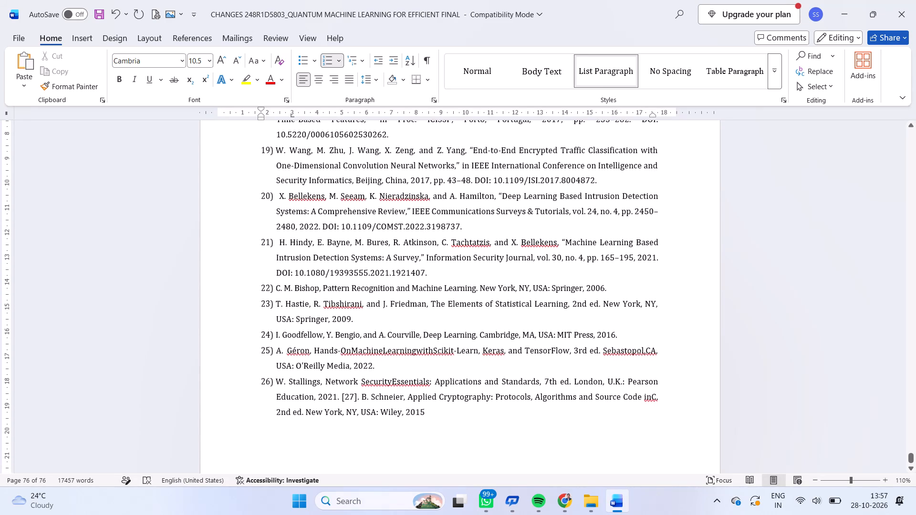
scroll(475, 301, "down", 1)
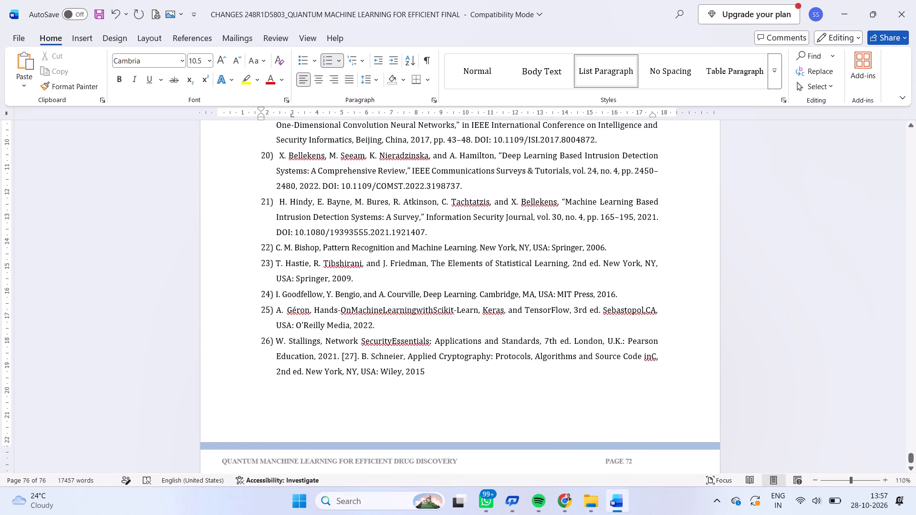
left_click(600, 242)
key("BackSpace")
key("1")
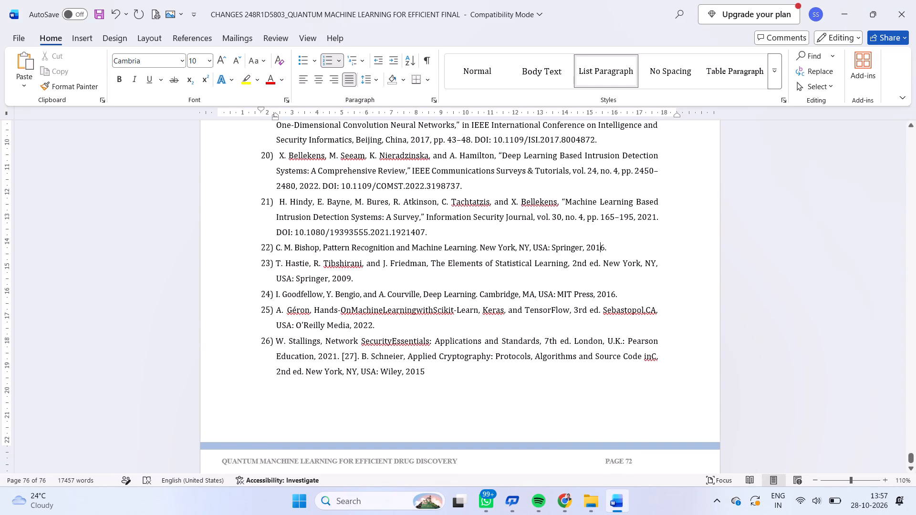
Change the publication year in "The Elements of Statistical Learning" reference to 2019.
left_click(351, 278)
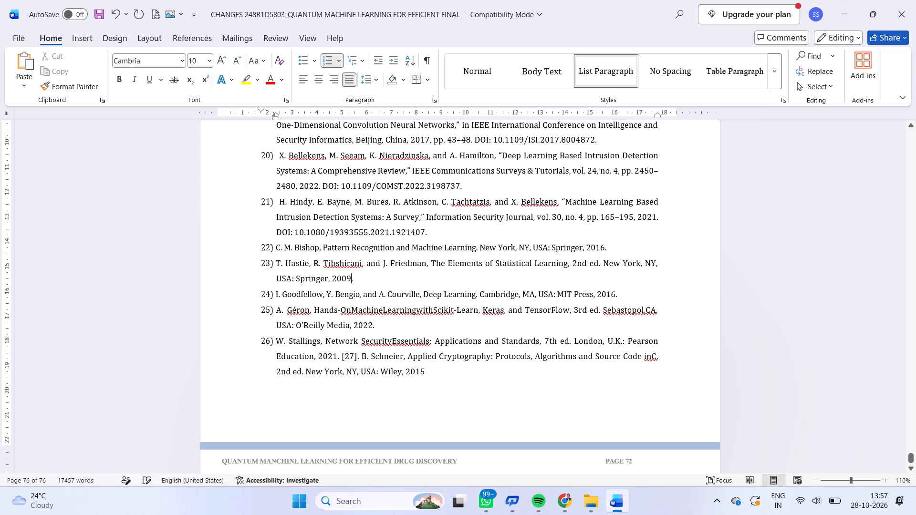
key("BackSpace")
key("BackSpace")
type("19")
Add an unnumbered blank line after the last entry of the reference list.
scroll(376, 321, "down", 1)
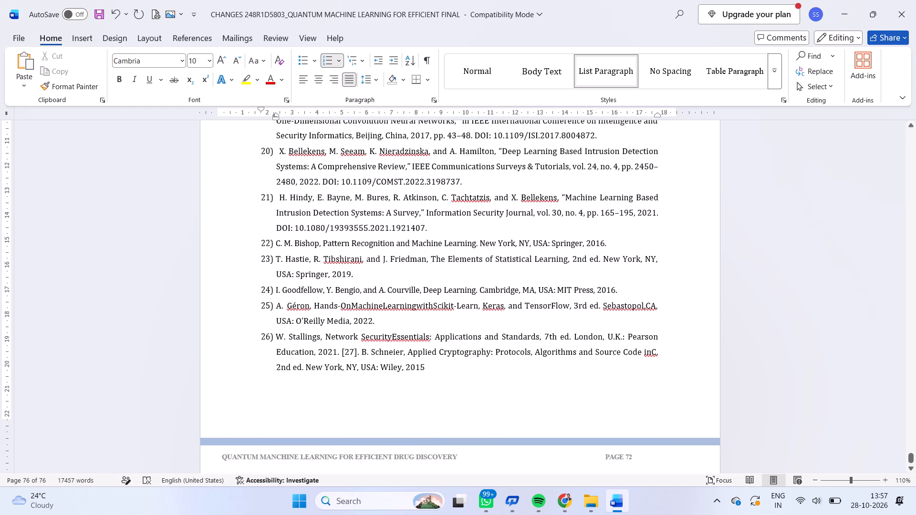
scroll(376, 321, "down", 3)
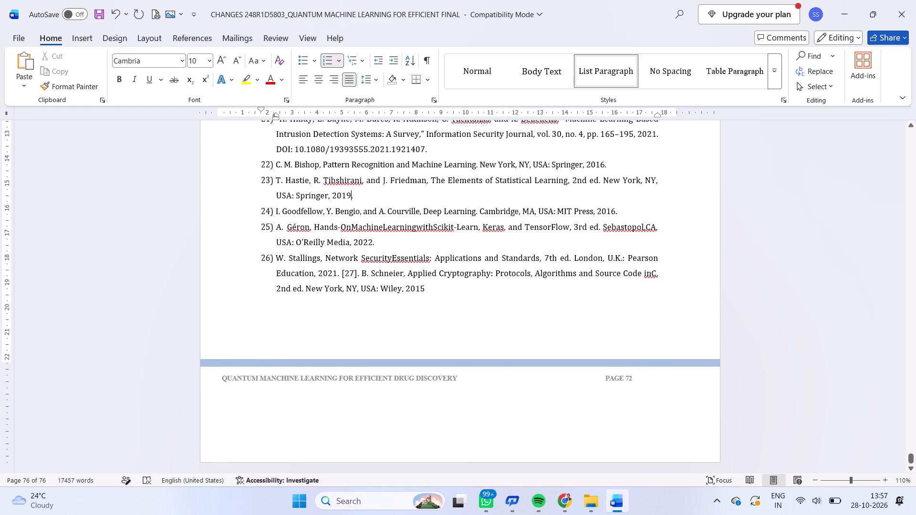
left_click(426, 288)
key("Return")
key("BackSpace")
key("BackSpace")
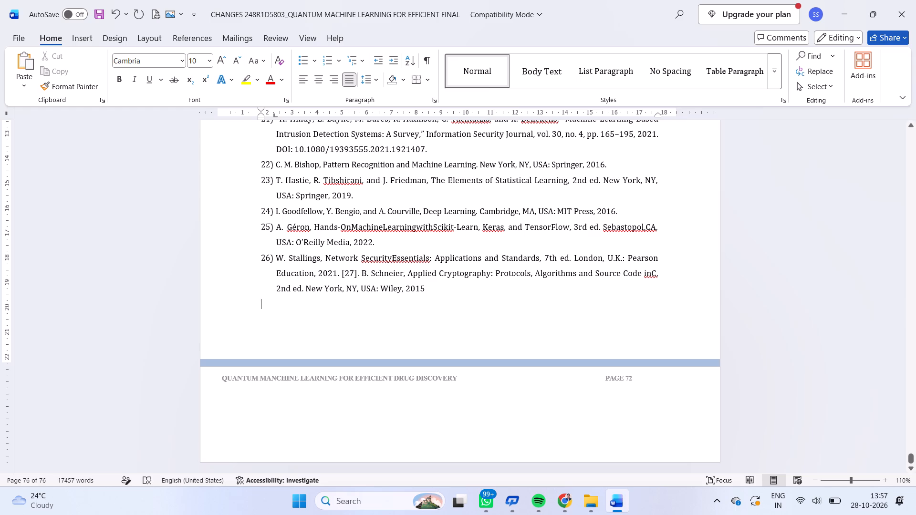
Split the "Applied Cryptography" reference off entry 26 into its own numbered entry and remove its leftover "[27]." label.
left_click(340, 271)
key("Return")
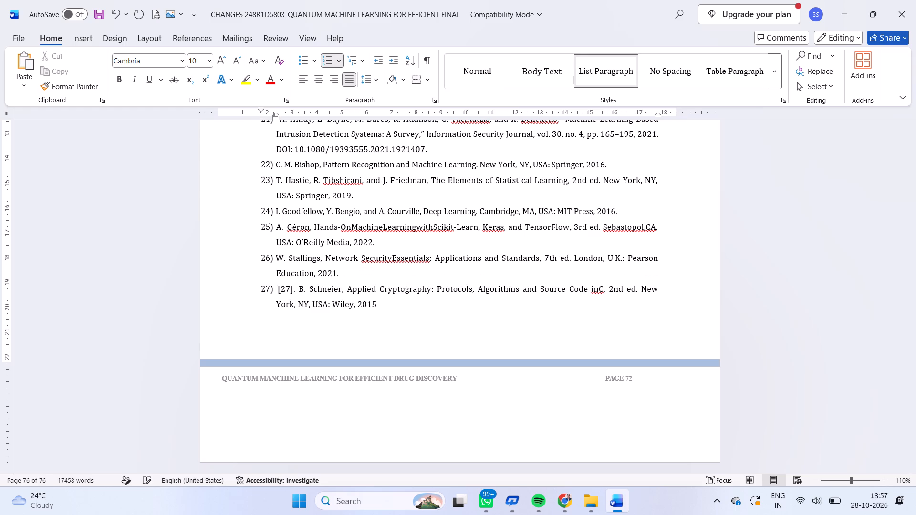
left_click(296, 288)
key("Right")
key("BackSpace")
key("BackSpace")
key("BackSpace")
key("BackSpace")
key("BackSpace")
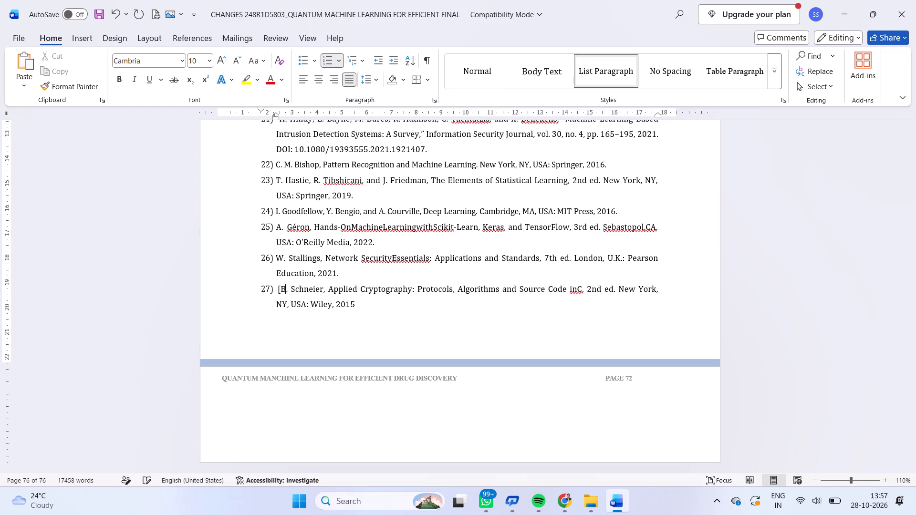
key("BackSpace")
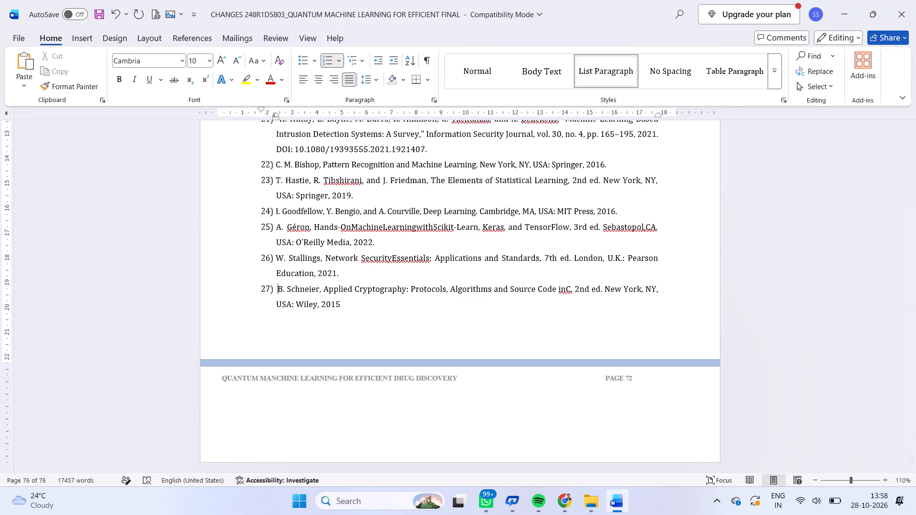
Review the report's layout in a multi-page view, from the title and certificate pages through the chapters to the references.
scroll(352, 303, "up", 10)
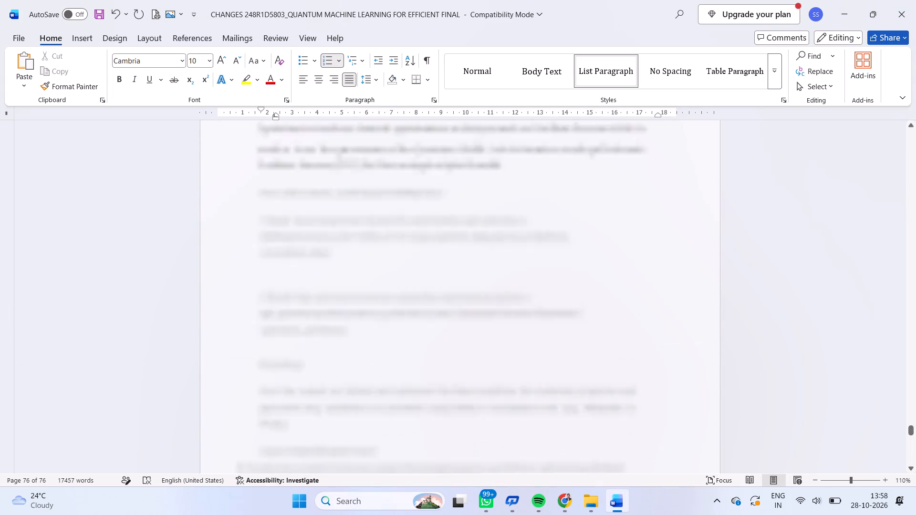
scroll(352, 303, "up", 16)
scroll(352, 303, "down", 5, "ctrl")
scroll(352, 303, "up", 6)
scroll(352, 303, "up", 20)
scroll(352, 303, "up", 20)
scroll(352, 303, "up", 20)
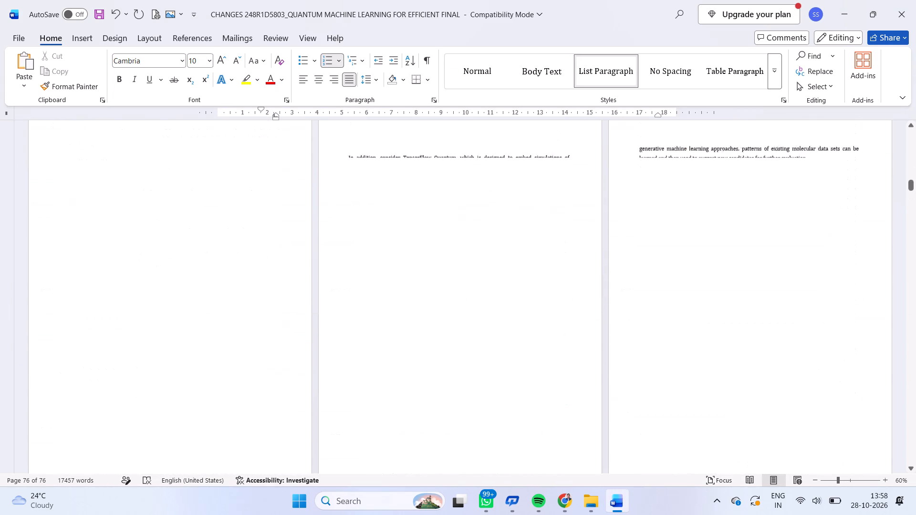
scroll(352, 303, "up", 20)
scroll(352, 303, "up", 9)
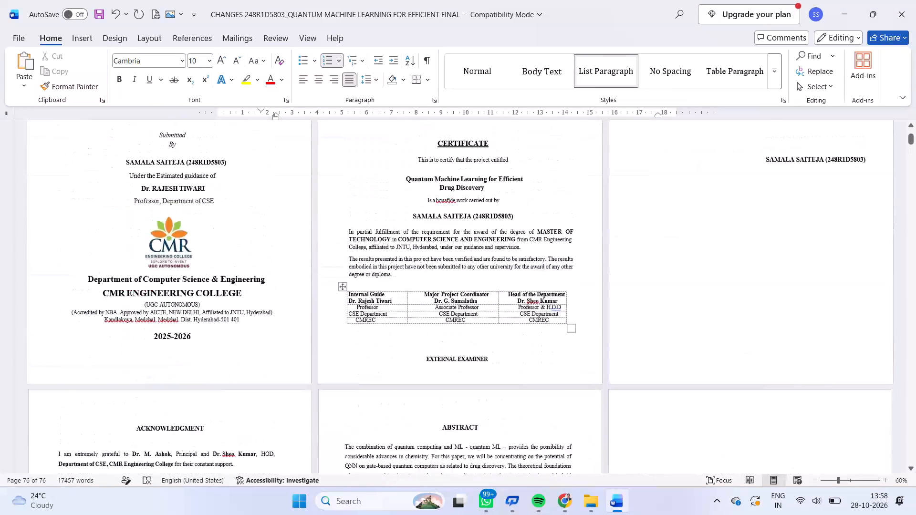
scroll(352, 303, "up", 2)
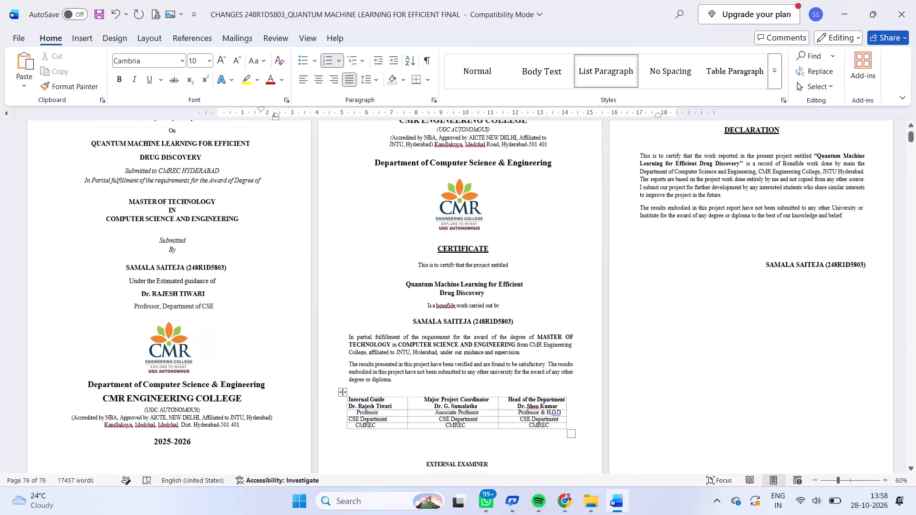
scroll(352, 303, "up", 1)
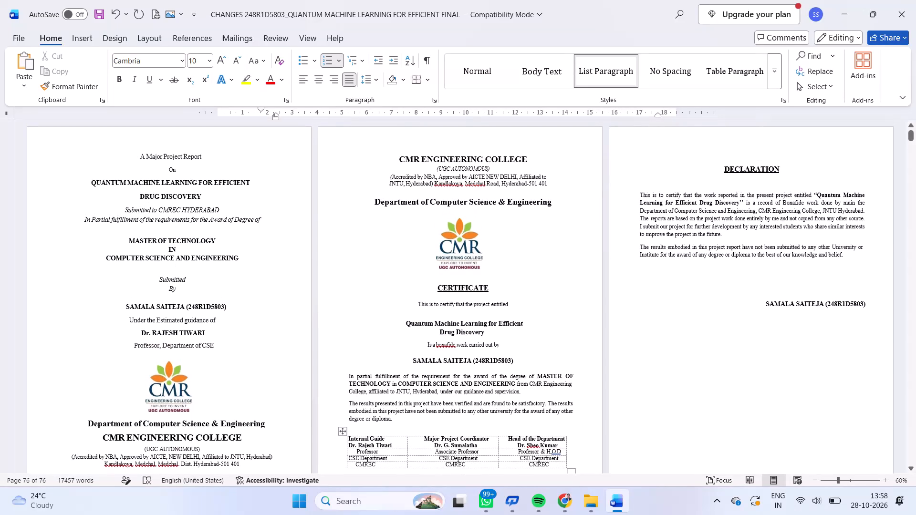
scroll(352, 303, "down", 4)
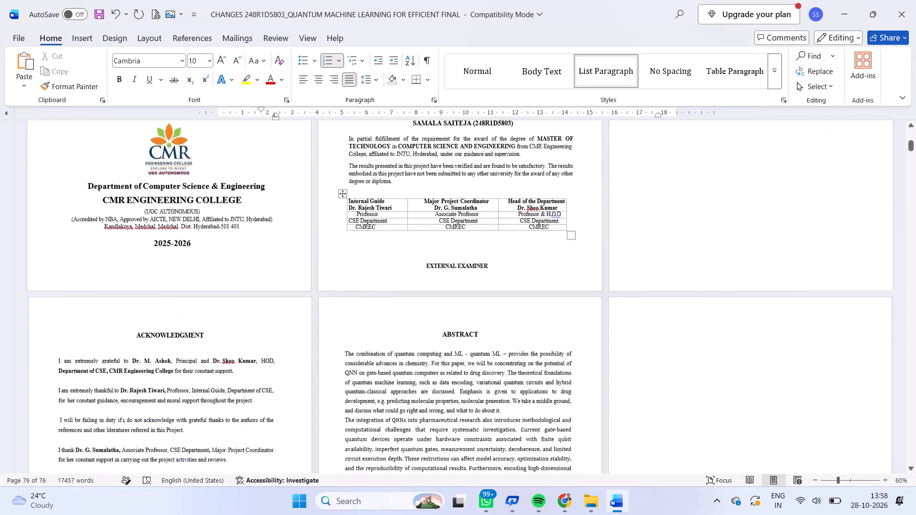
scroll(352, 303, "down", 6)
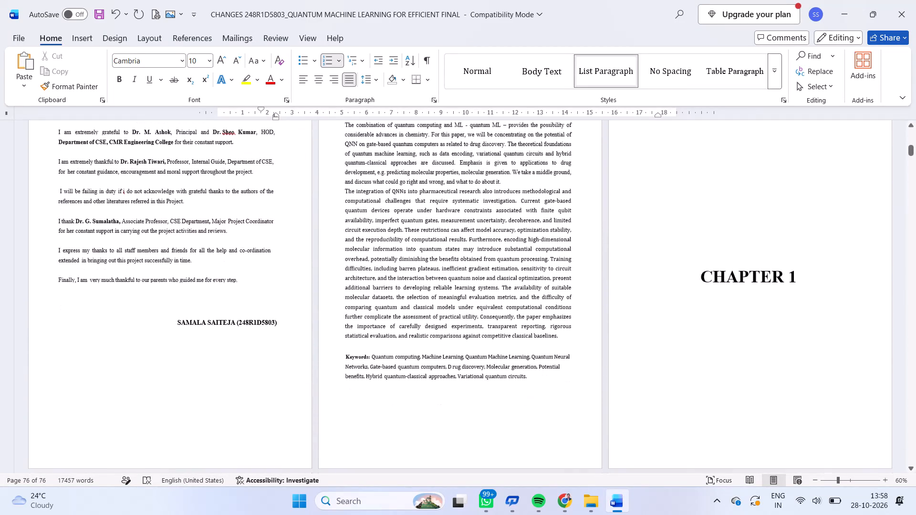
scroll(352, 303, "down", 3)
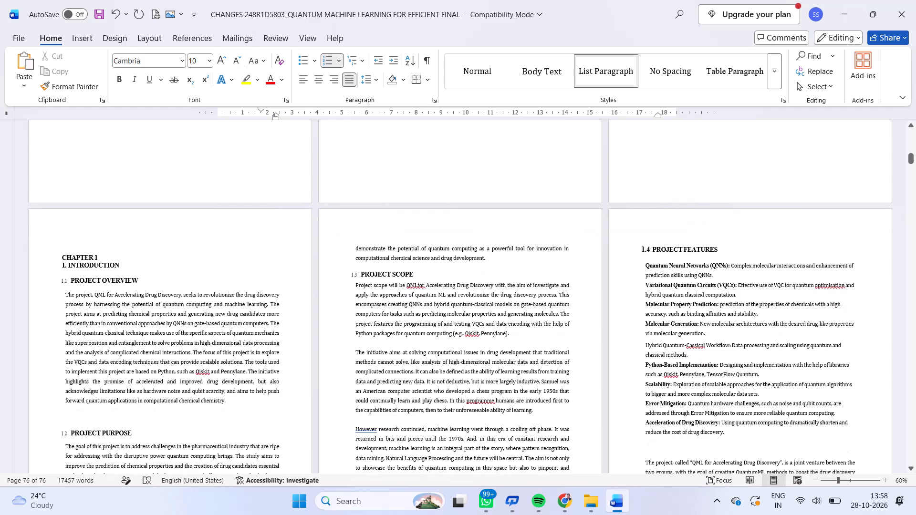
scroll(229, 331, "down", 4)
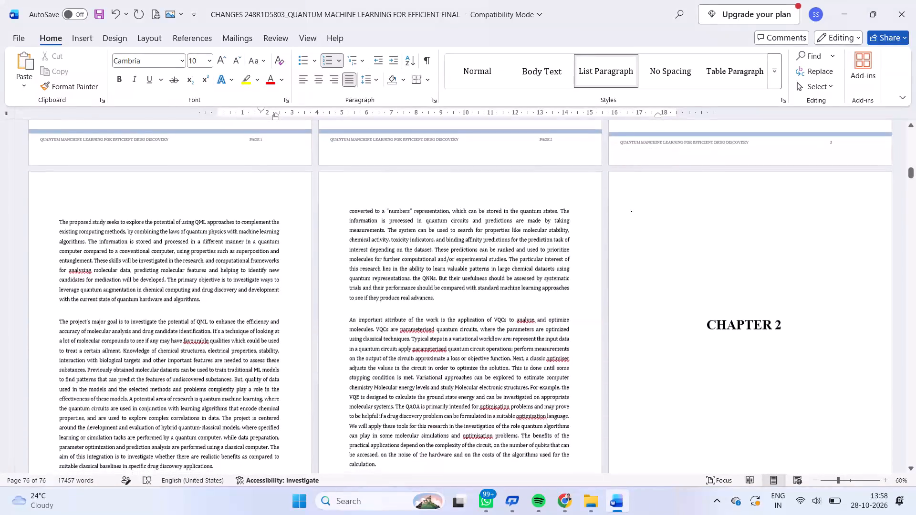
scroll(229, 331, "down", 6)
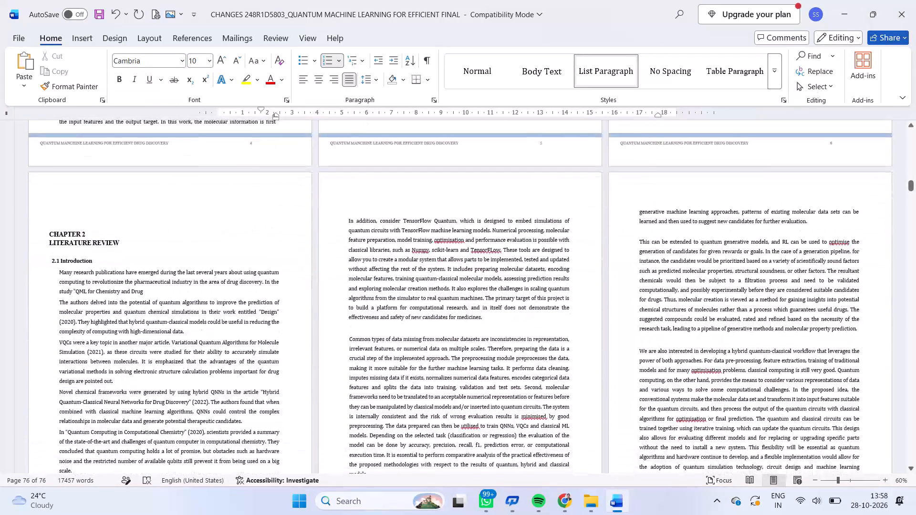
scroll(229, 331, "down", 2)
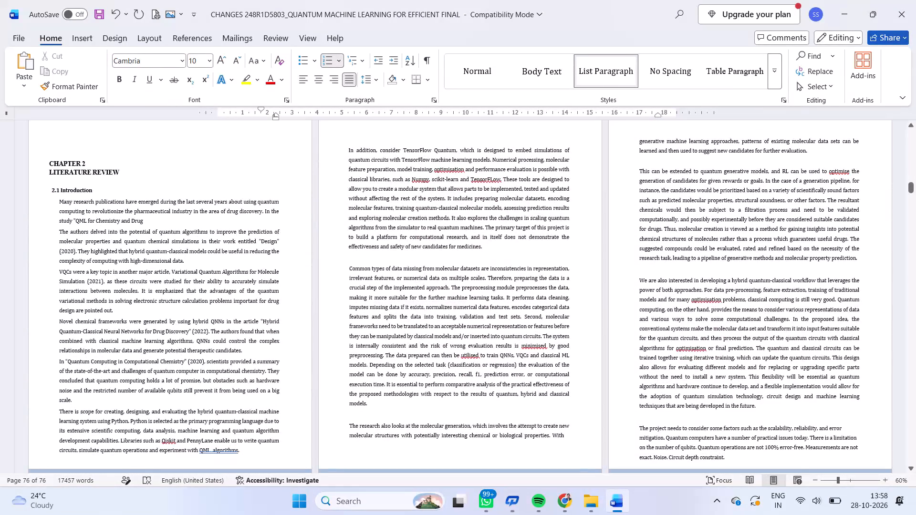
scroll(229, 331, "down", 1)
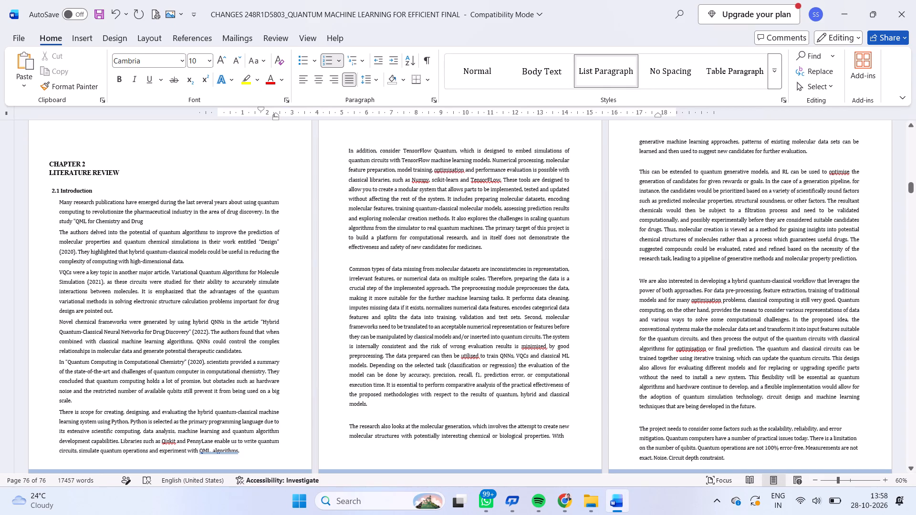
scroll(195, 353, "down", 20)
scroll(195, 353, "down", 20)
scroll(195, 353, "down", 20)
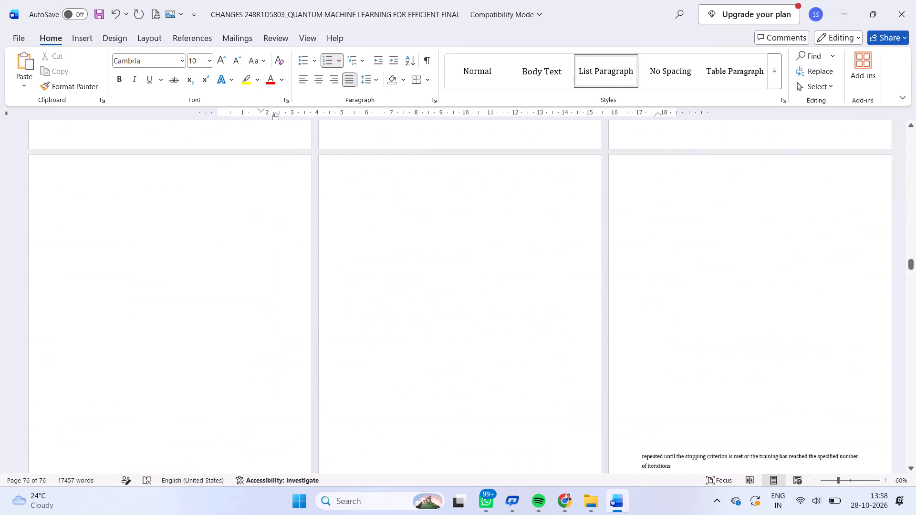
scroll(195, 353, "down", 20)
scroll(195, 353, "down", 20)
scroll(195, 353, "down", 20)
scroll(195, 353, "up", 1)
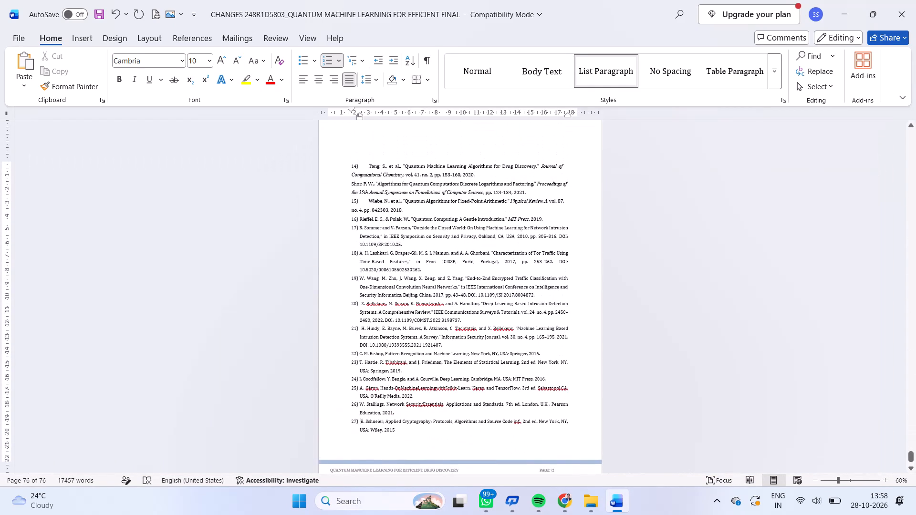
Copy the title "Quantum Computing Algorithms for Drug Discovery" from reference 12.
scroll(415, 343, "up", 5, "ctrl")
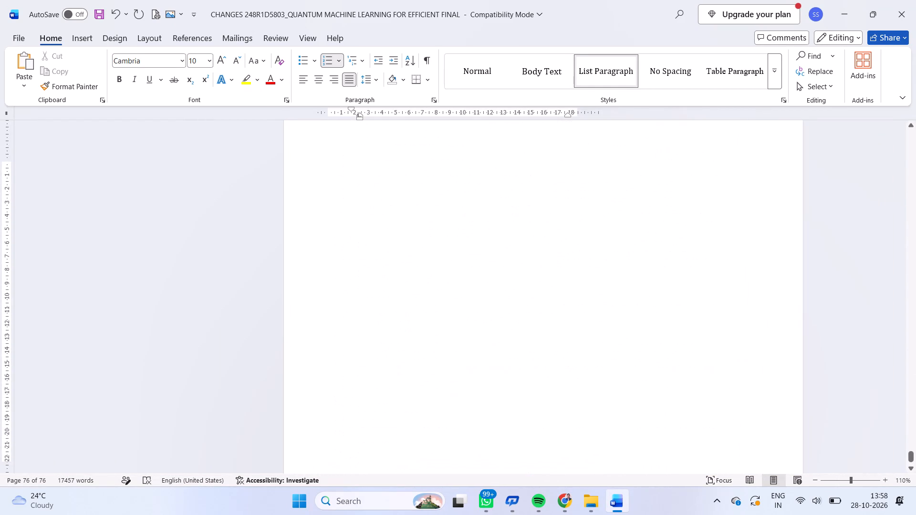
scroll(415, 304, "up", 8)
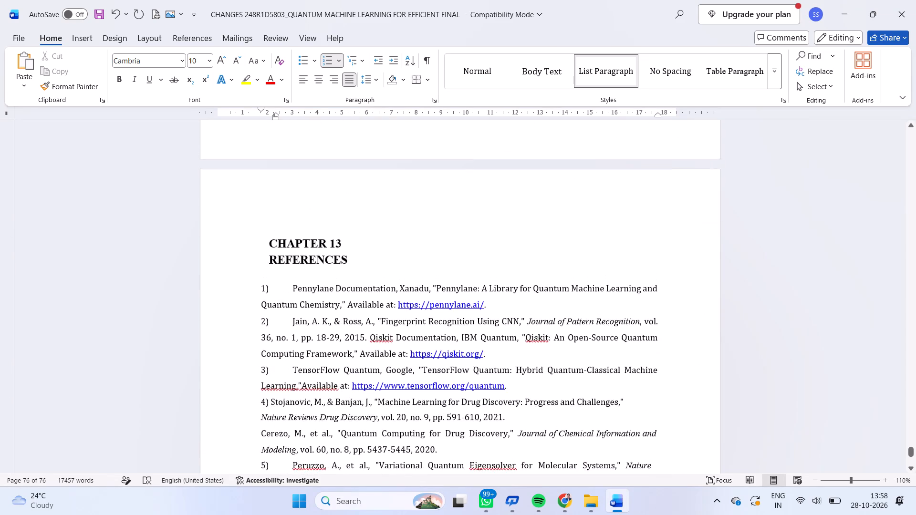
scroll(415, 304, "down", 2)
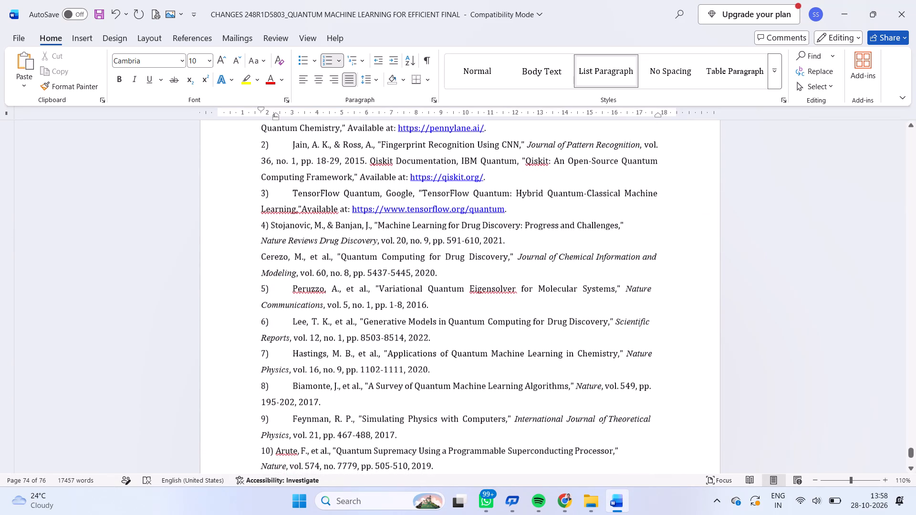
scroll(415, 304, "down", 1)
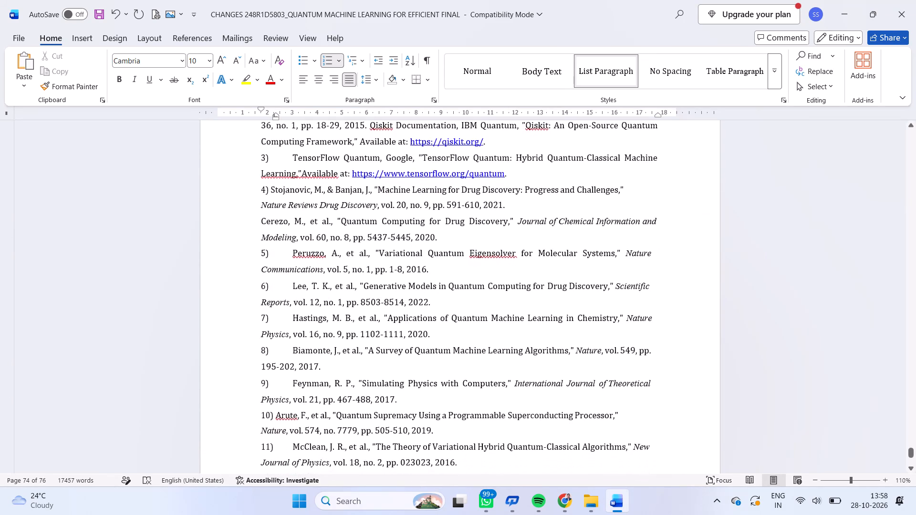
scroll(415, 304, "down", 2)
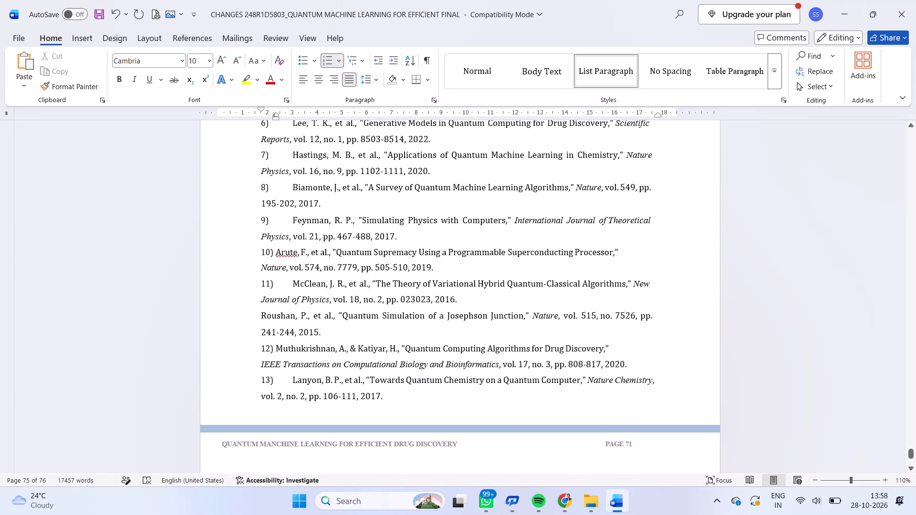
scroll(415, 304, "down", 1)
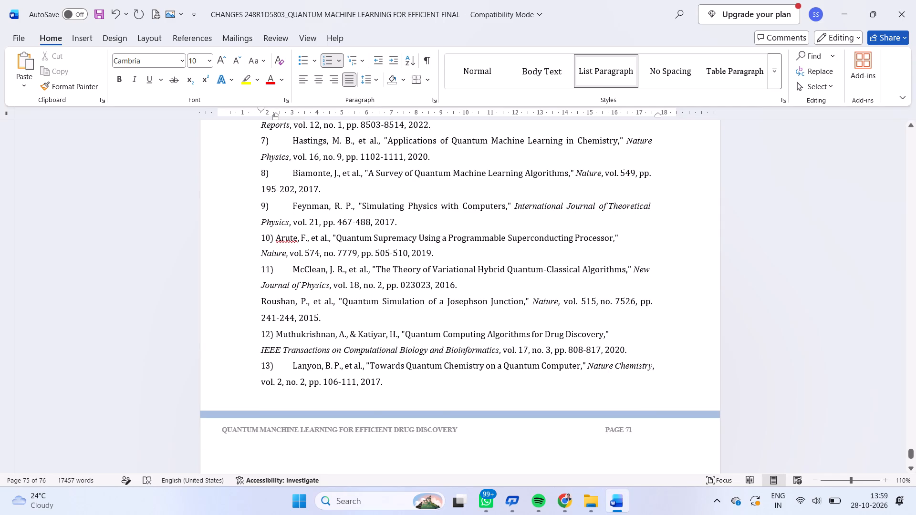
left_click_drag(404, 335, 585, 331)
key("ctrl+c")
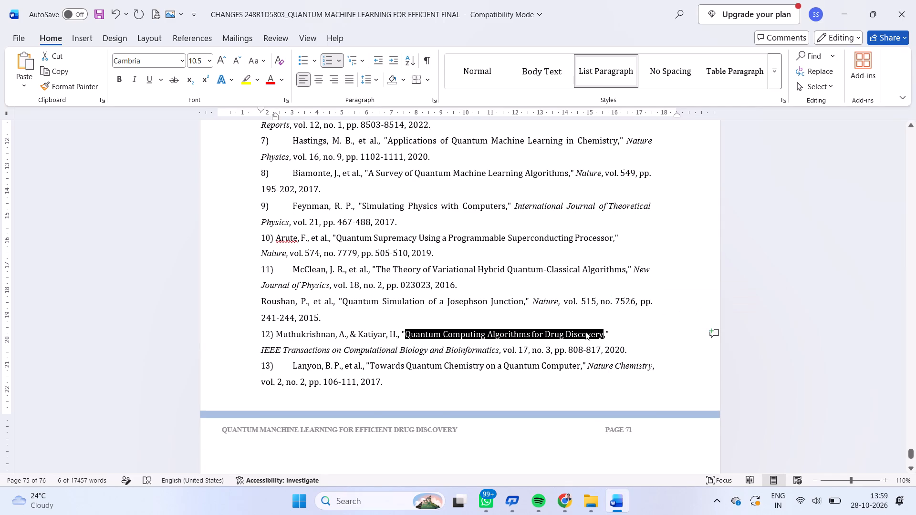
Review the report from the title, certificate and declaration pages through the abstract and the Chapter 1 project overview, purpose and scope sections.
left_click(420, 341)
scroll(420, 341, "up", 1)
scroll(371, 425, "down", 5, "ctrl")
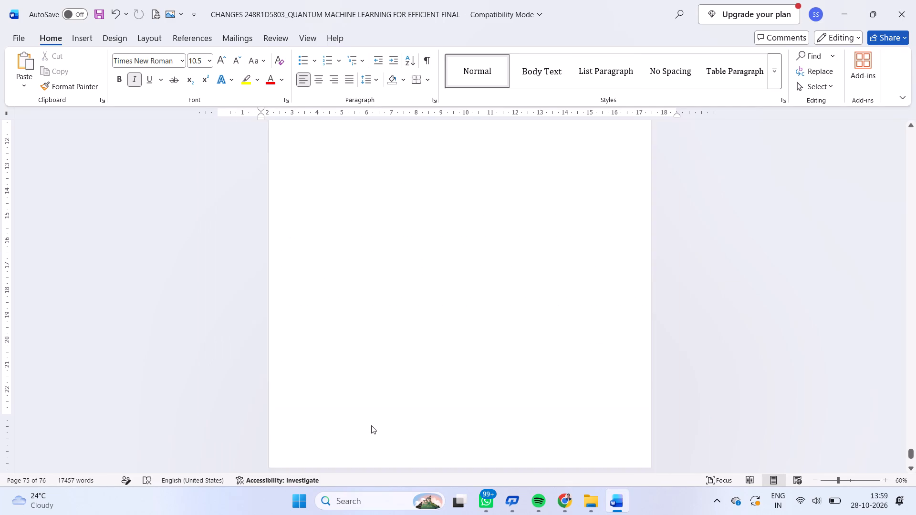
scroll(371, 425, "up", 20)
scroll(371, 425, "up", 20)
scroll(371, 425, "up", 20)
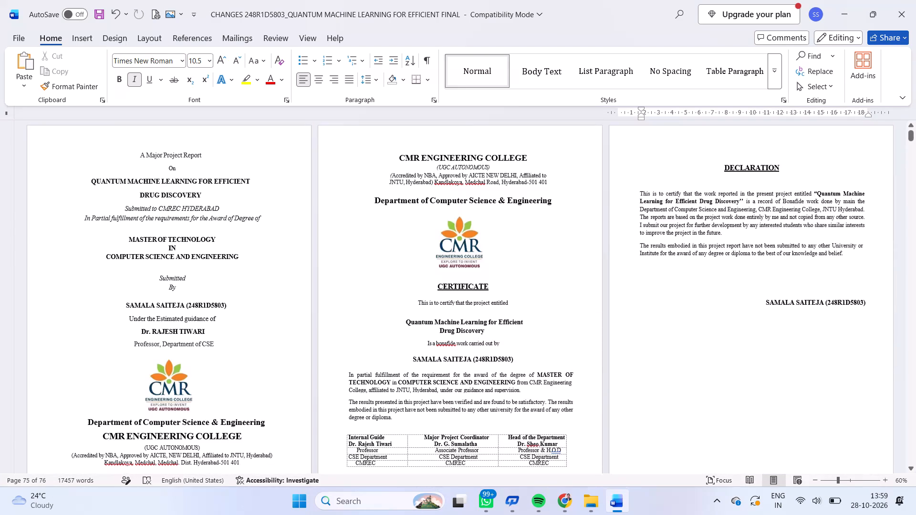
scroll(371, 425, "up", 20)
scroll(371, 425, "up", 20)
scroll(371, 425, "up", 9)
scroll(371, 425, "down", 5)
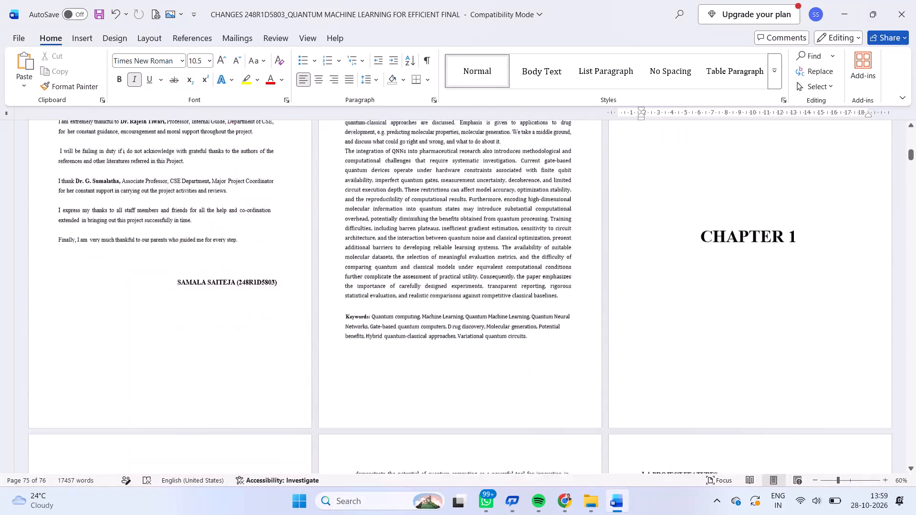
scroll(371, 425, "down", 2)
scroll(170, 385, "down", 2)
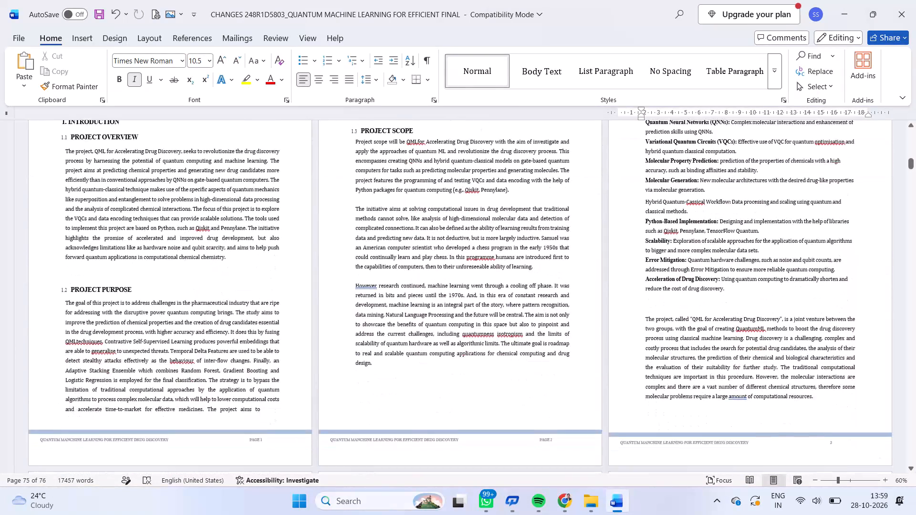
scroll(170, 385, "down", 5)
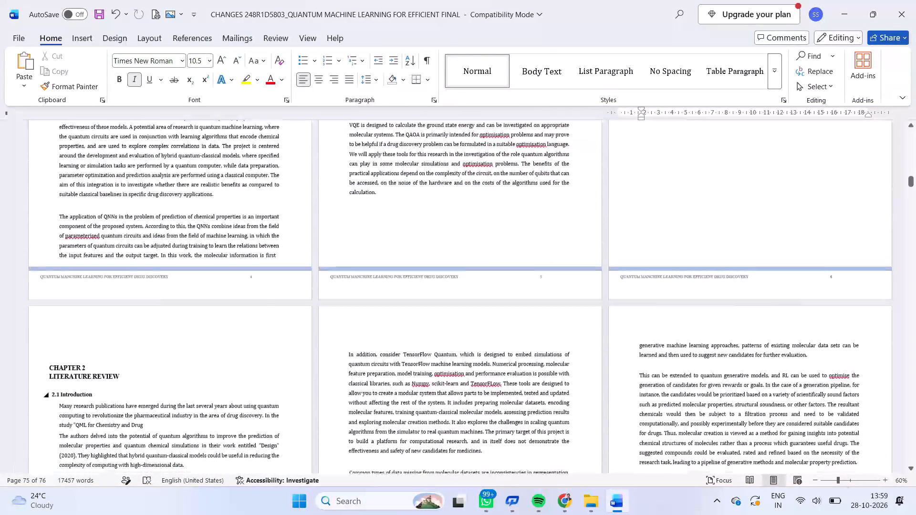
scroll(170, 385, "down", 2)
scroll(170, 385, "up", 7, "ctrl")
scroll(170, 385, "down", 1)
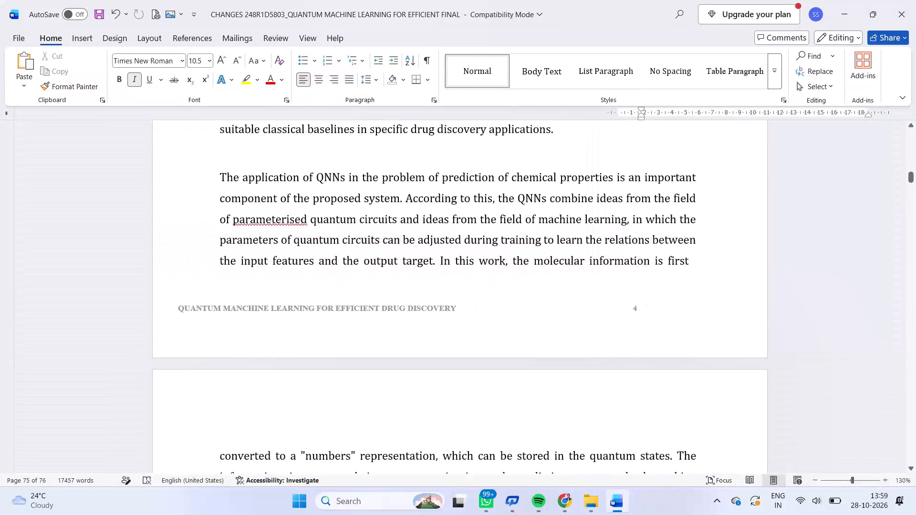
scroll(170, 385, "down", 2)
scroll(170, 385, "up", 9)
scroll(170, 385, "down", 7)
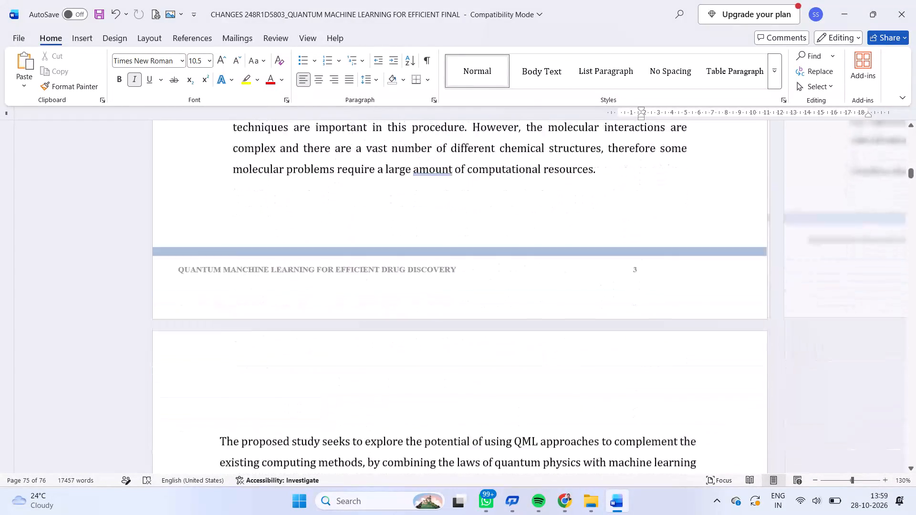
scroll(170, 385, "down", 1)
scroll(170, 385, "down", 4, "ctrl")
scroll(338, 389, "up", 1)
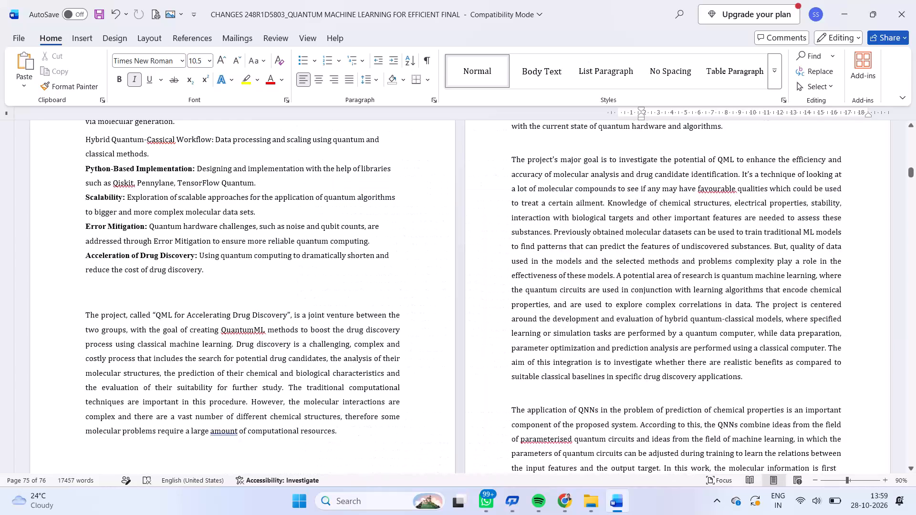
scroll(338, 389, "up", 5)
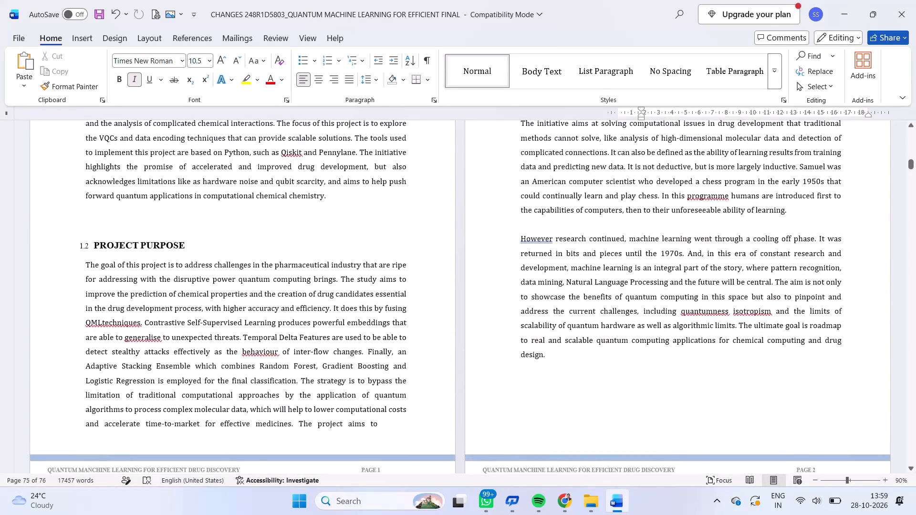
scroll(338, 389, "up", 3)
Read through Chapter 1 and the Chapter 2 literature review to the start of Chapter 3, checking the articles cited in section 2.1.
scroll(338, 389, "down", 1)
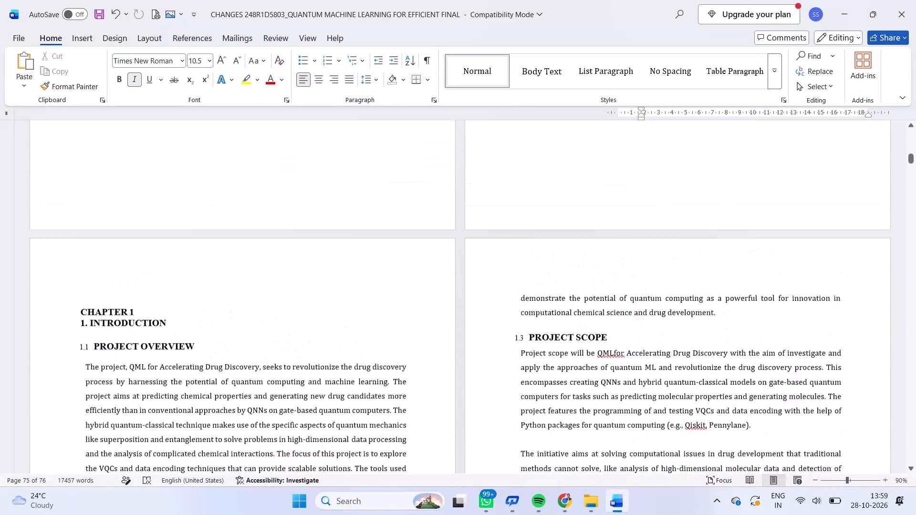
scroll(338, 389, "down", 3)
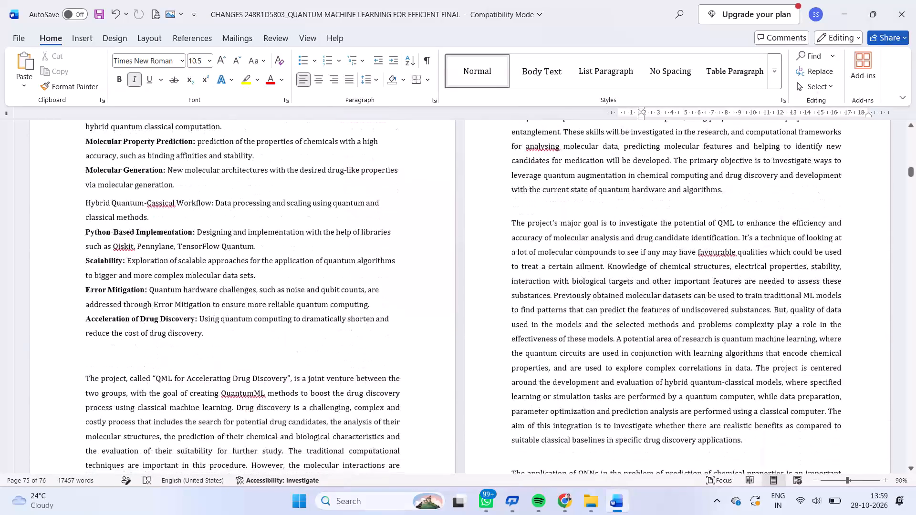
scroll(338, 389, "down", 5)
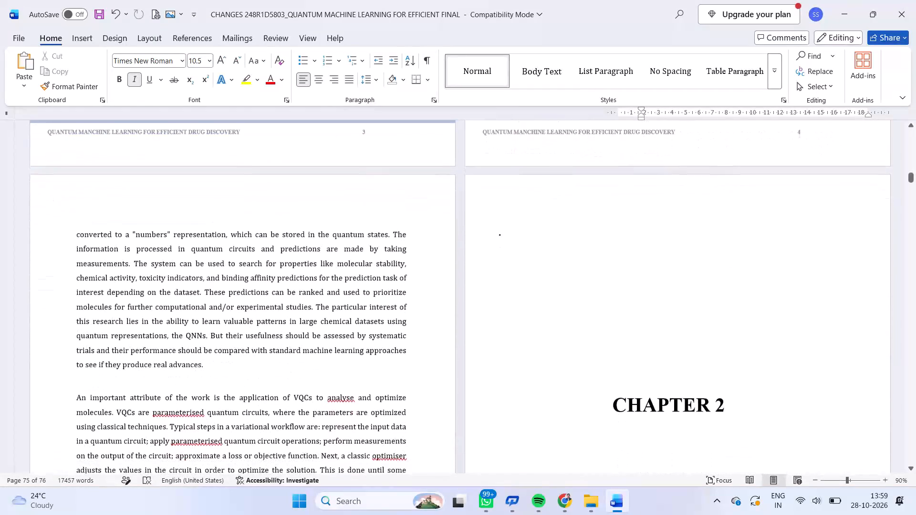
scroll(338, 389, "down", 5)
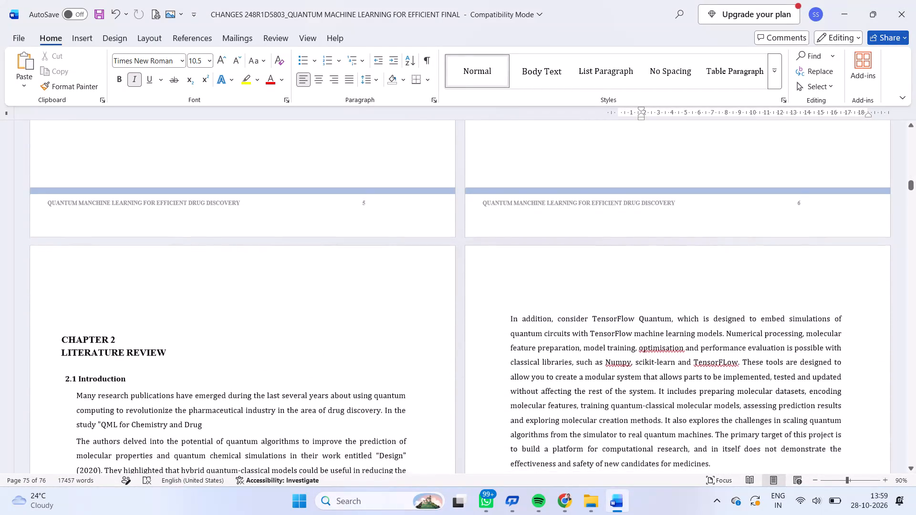
scroll(338, 389, "down", 5)
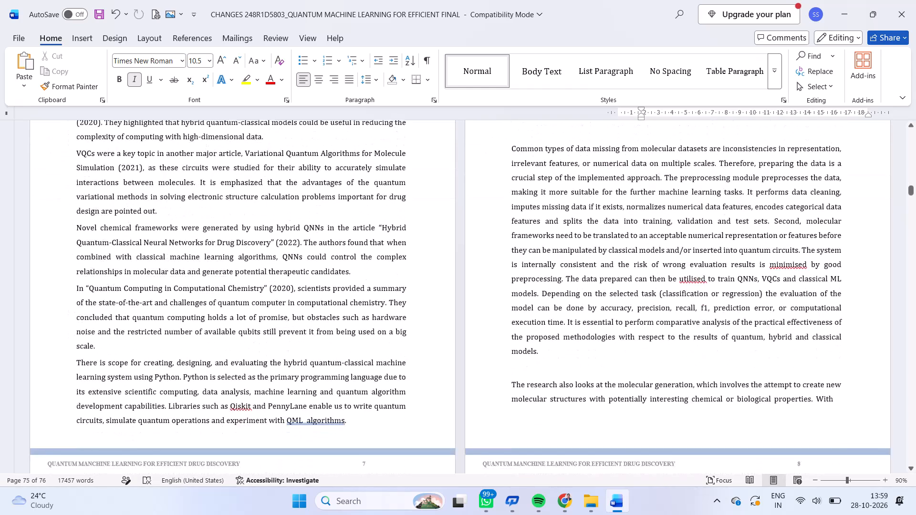
scroll(338, 389, "down", 4)
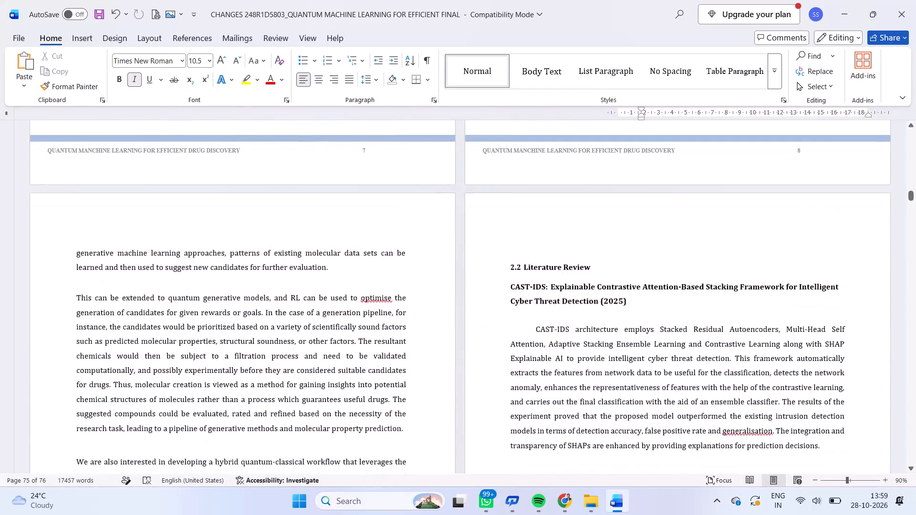
scroll(338, 389, "down", 6)
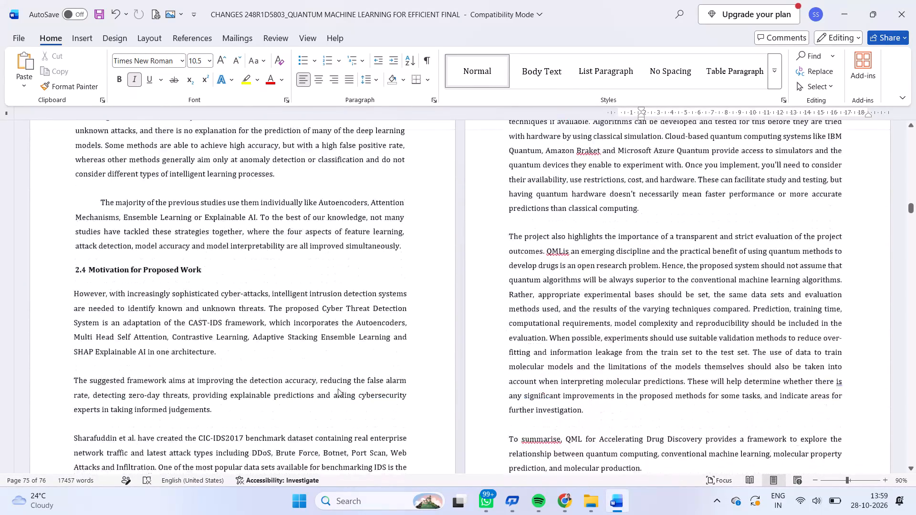
scroll(338, 389, "down", 4)
scroll(338, 389, "up", 1)
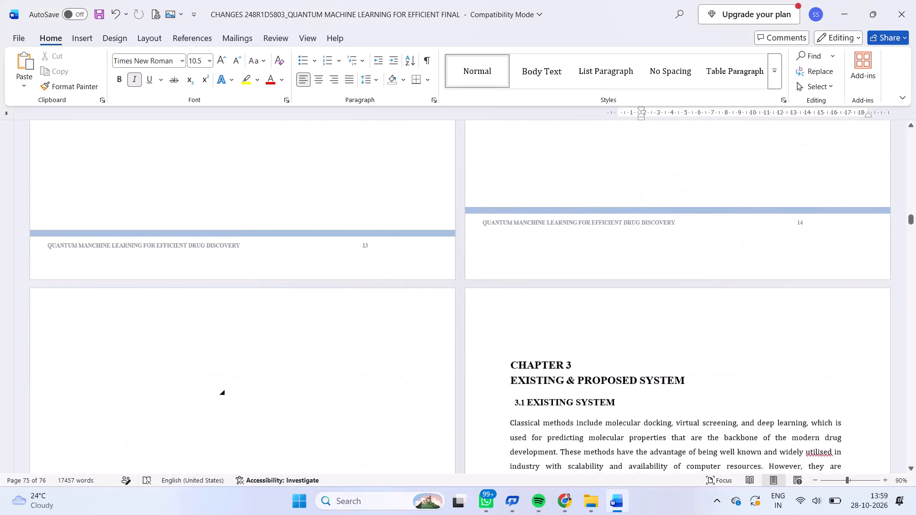
scroll(338, 389, "up", 11)
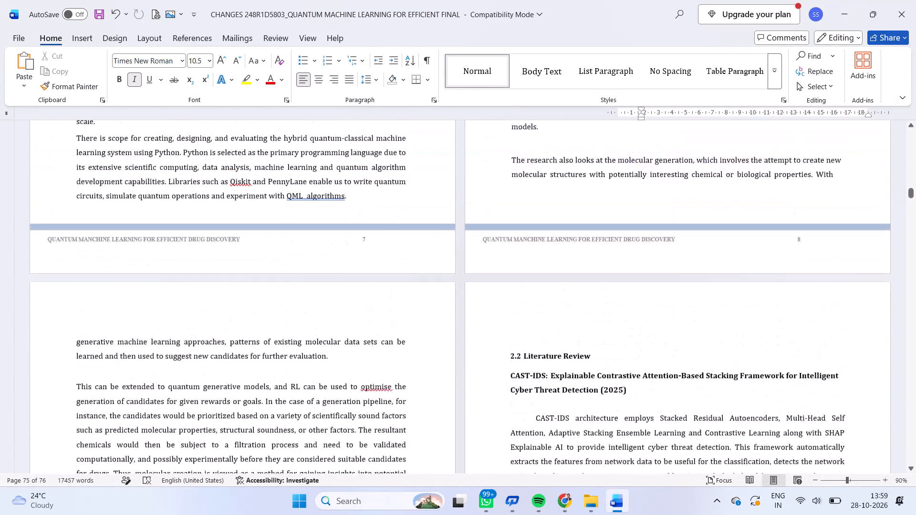
scroll(338, 389, "up", 1)
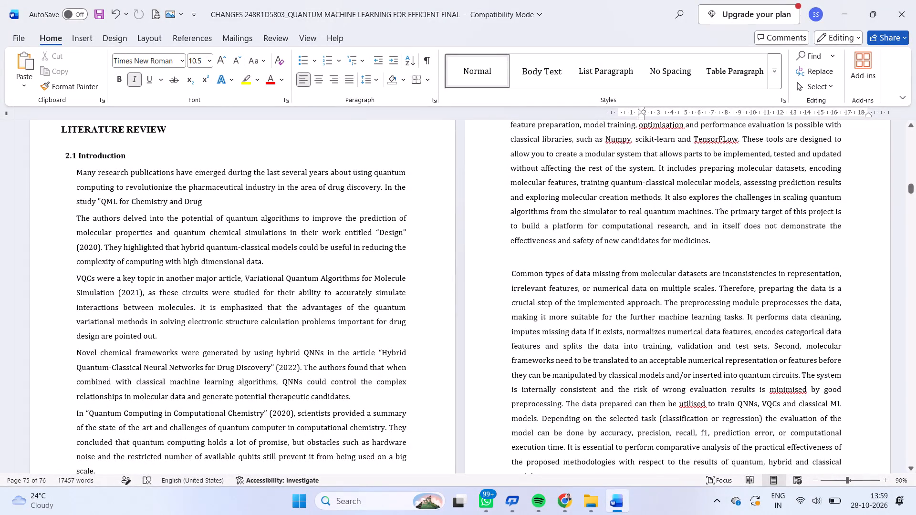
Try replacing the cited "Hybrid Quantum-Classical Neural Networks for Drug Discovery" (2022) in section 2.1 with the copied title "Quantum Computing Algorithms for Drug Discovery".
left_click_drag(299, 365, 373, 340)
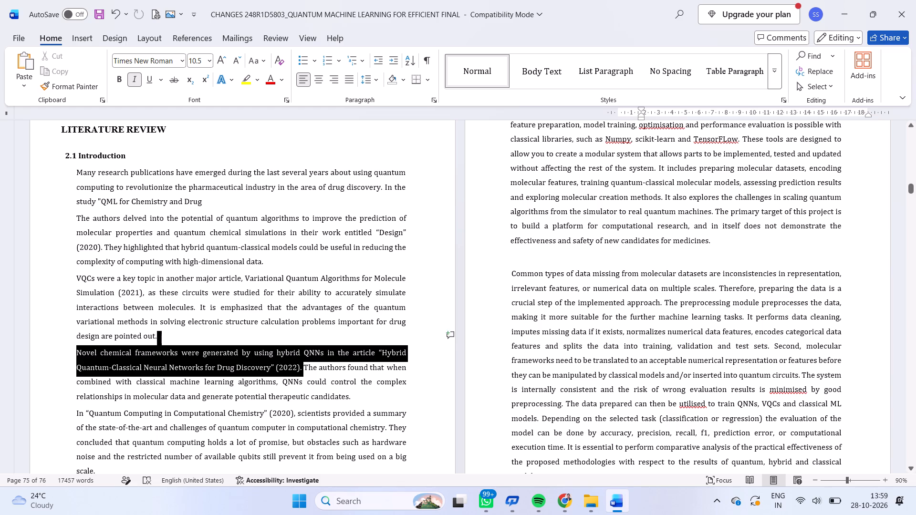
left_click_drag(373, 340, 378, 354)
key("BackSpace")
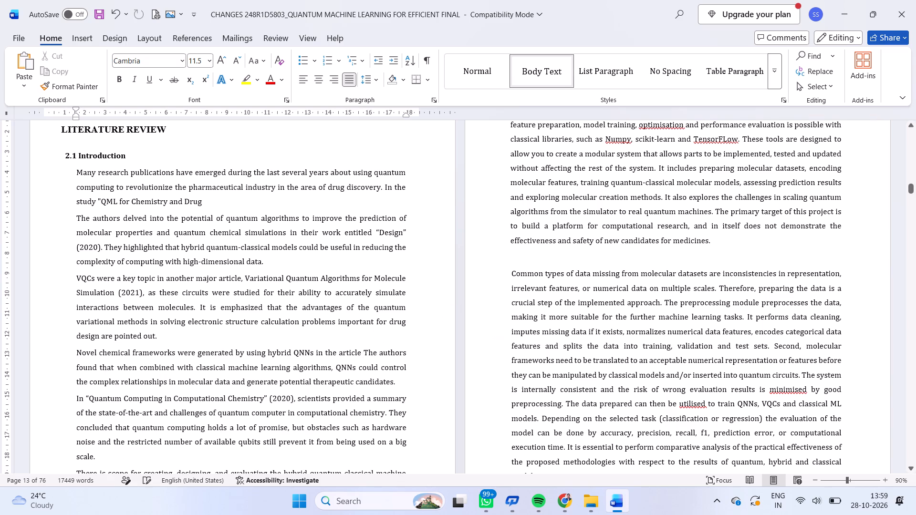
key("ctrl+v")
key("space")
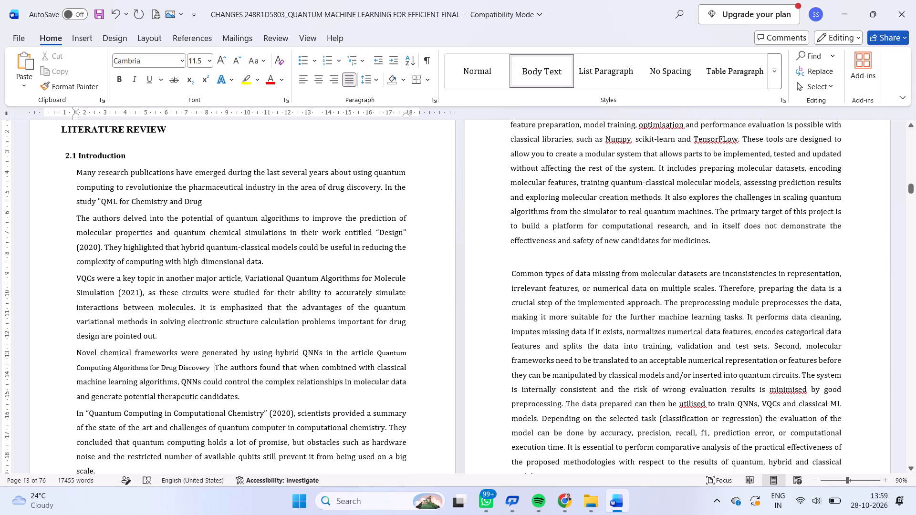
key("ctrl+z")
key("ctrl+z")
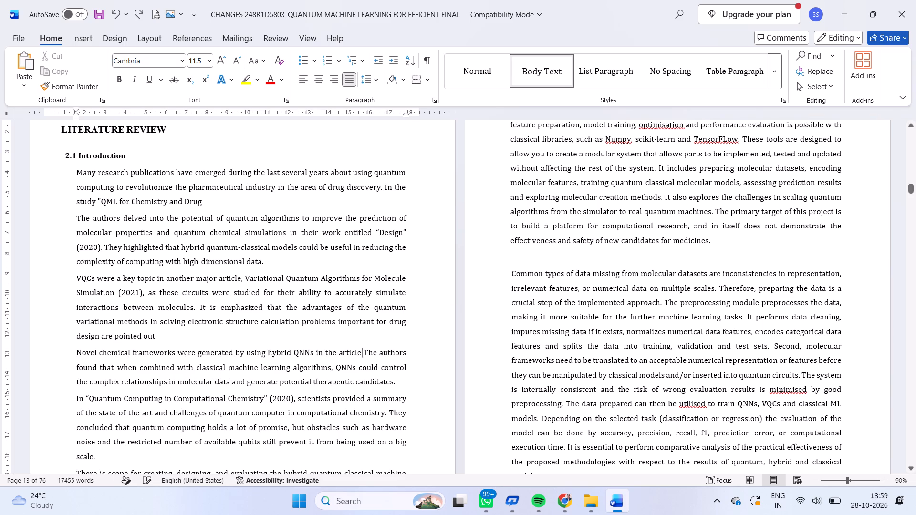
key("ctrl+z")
Examine the remaining chapters in a multi-page view, from the existing system disadvantages through the Python sections and conclusion to the references.
scroll(377, 402, "down", 4)
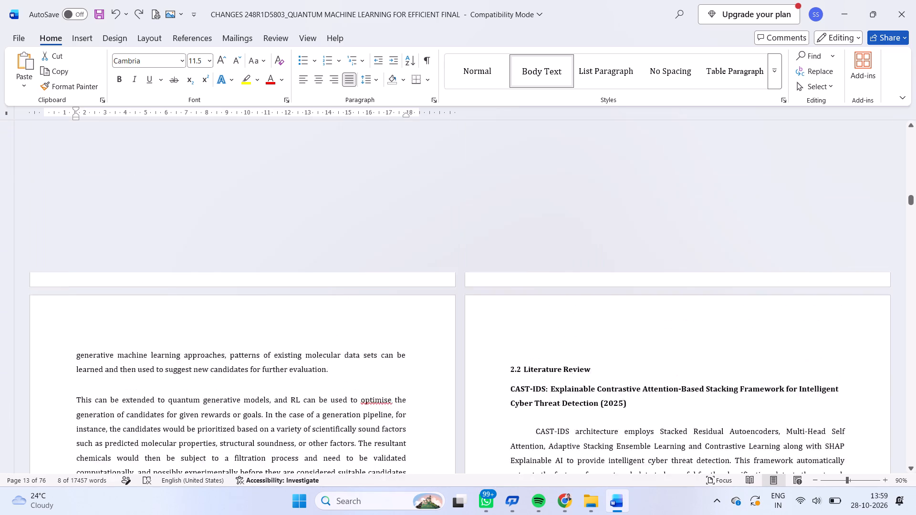
scroll(377, 402, "down", 9)
scroll(684, 401, "down", 5)
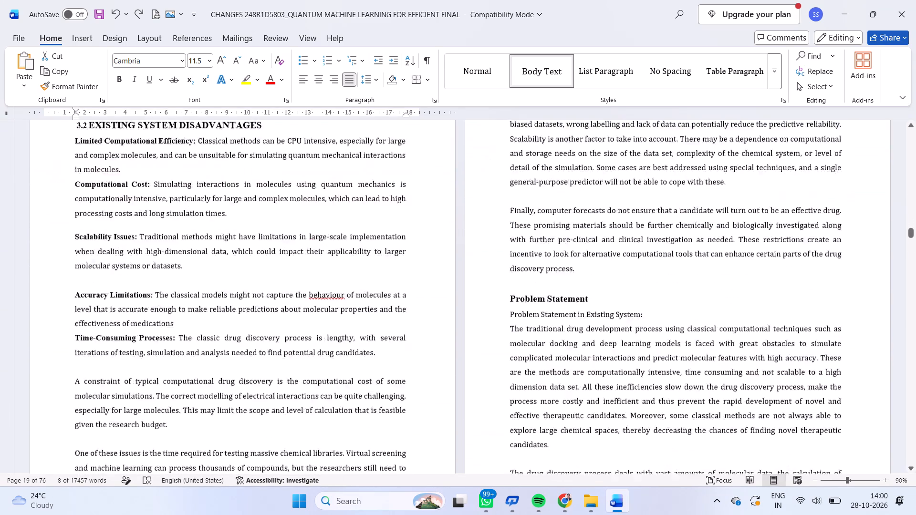
scroll(684, 401, "down", 5)
scroll(697, 360, "down", 4)
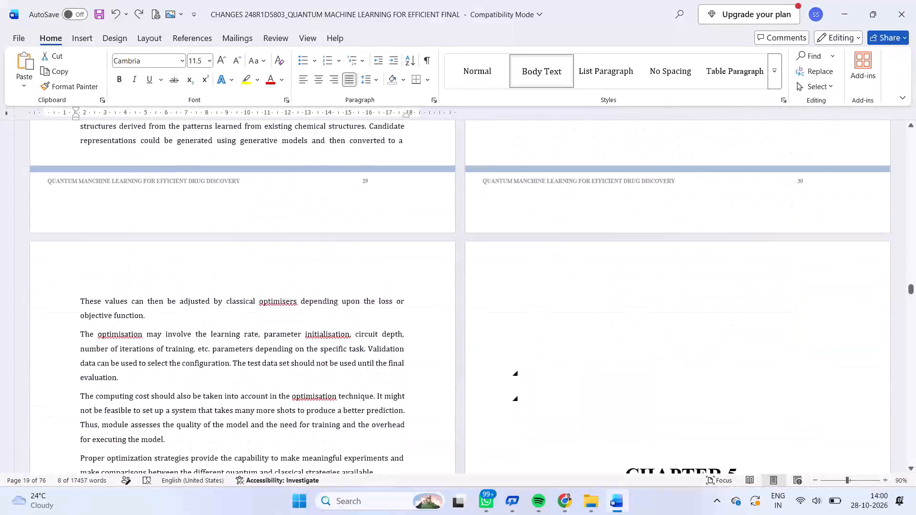
scroll(697, 360, "down", 1)
right_click(697, 360)
scroll(697, 360, "down", 2)
scroll(573, 376, "down", 5, "ctrl")
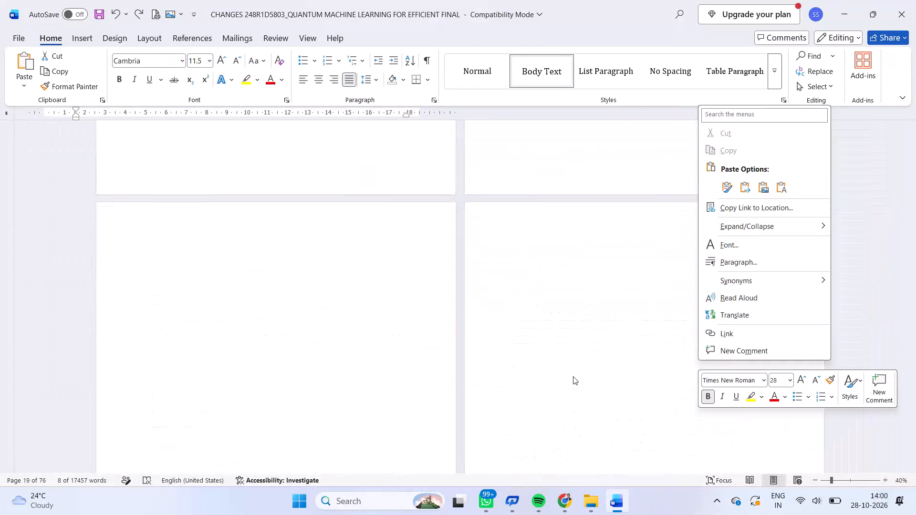
scroll(530, 387, "down", 20)
scroll(530, 387, "down", 3)
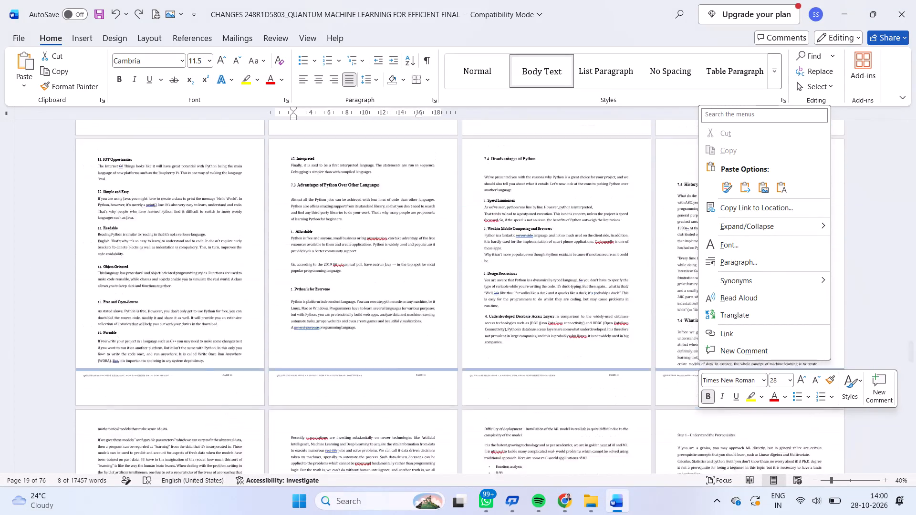
scroll(530, 387, "down", 2)
scroll(530, 387, "down", 20)
scroll(530, 387, "down", 12)
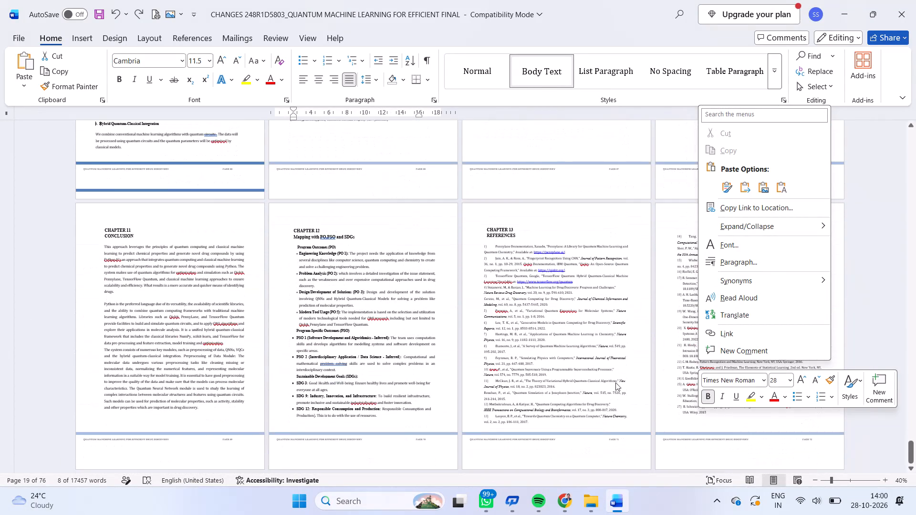
left_click(673, 396)
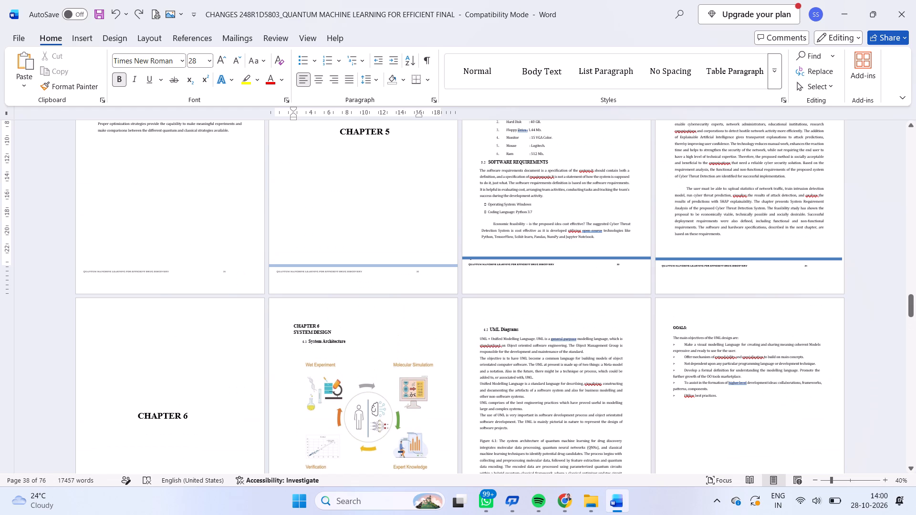
Look through the report from the System Design chapter to the final entries of the reference list at normal reading size.
scroll(673, 396, "up", 7, "ctrl")
scroll(673, 396, "down", 7)
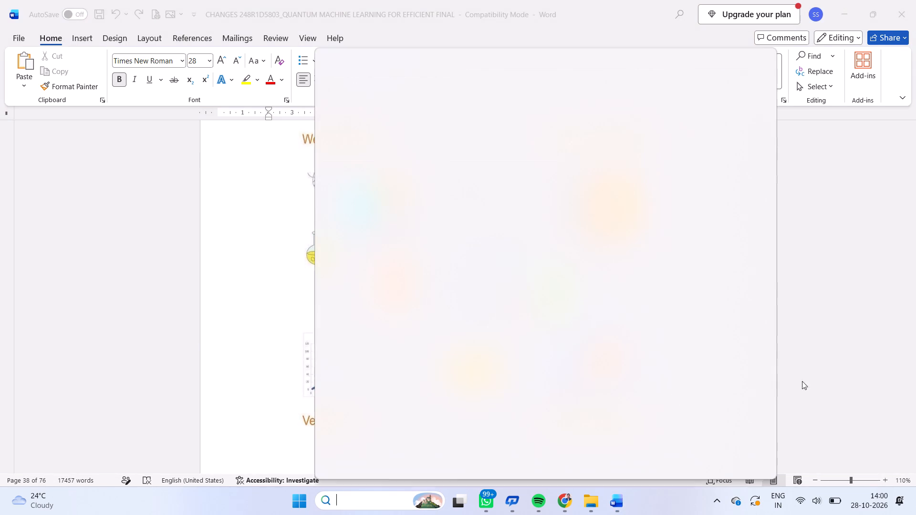
left_click(835, 326)
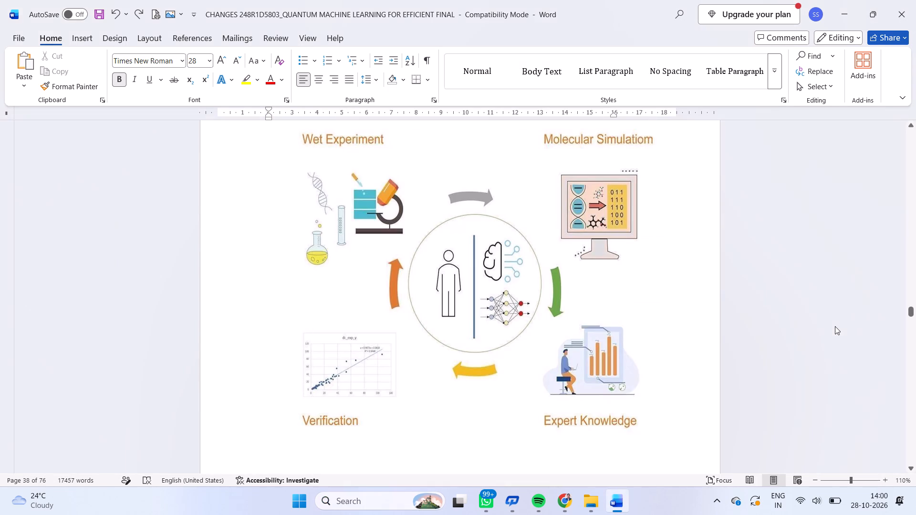
left_click_drag(909, 313, 915, 412)
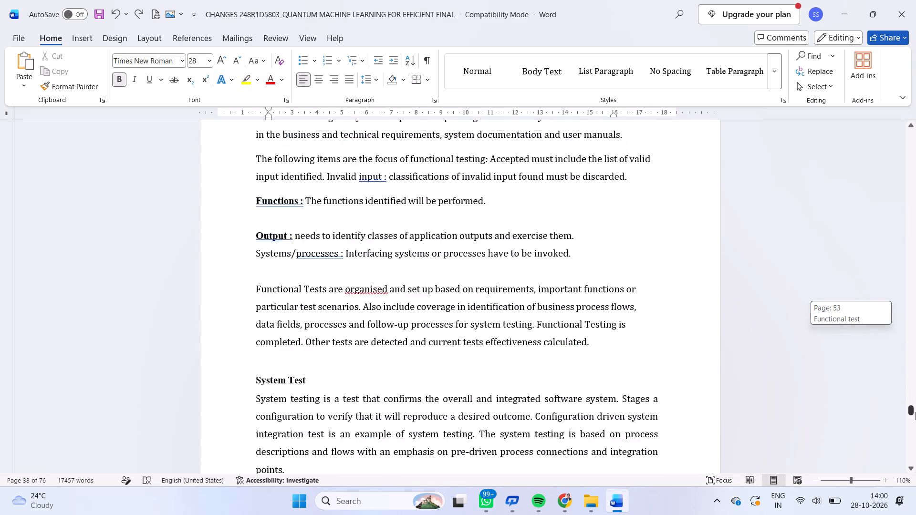
left_click_drag(915, 412, 915, 429)
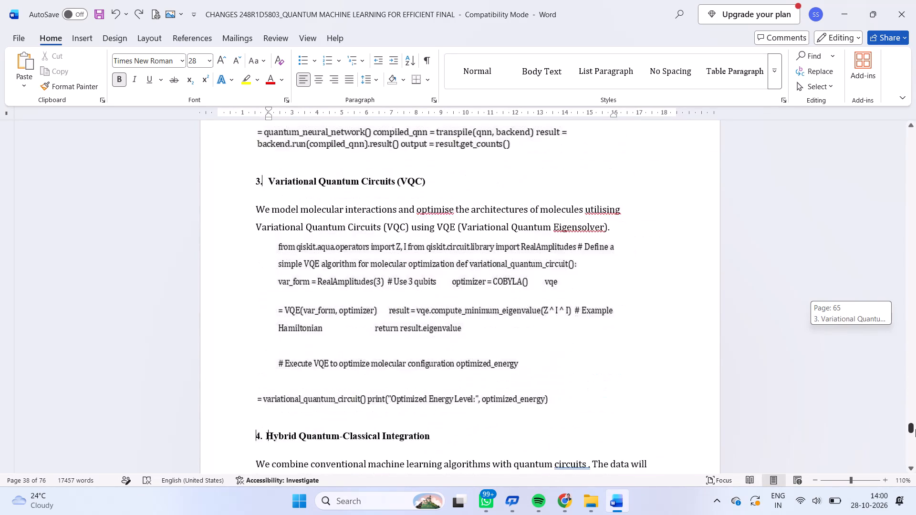
left_click_drag(915, 429, 915, 485)
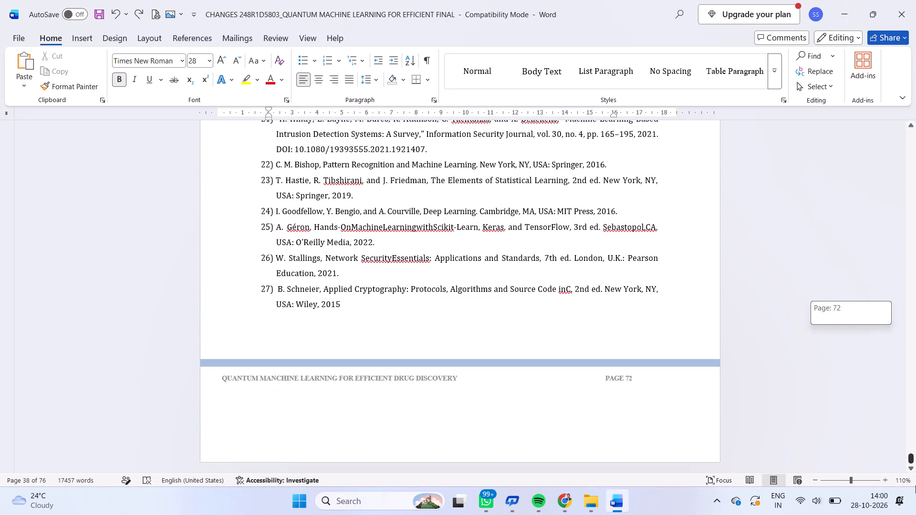
Read back through the Chapter 13 reference list from entry 27 to entry 1, and down again to entry 13.
left_click_drag(915, 485, 915, 514)
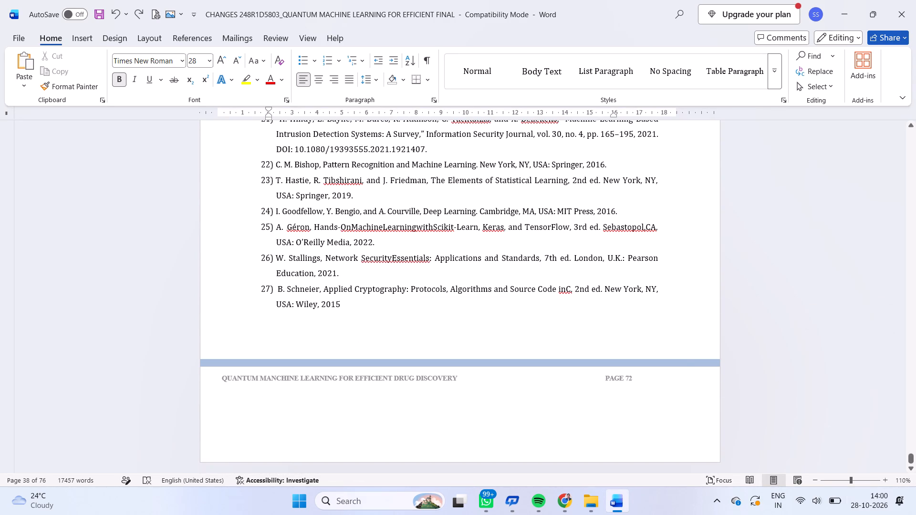
scroll(681, 378, "up", 1)
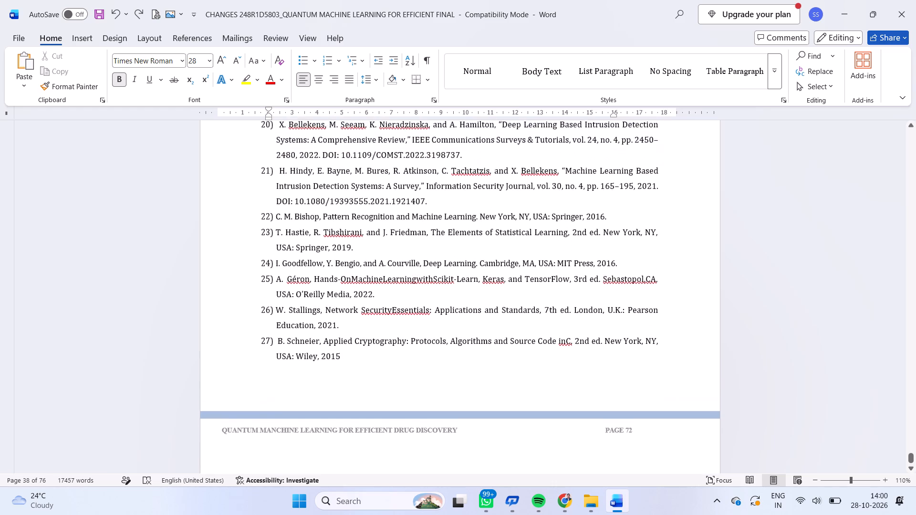
scroll(681, 378, "up", 3)
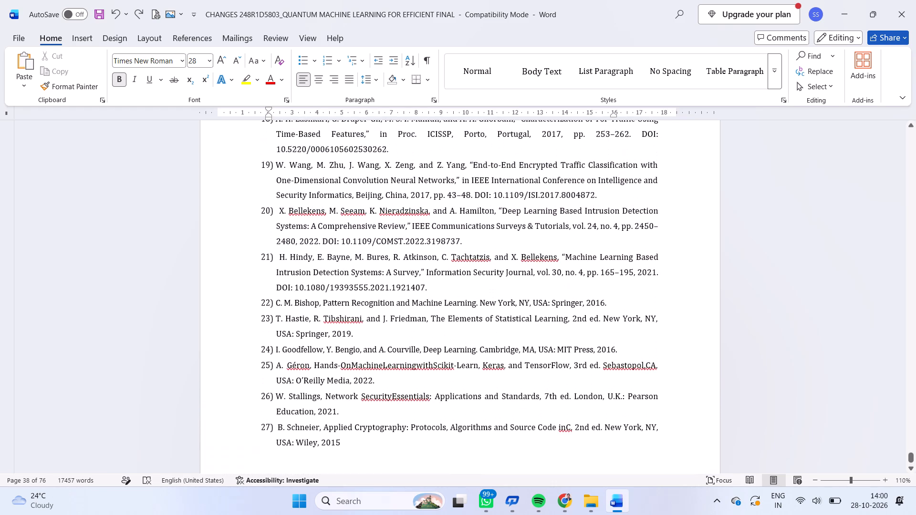
scroll(681, 378, "up", 4)
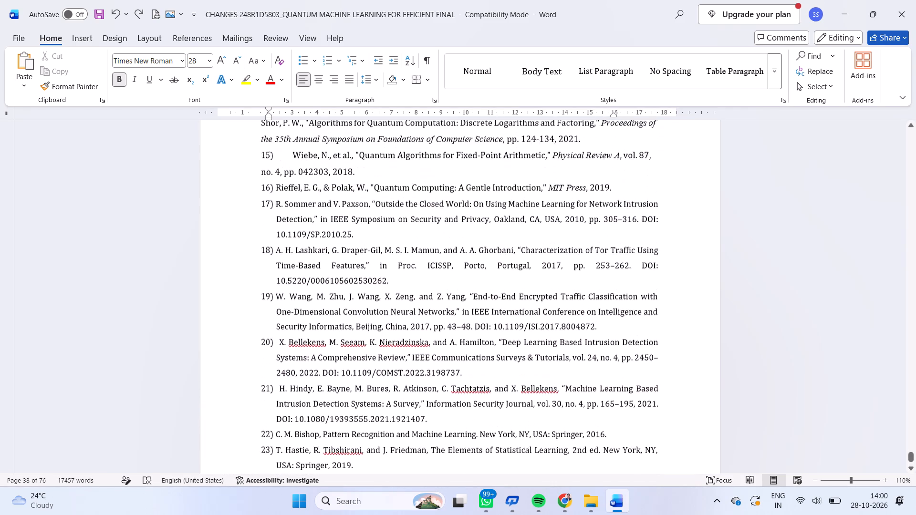
scroll(681, 378, "up", 4)
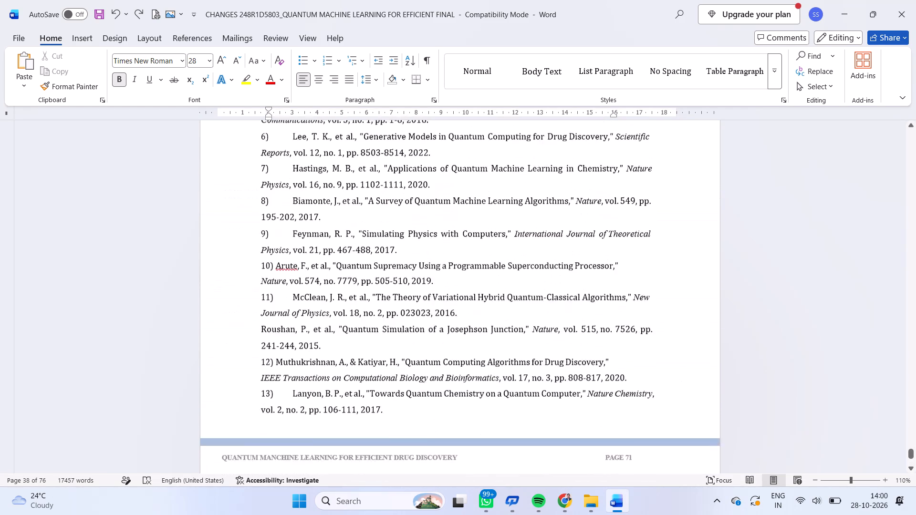
scroll(681, 378, "up", 1)
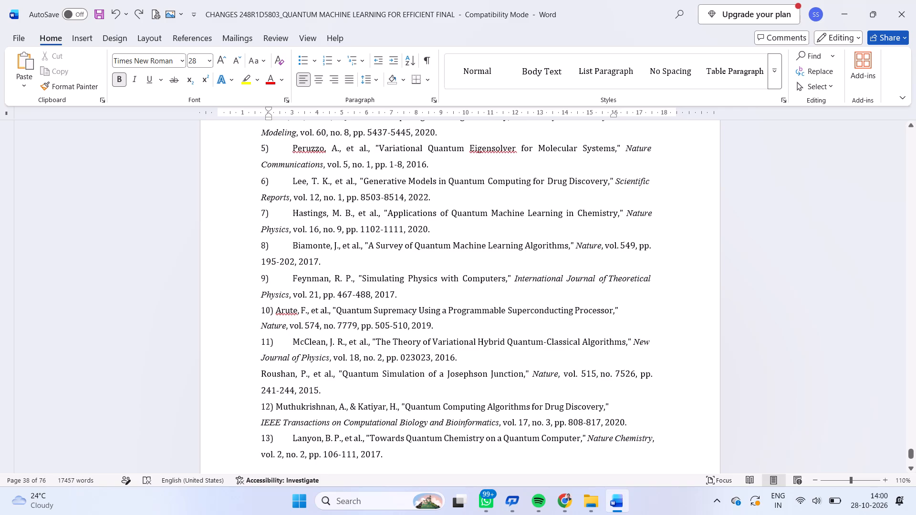
scroll(681, 378, "up", 1)
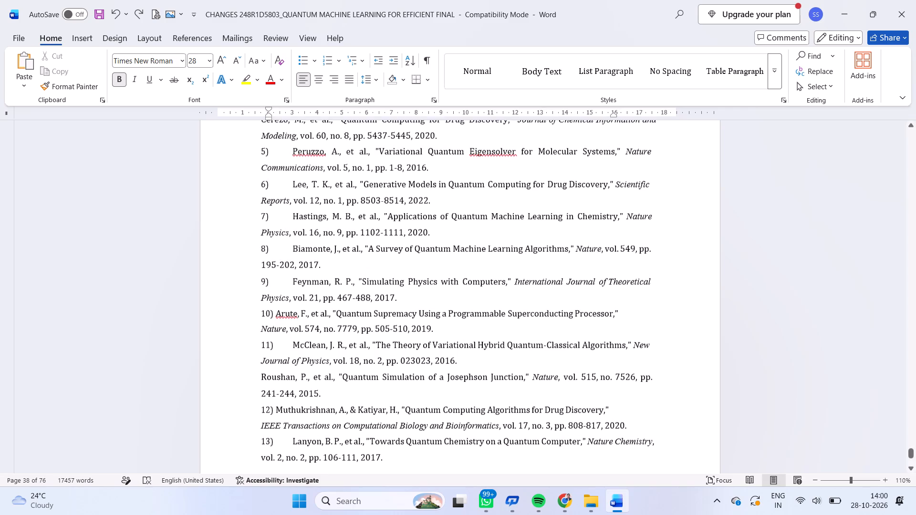
scroll(681, 378, "up", 2)
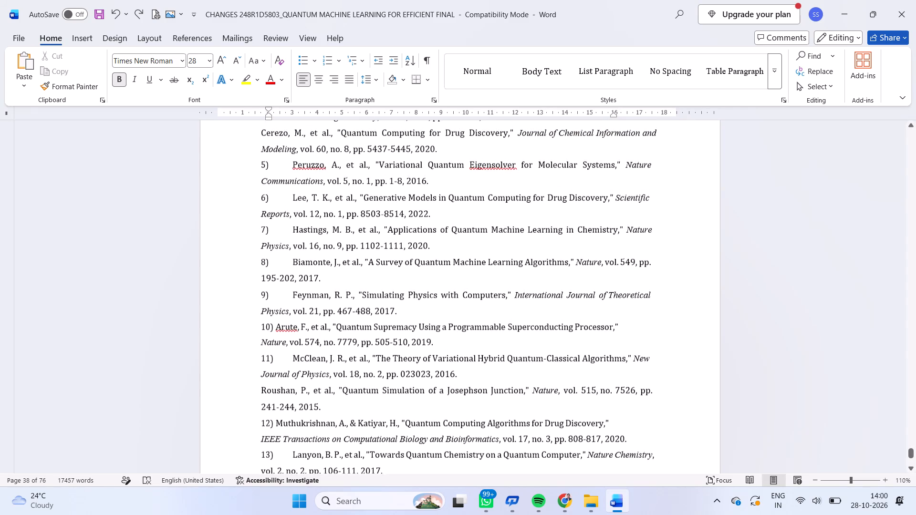
scroll(681, 378, "up", 2)
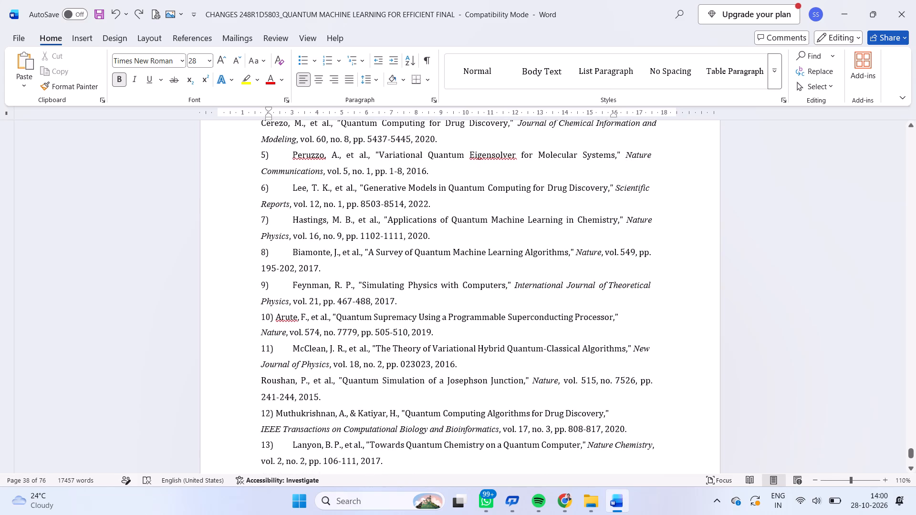
scroll(681, 378, "up", 1)
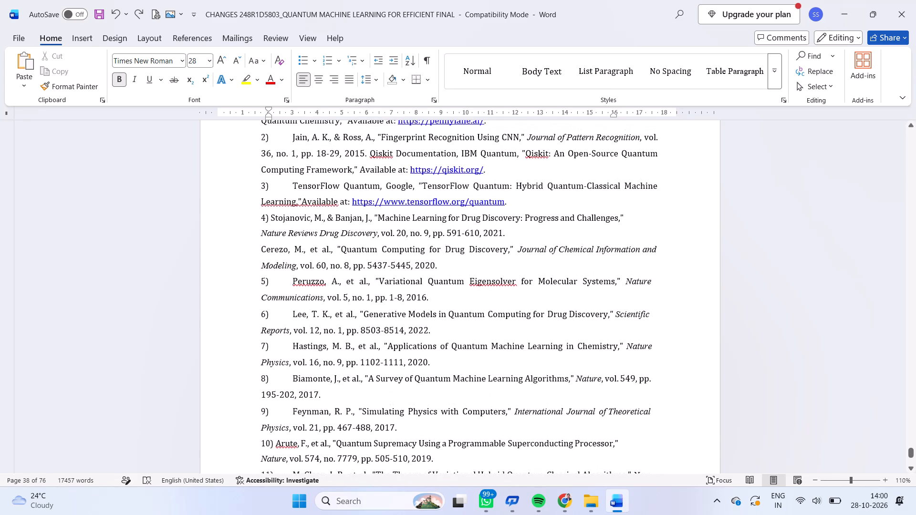
scroll(681, 378, "up", 1)
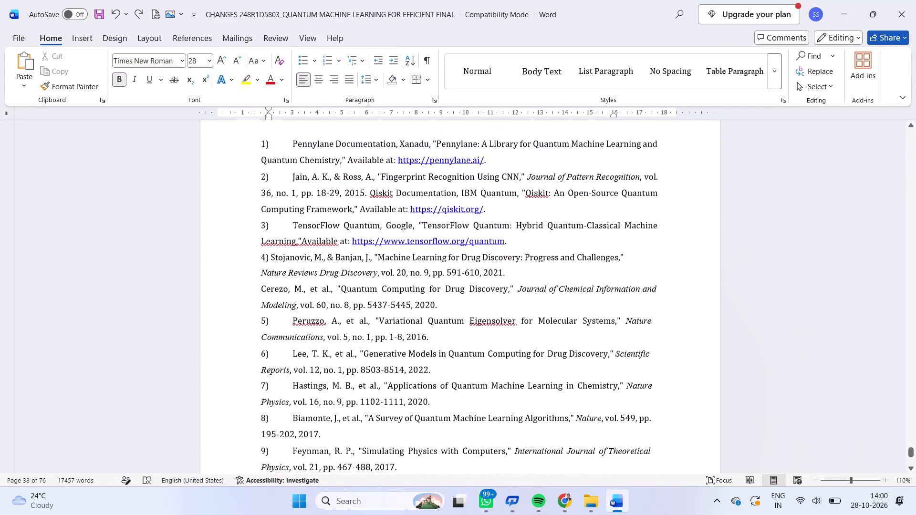
scroll(681, 378, "up", 2)
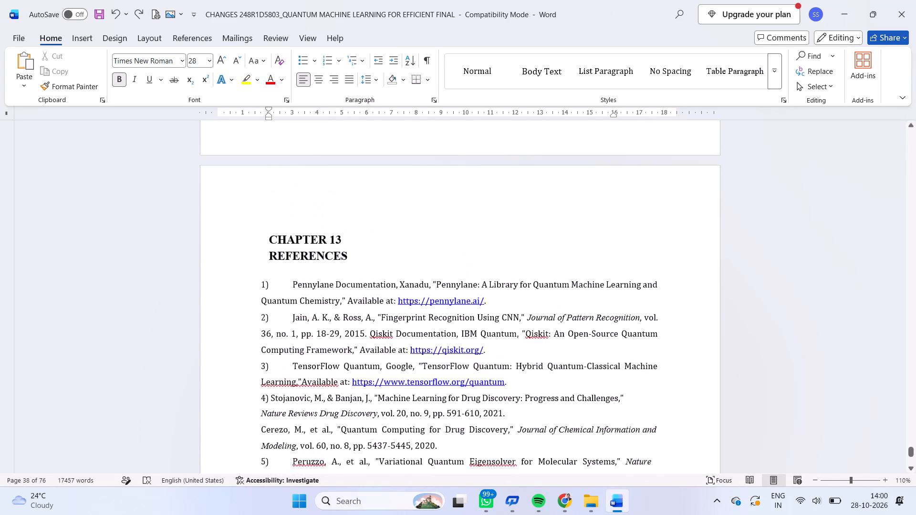
scroll(681, 378, "down", 2)
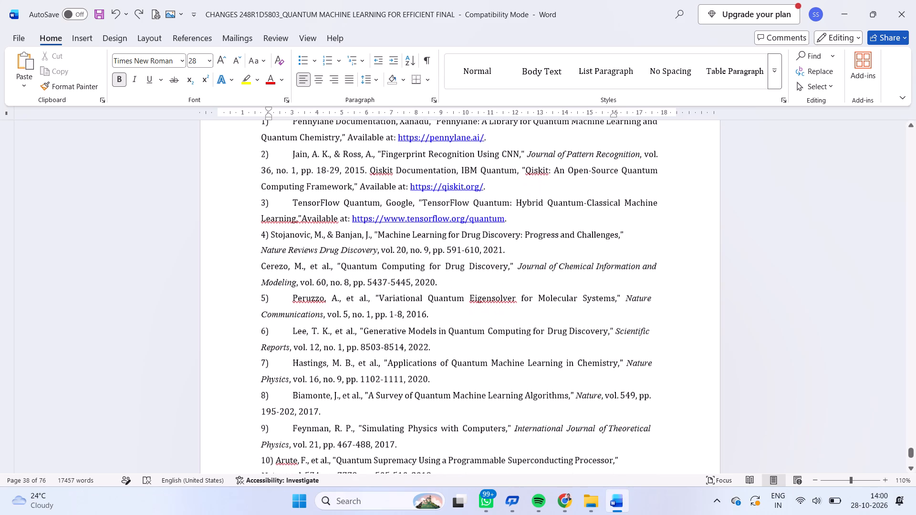
scroll(489, 312, "down", 1)
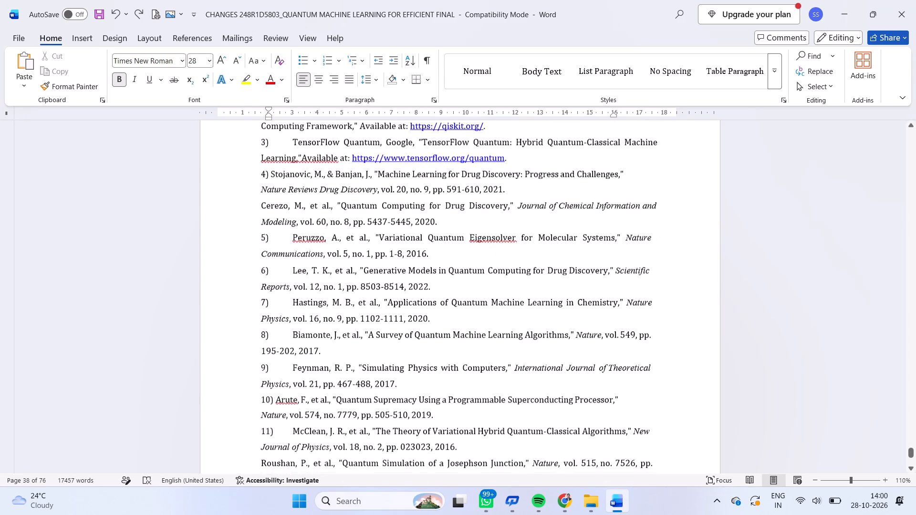
scroll(489, 312, "down", 2)
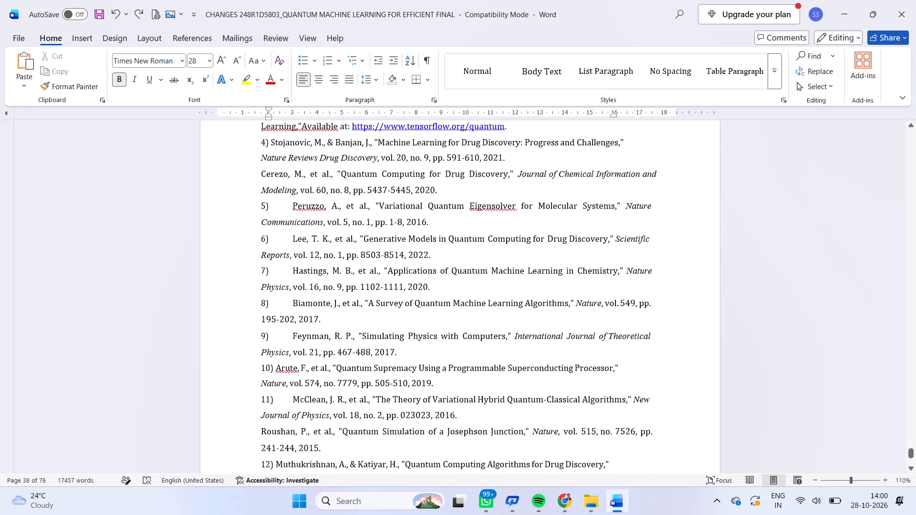
scroll(477, 339, "down", 3)
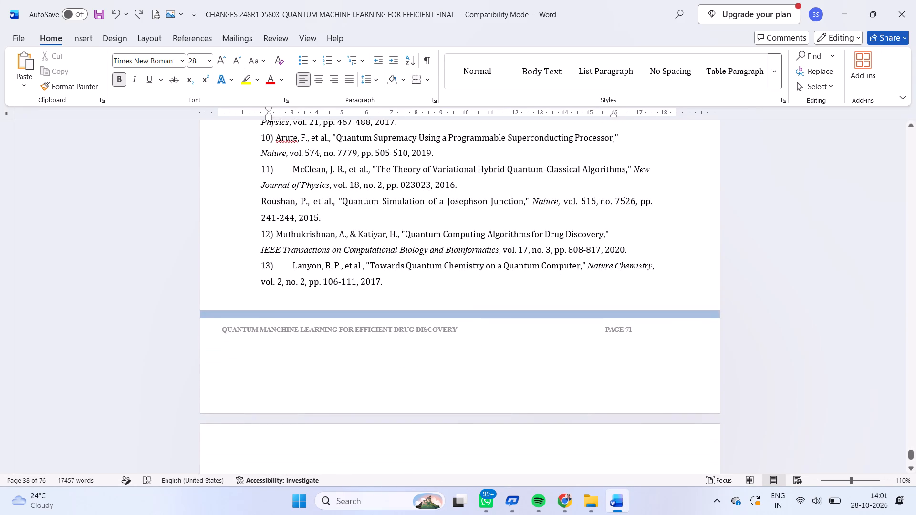
Copy the title "Quantum Computing Algorithms for Drug Discovery" from reference 12, without its trailing comma and closing quotation mark.
left_click_drag(404, 236, 609, 235)
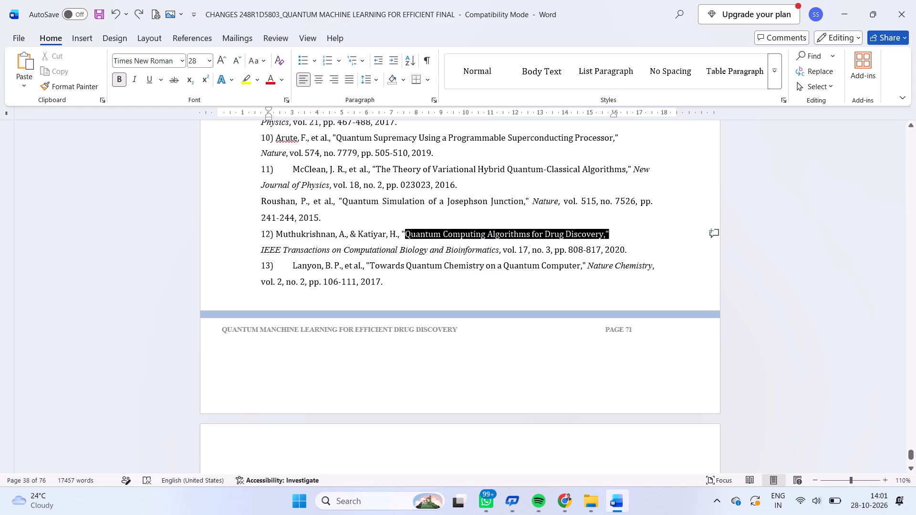
left_click_drag(609, 235, 602, 235)
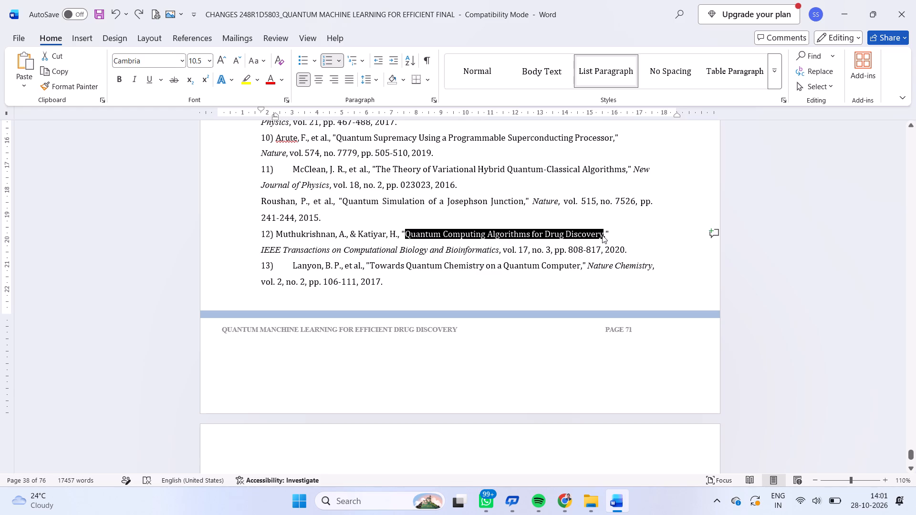
key("ctrl+c")
right_click(602, 235)
right_click(602, 246)
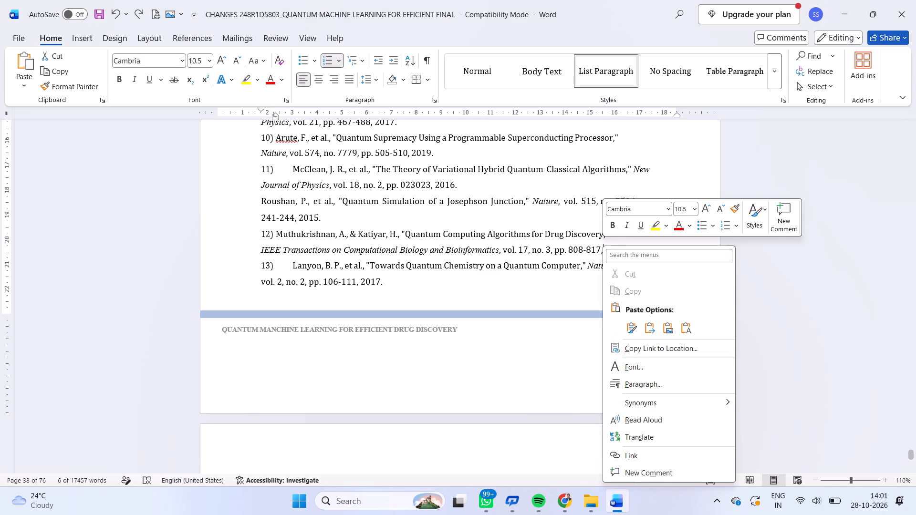
scroll(520, 203, "up", 1)
scroll(528, 276, "up", 9)
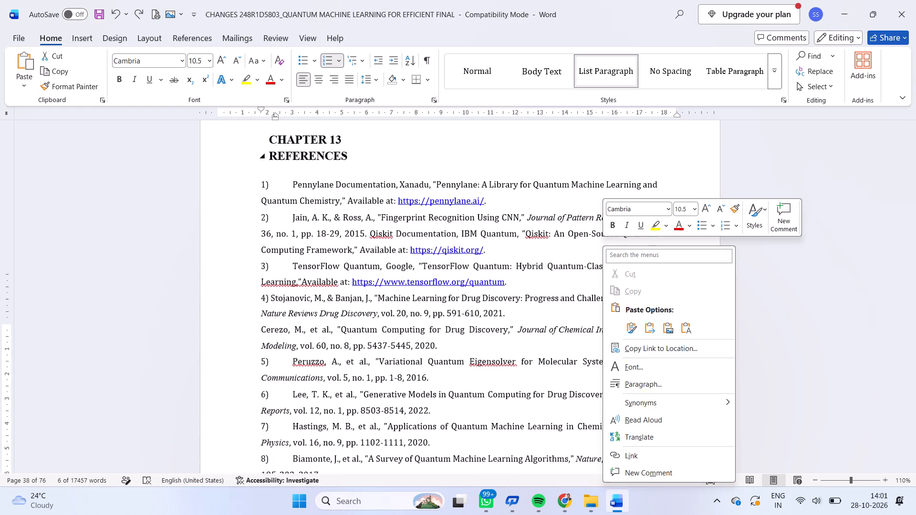
scroll(526, 348, "up", 3)
right_click(788, 299)
right_click(789, 342)
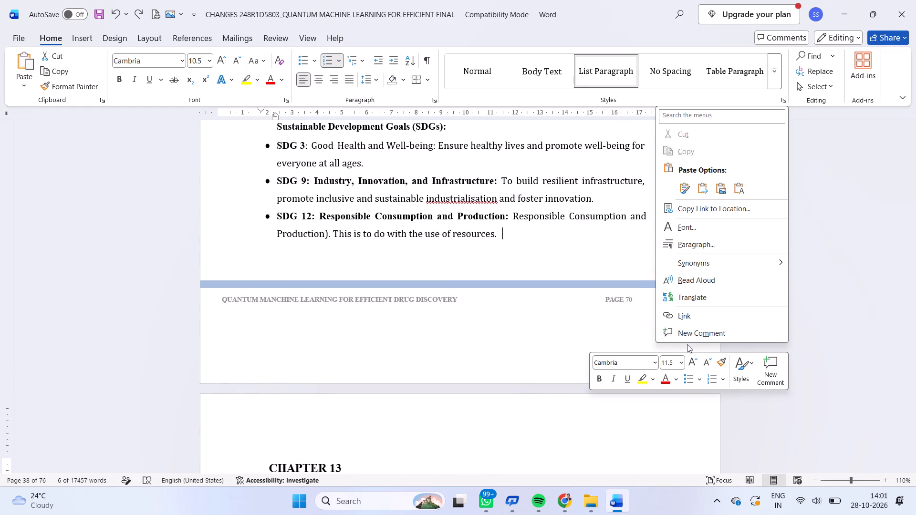
scroll(358, 216, "up", 1)
left_click(167, 323)
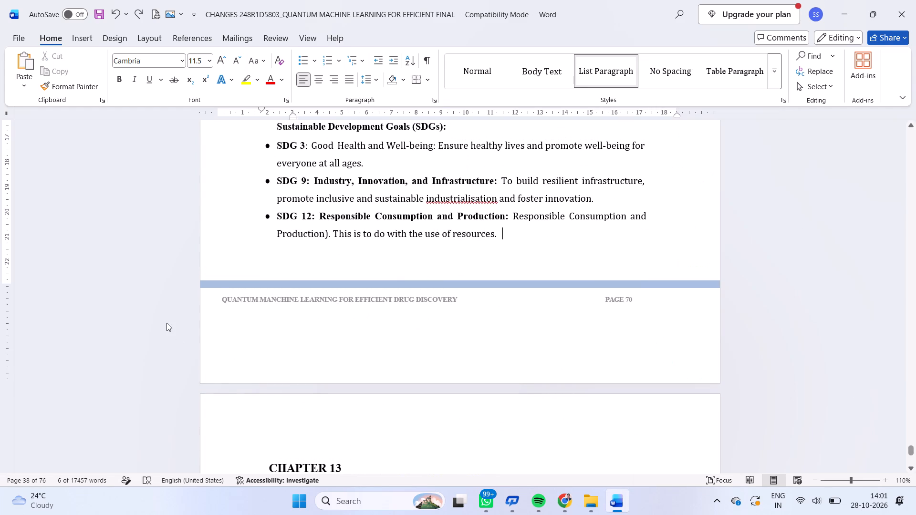
Save the report.
scroll(167, 323, "up", 8)
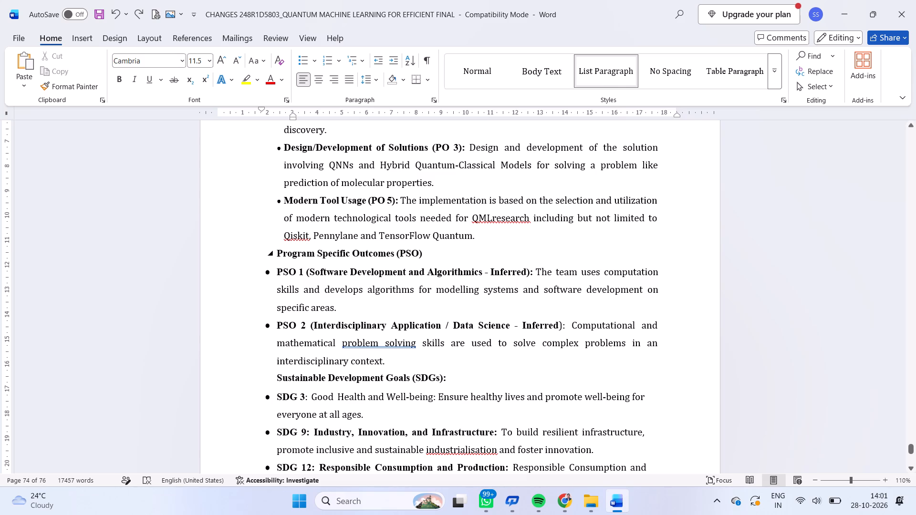
key("ctrl+s")
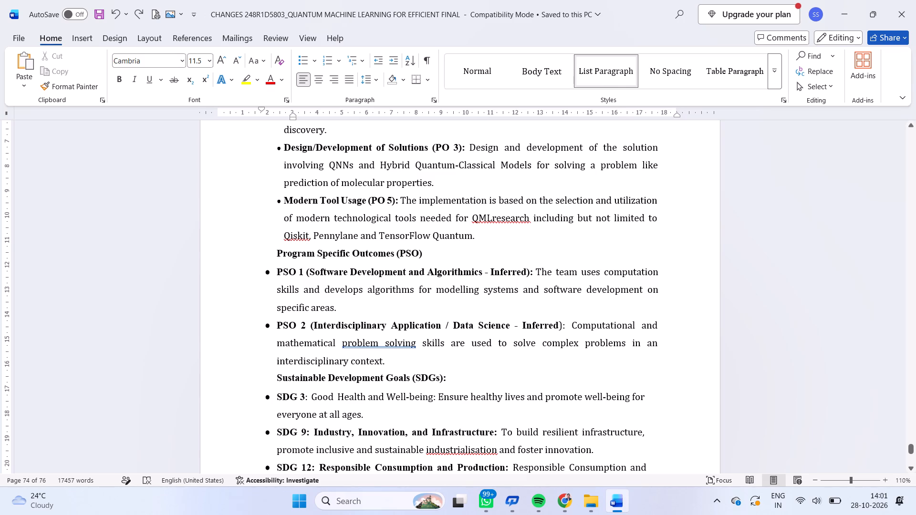
Look back through the earlier chapters to the cited articles in section 2.1 Introduction of the Chapter 2 literature review.
left_click_drag(913, 452, 902, 360)
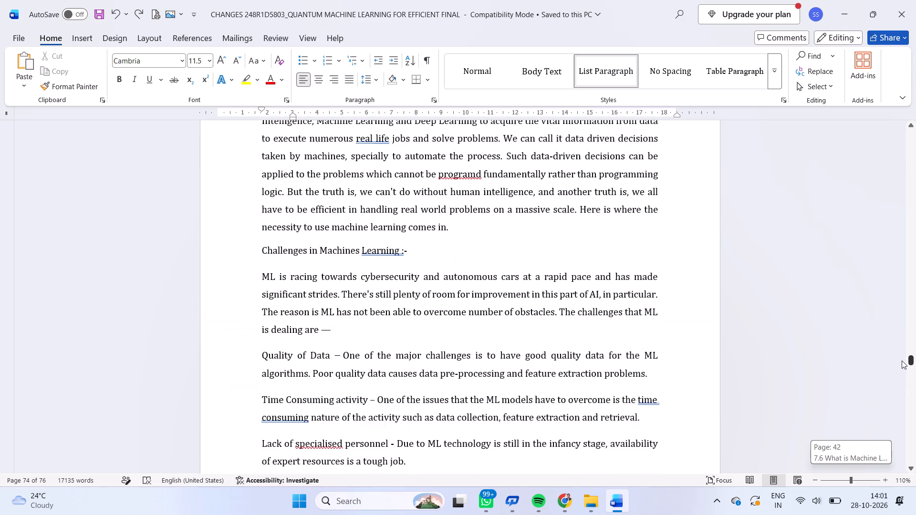
left_click_drag(902, 360, 894, 229)
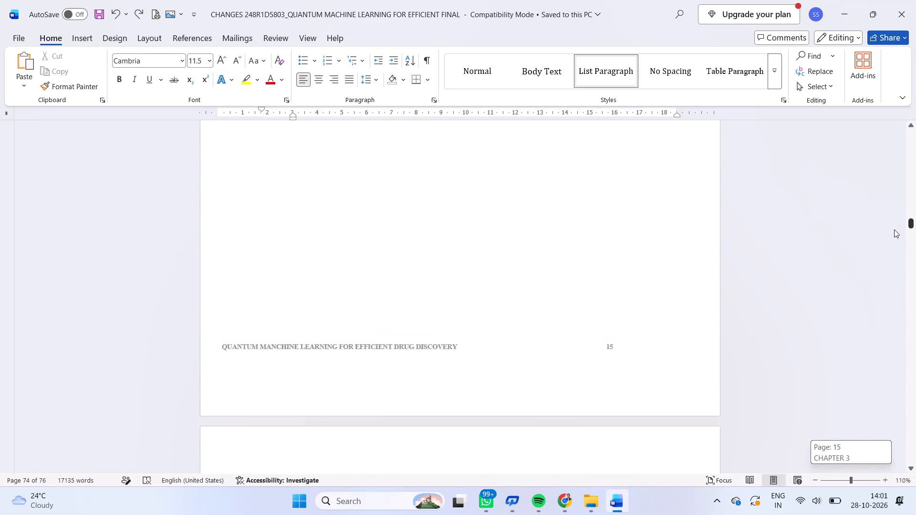
left_click_drag(894, 229, 896, 244)
scroll(785, 297, "down", 4, "ctrl")
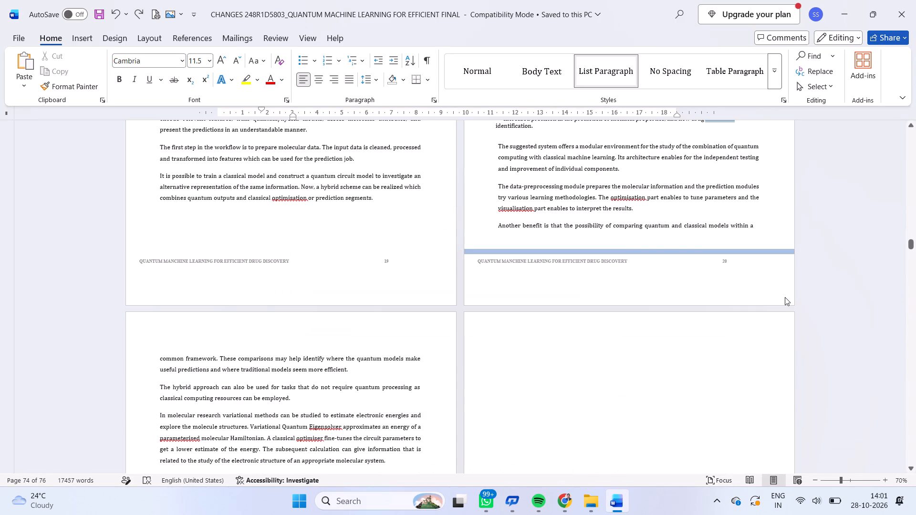
scroll(719, 325, "up", 1, "ctrl")
scroll(719, 325, "down", 1, "ctrl")
scroll(719, 325, "up", 1, "ctrl")
scroll(719, 325, "down", 1, "ctrl")
scroll(719, 325, "up", 1, "ctrl")
scroll(719, 325, "up", 2)
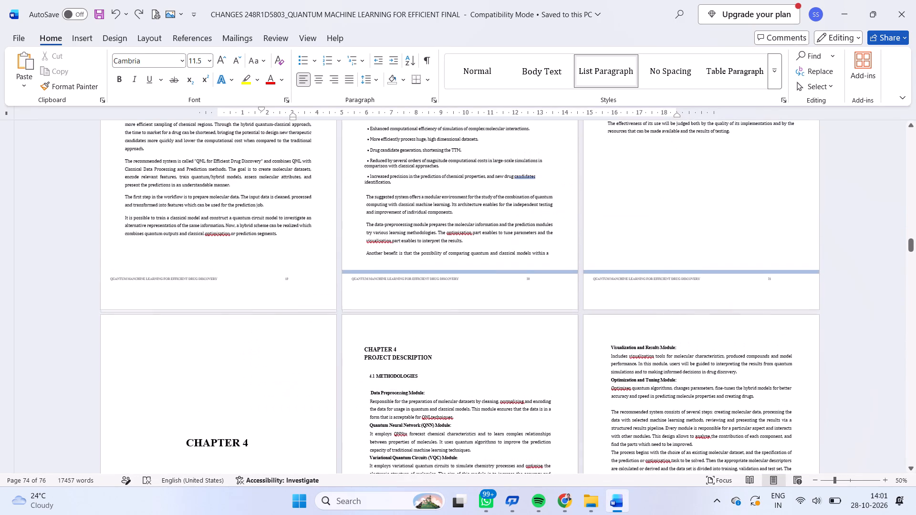
scroll(719, 325, "up", 3)
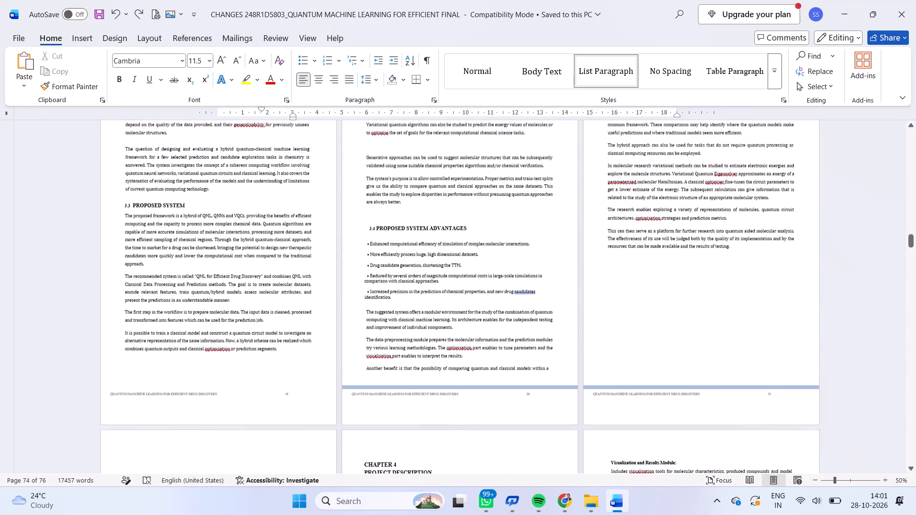
scroll(719, 325, "up", 5)
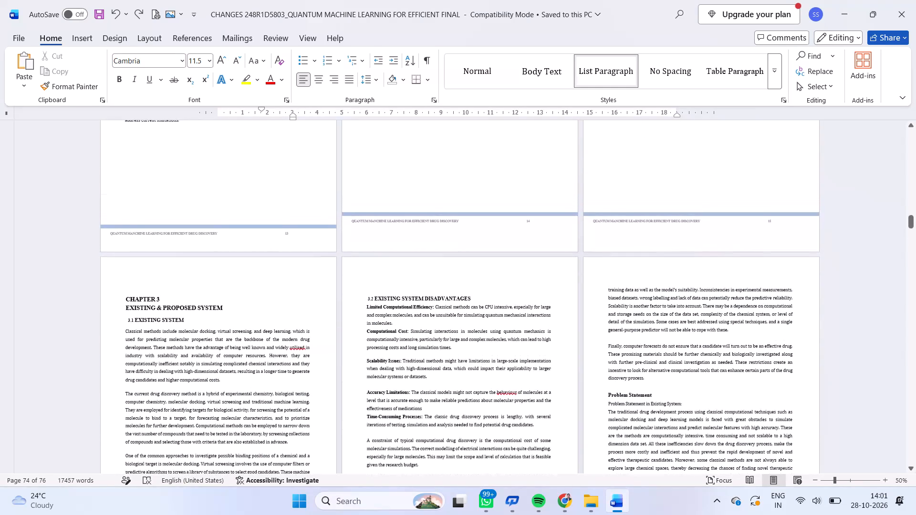
scroll(551, 365, "down", 1)
scroll(551, 365, "up", 4)
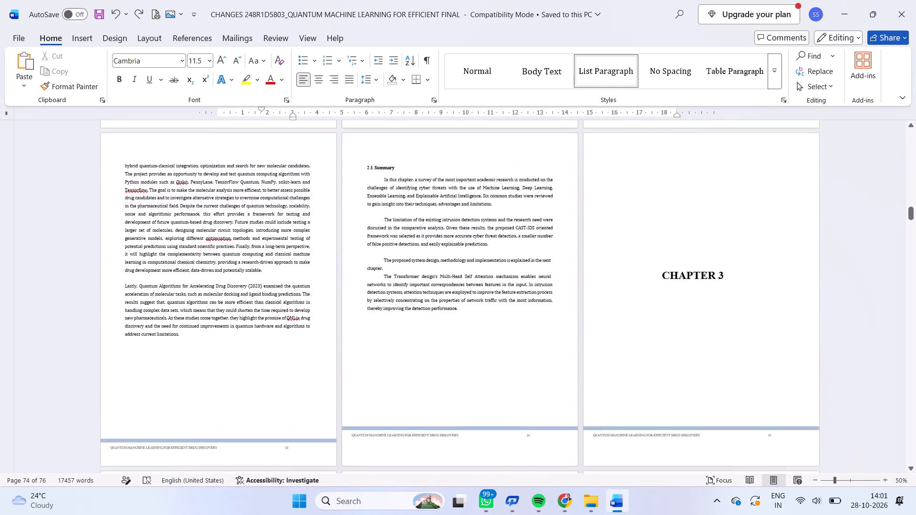
scroll(551, 365, "up", 7)
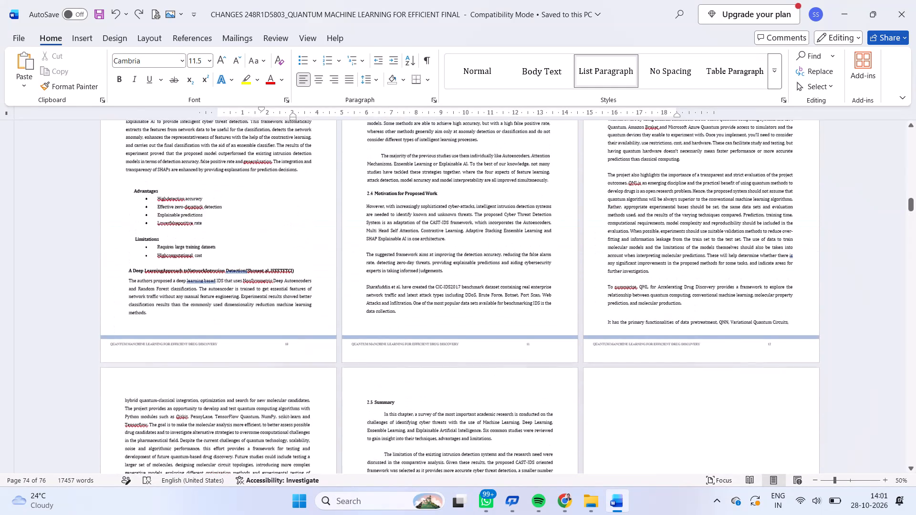
scroll(551, 365, "up", 4)
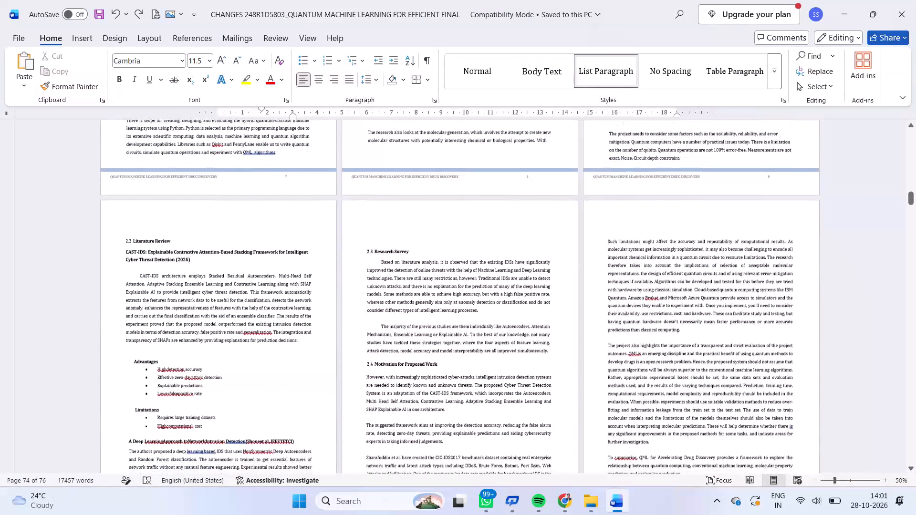
scroll(551, 365, "up", 1)
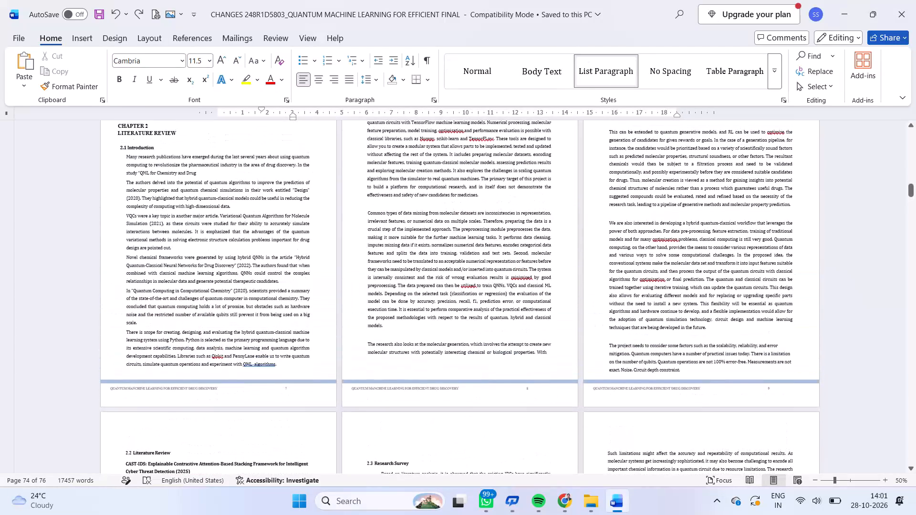
scroll(218, 262, "up", 7, "ctrl")
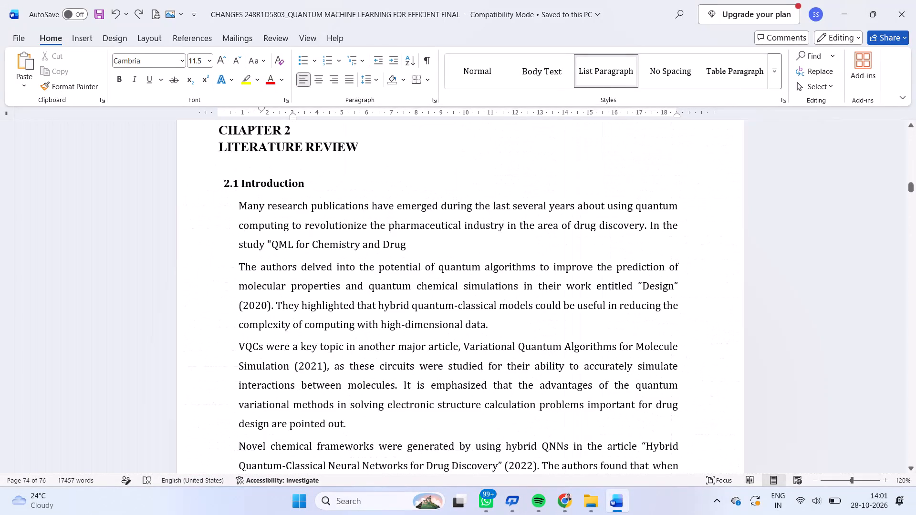
In section 2.1, replace the article title "Hybrid Quantum-Classical Neural Networks for Drug Discovery" with the copied "Quantum Computing Algorithms for Drug Discovery", including its closing quotation mark.
scroll(257, 285, "down", 2)
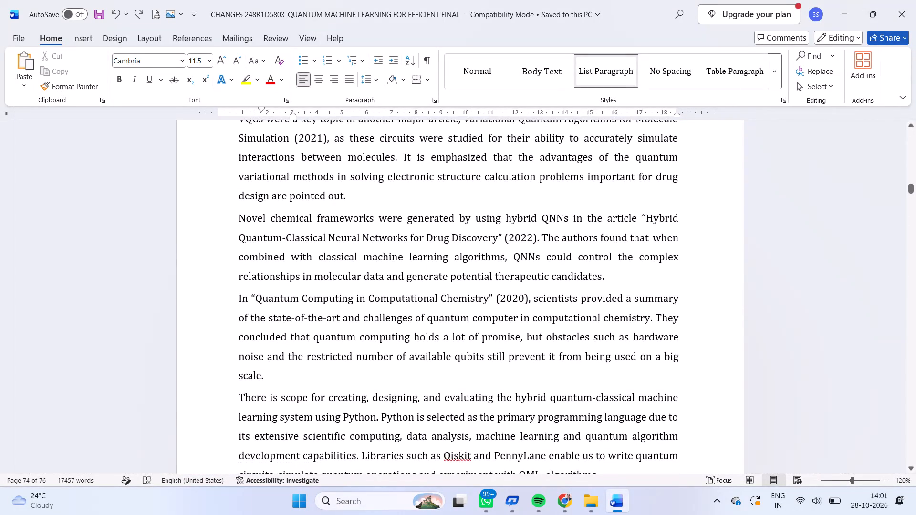
left_click(498, 239)
left_click(499, 240)
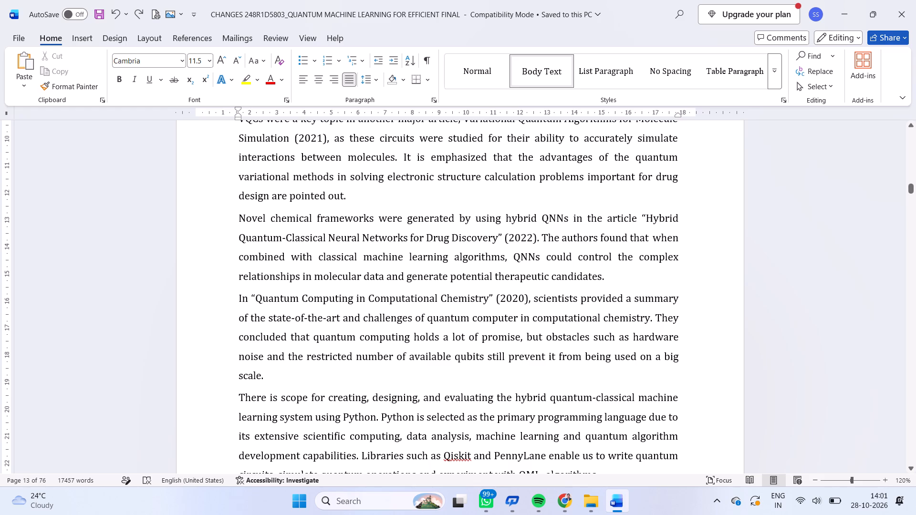
left_click_drag(503, 240, 640, 219)
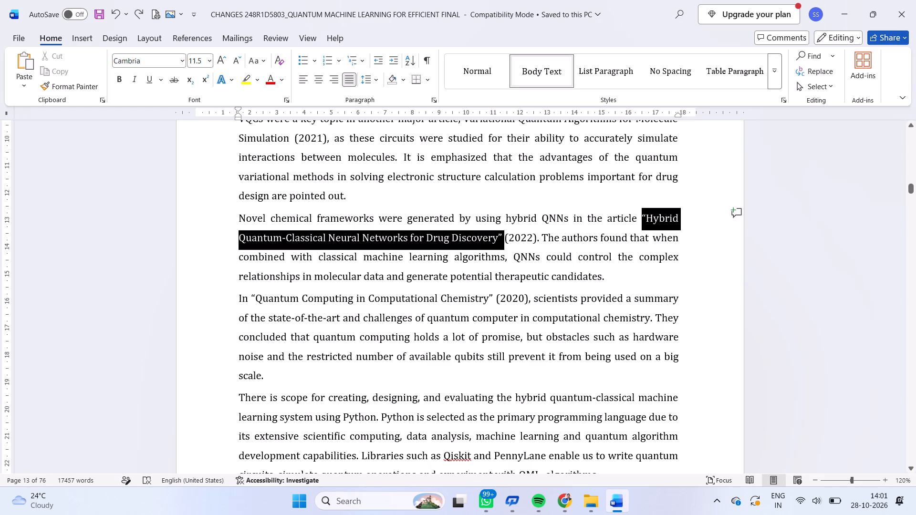
left_click_drag(640, 219, 644, 219)
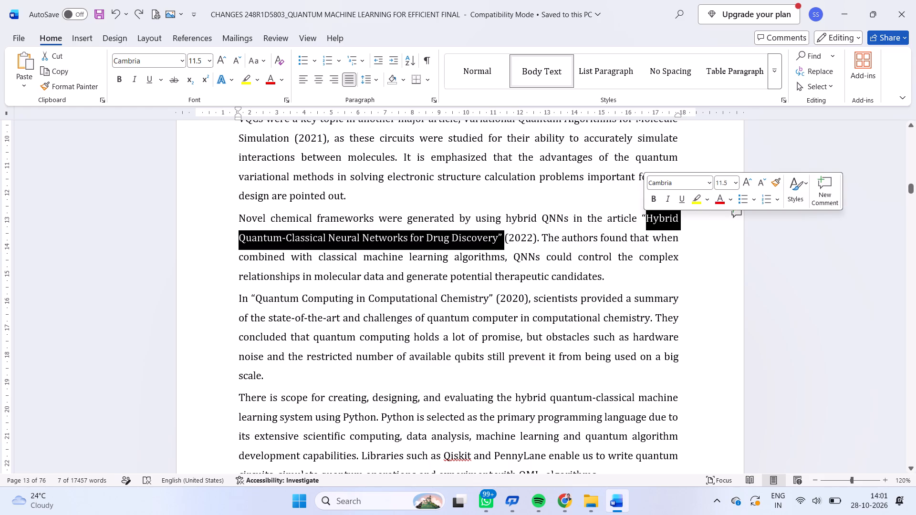
key("BackSpace")
key("ctrl+v")
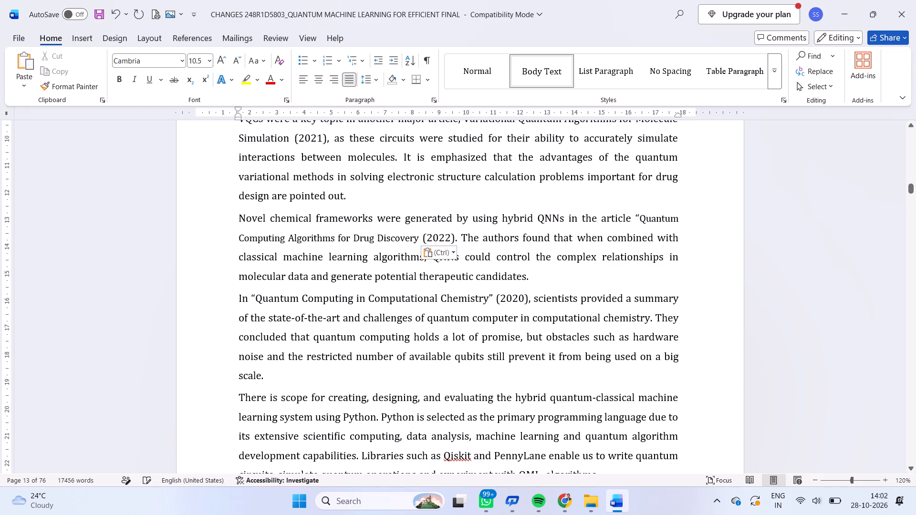
key("shift+quotedbl")
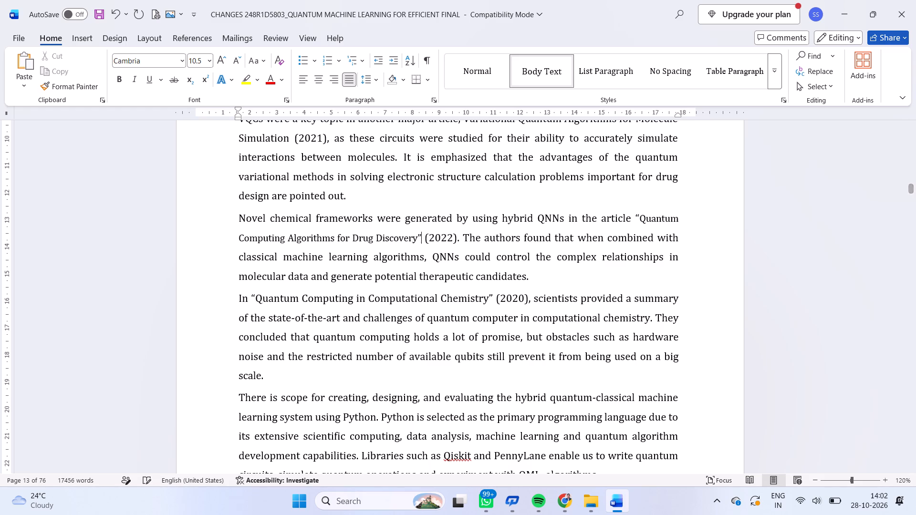
Change the year cited after "Quantum Computing Algorithms for Drug Discovery" to 2020.
key("Right")
key("Right")
key("Right")
key("Right")
key("Right")
key("Right")
key("BackSpace")
key("0")
Change the year cited after "Quantum Computing in Computational Chemistry" in section 2.1 to 2022.
scroll(465, 299, "down", 1)
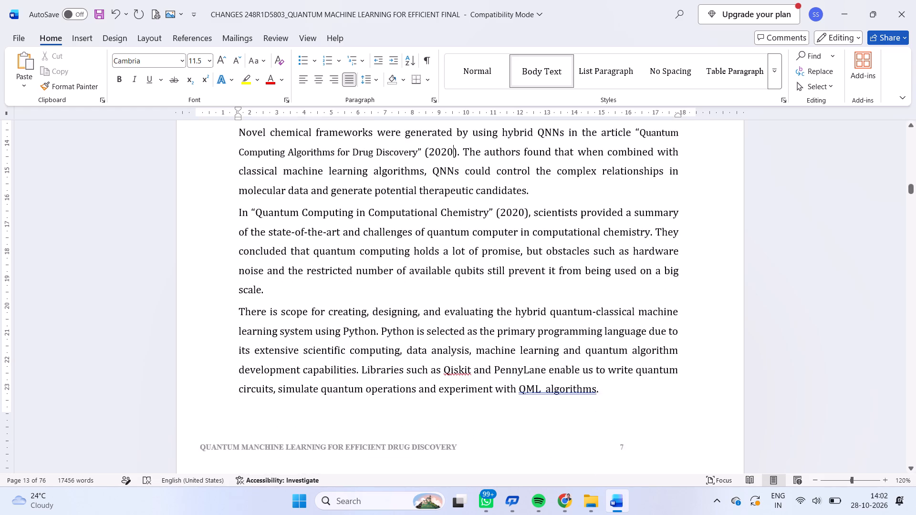
scroll(465, 299, "down", 1)
left_click(524, 195)
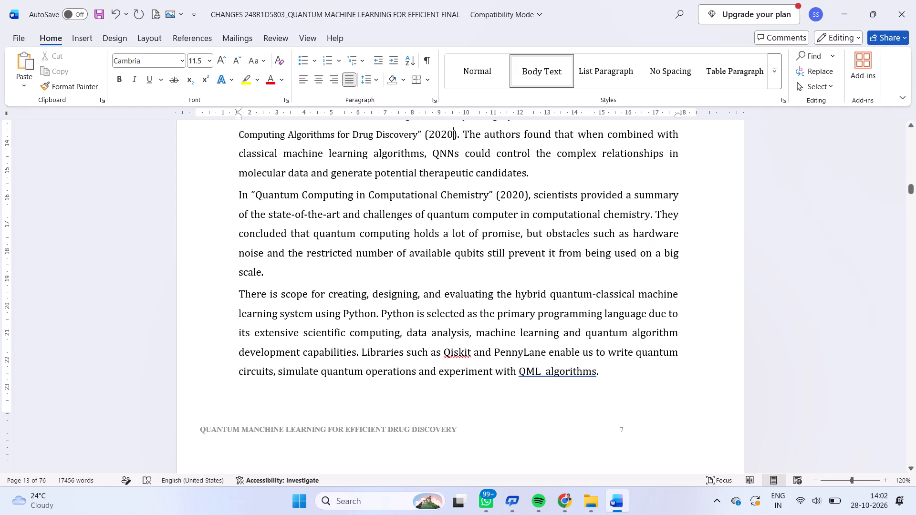
key("BackSpace")
key("2")
Delete the Applied Cryptography text of reference 27 at the end of the reference list, keeping the entry number.
scroll(507, 260, "down", 1)
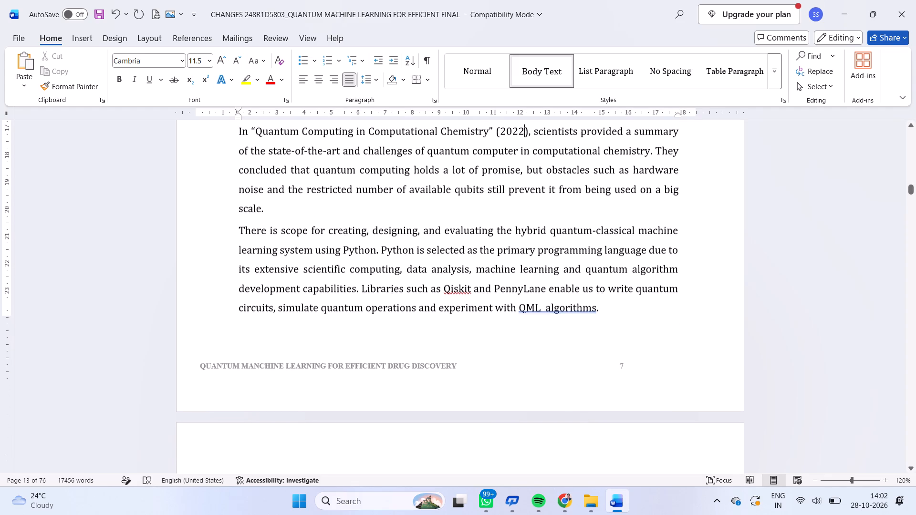
scroll(507, 260, "down", 5)
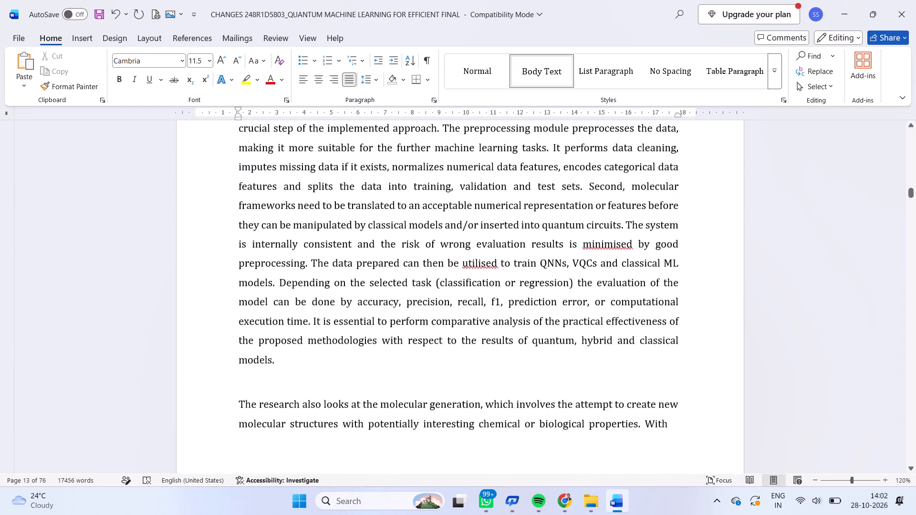
scroll(507, 260, "down", 5)
right_click(507, 260)
scroll(507, 260, "down", 1)
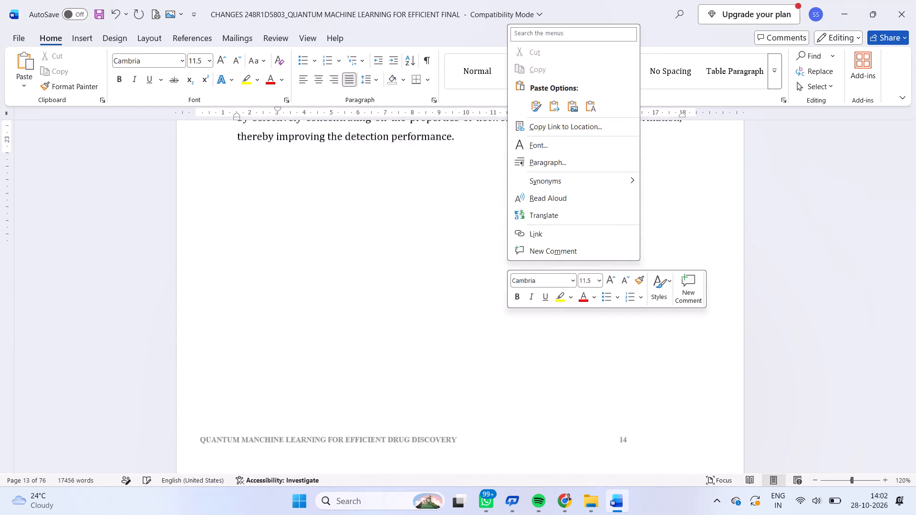
scroll(507, 260, "down", 2)
scroll(474, 309, "down", 6)
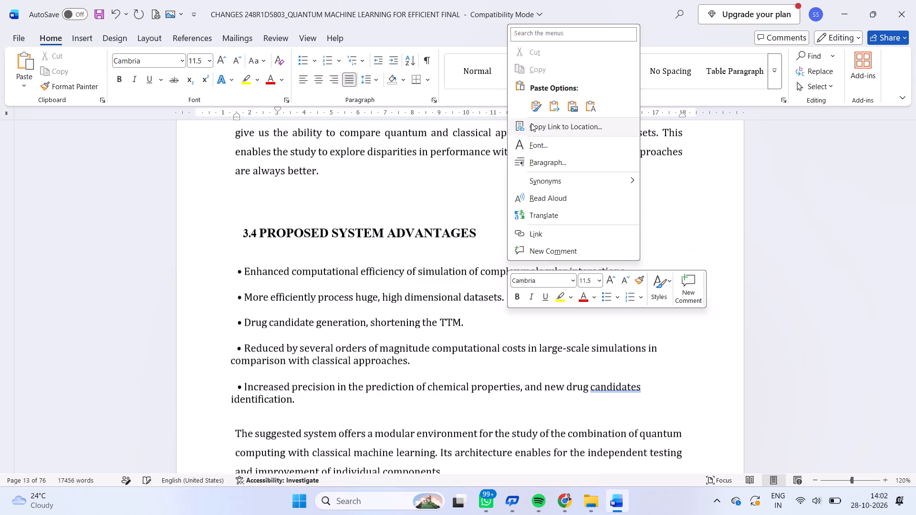
right_click(531, 123)
right_click(531, 123)
scroll(907, 115, "down", 5)
left_click_drag(907, 115, 851, 165)
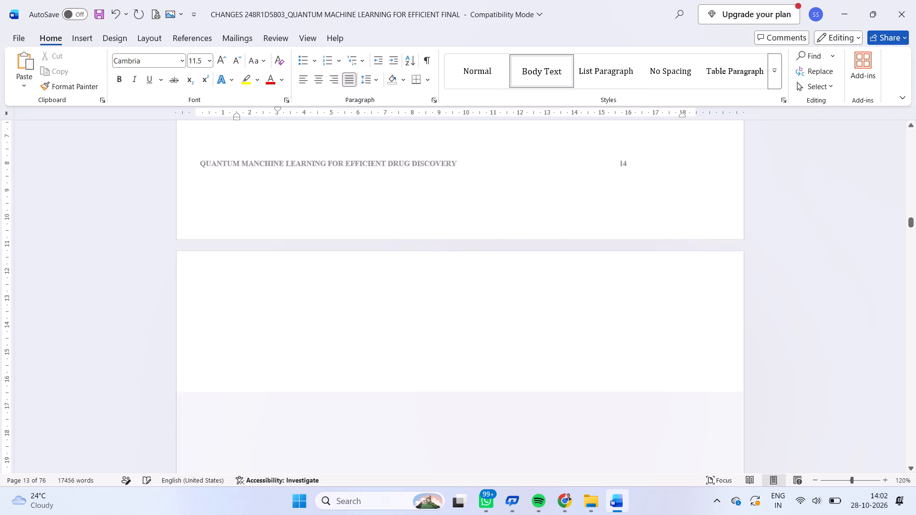
left_click_drag(851, 165, 813, 190)
scroll(816, 178, "down", 2)
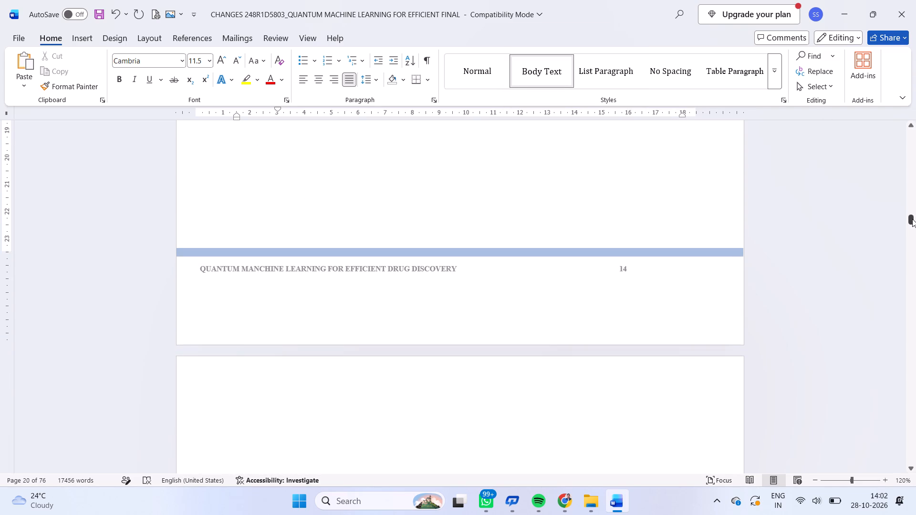
left_click(912, 219)
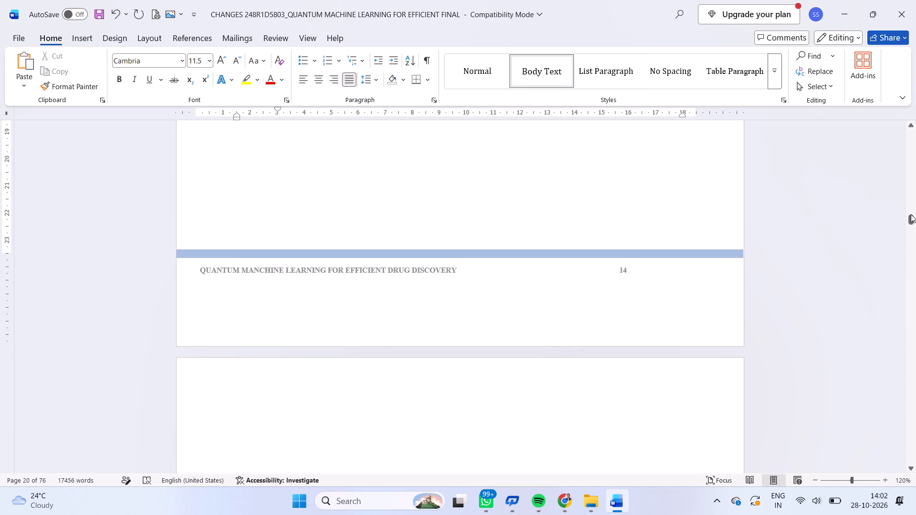
left_click_drag(911, 216, 915, 371)
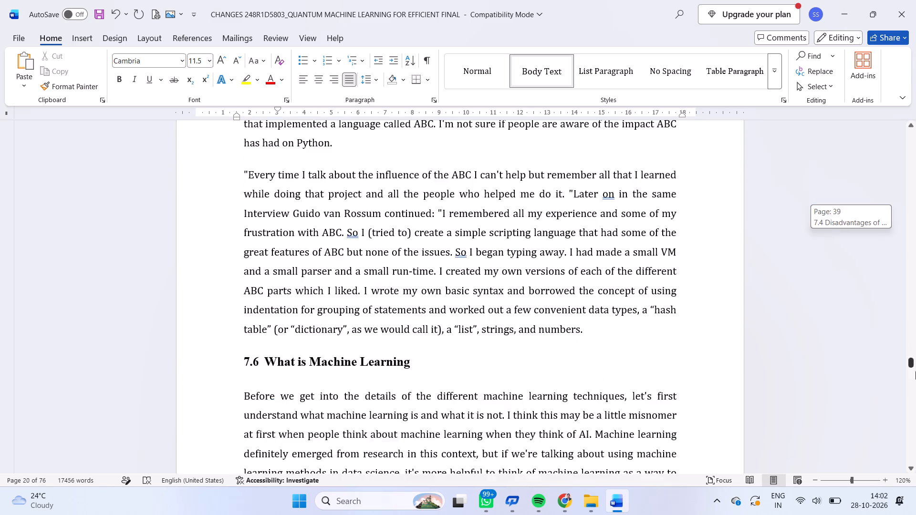
left_click_drag(915, 371, 915, 478)
left_click(915, 478)
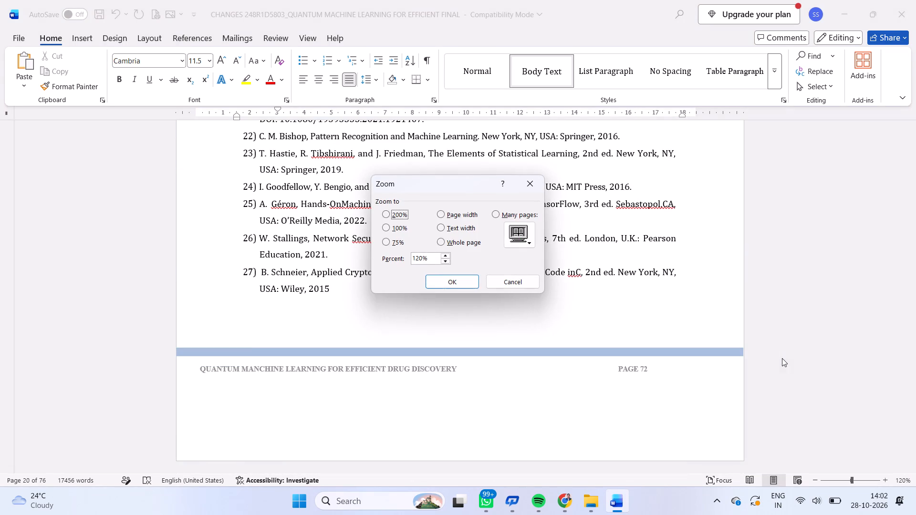
left_click(534, 189)
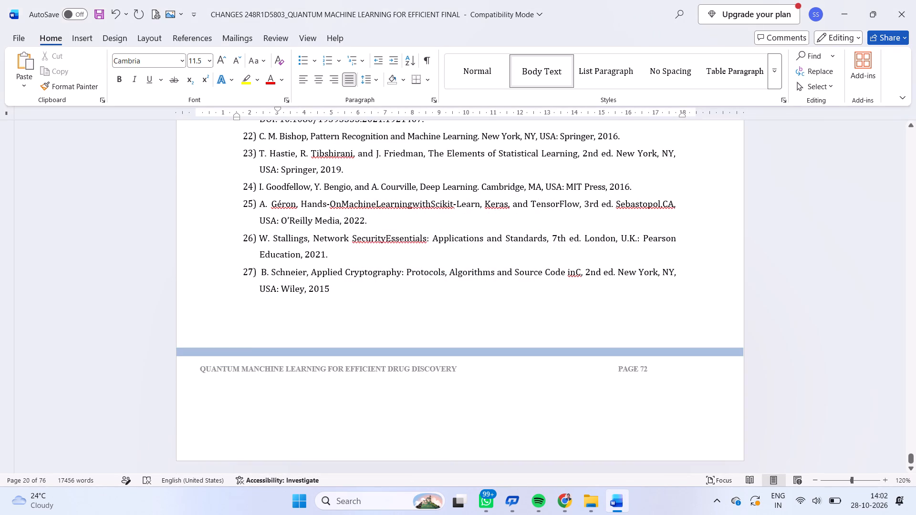
left_click_drag(260, 273, 330, 287)
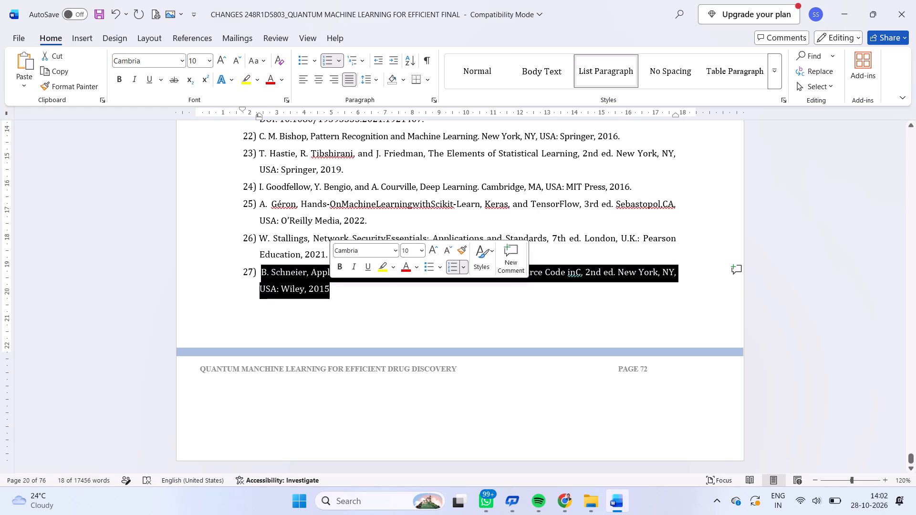
key("BackSpace")
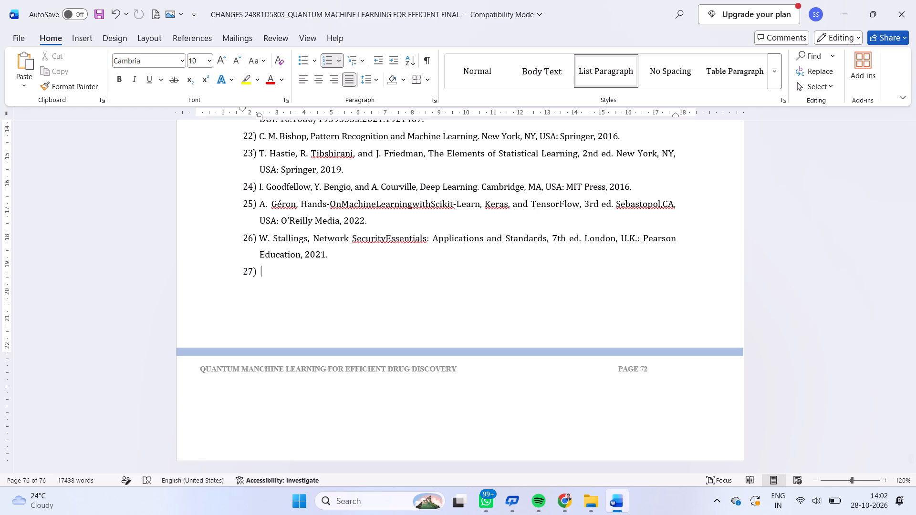
Start reference 27 with the report author's initial and given name, followed by a comma.
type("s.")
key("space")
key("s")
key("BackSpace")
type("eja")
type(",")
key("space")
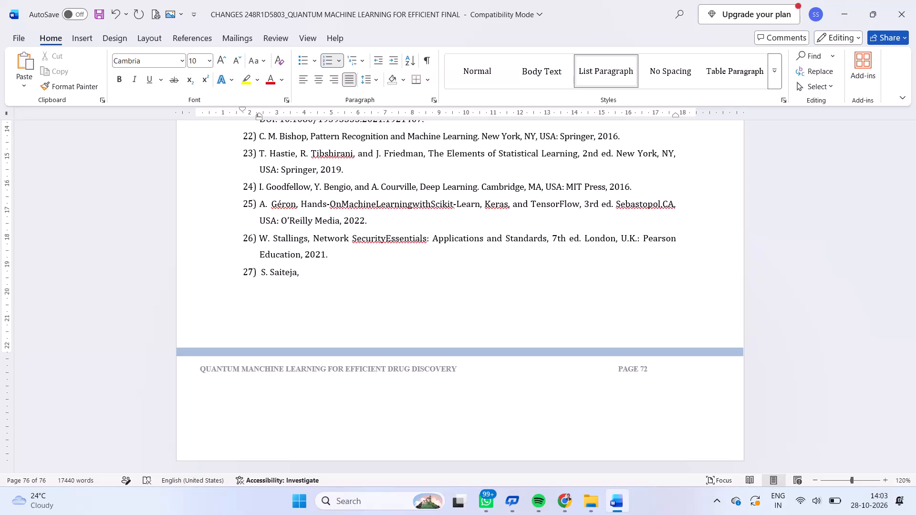
Look through the title page, certificate and declaration at the front of the report for the author and guide names.
scroll(330, 287, "up", 20)
scroll(330, 287, "down", 6, "ctrl")
scroll(330, 287, "up", 2)
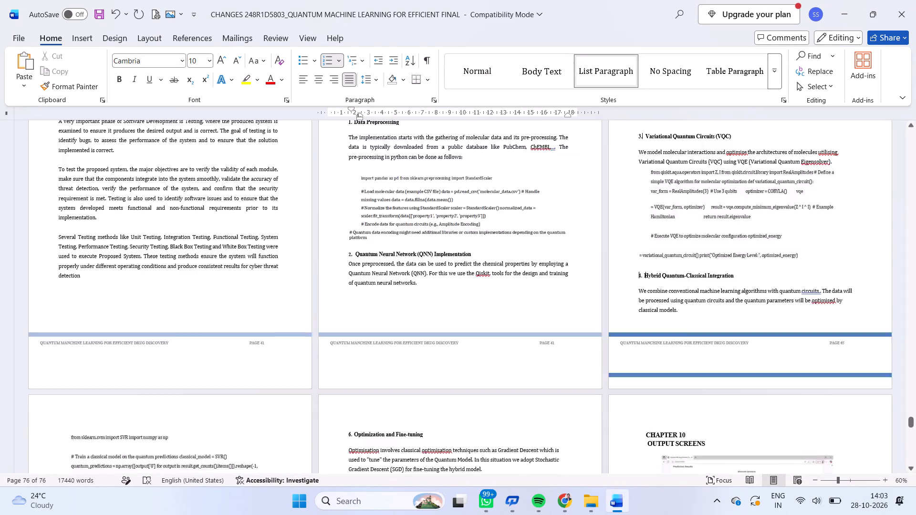
scroll(330, 287, "up", 20)
scroll(330, 287, "up", 10)
scroll(330, 287, "down", 1)
scroll(330, 287, "up", 20)
scroll(330, 287, "up", 20)
scroll(330, 287, "up", 20)
scroll(330, 287, "down", 8)
scroll(330, 287, "up", 20)
scroll(330, 287, "up", 20)
scroll(330, 287, "up", 20)
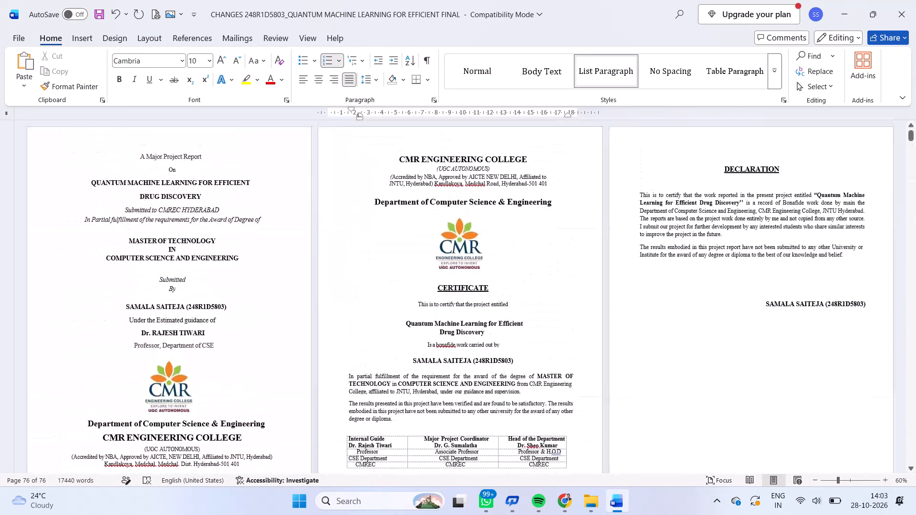
scroll(366, 363, "down", 1)
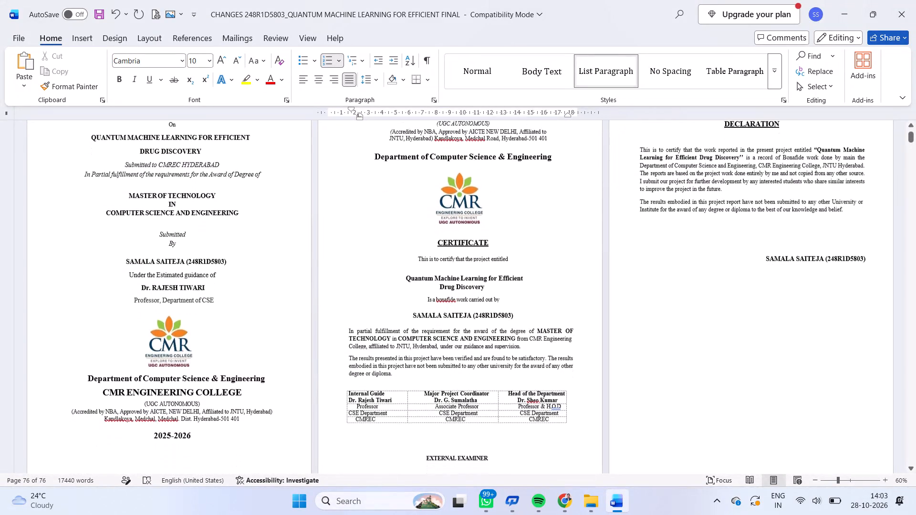
scroll(366, 363, "down", 2)
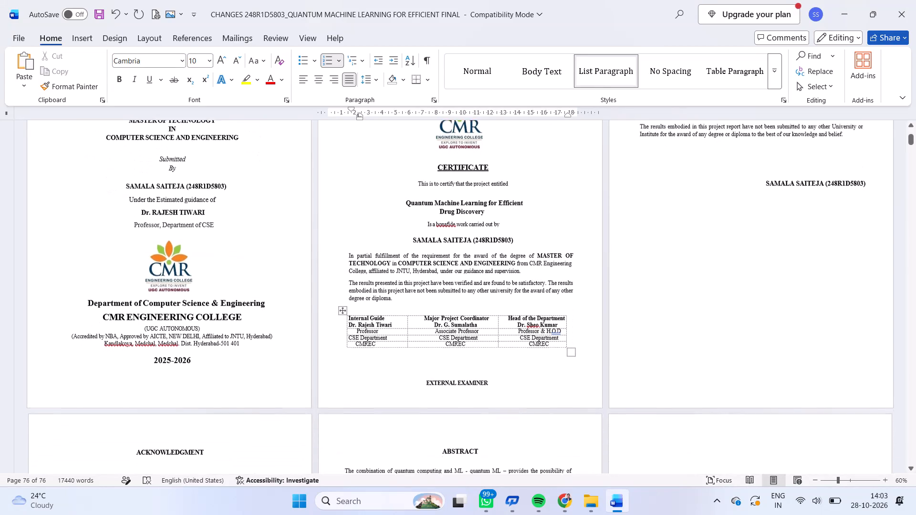
scroll(366, 363, "down", 1)
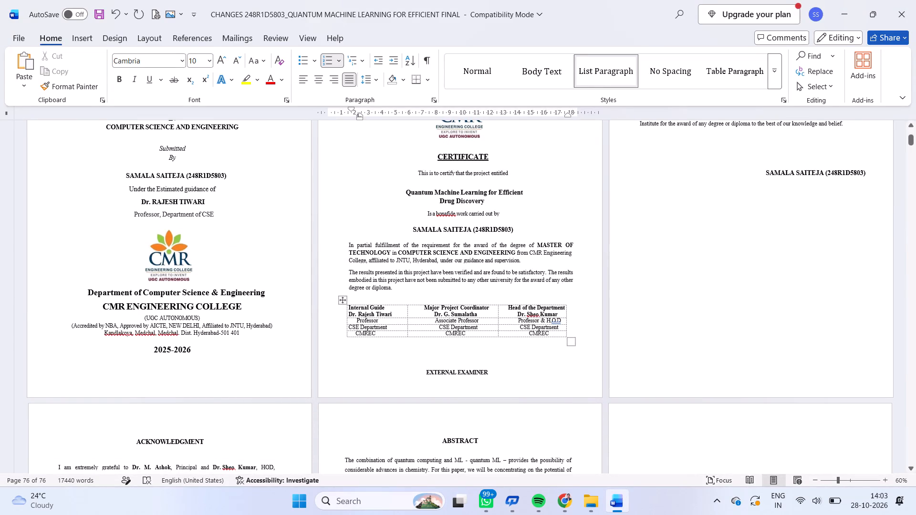
scroll(367, 285, "down", 20)
scroll(367, 285, "down", 20)
scroll(367, 285, "down", 20)
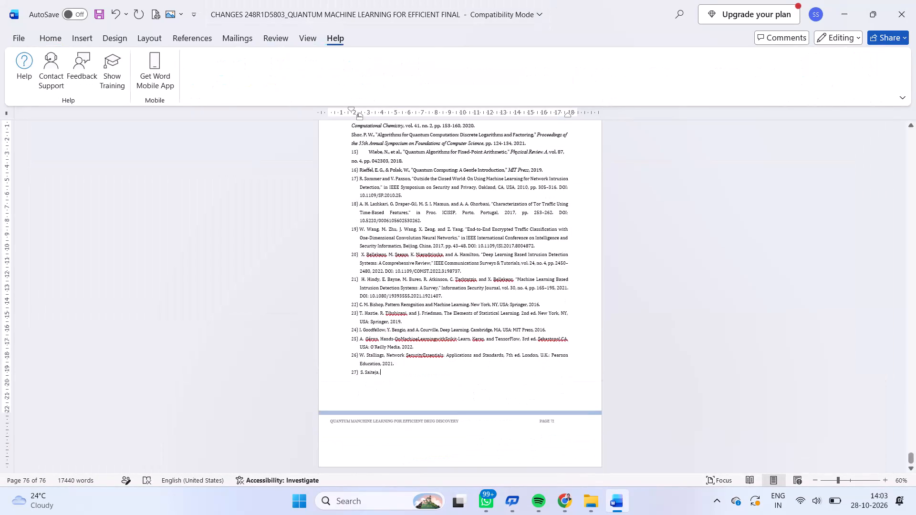
scroll(634, 134, "down", 17)
scroll(420, 353, "up", 8, "ctrl")
Add the project guide's initial and given name after the author in reference 27, followed by a comma.
left_click(298, 387)
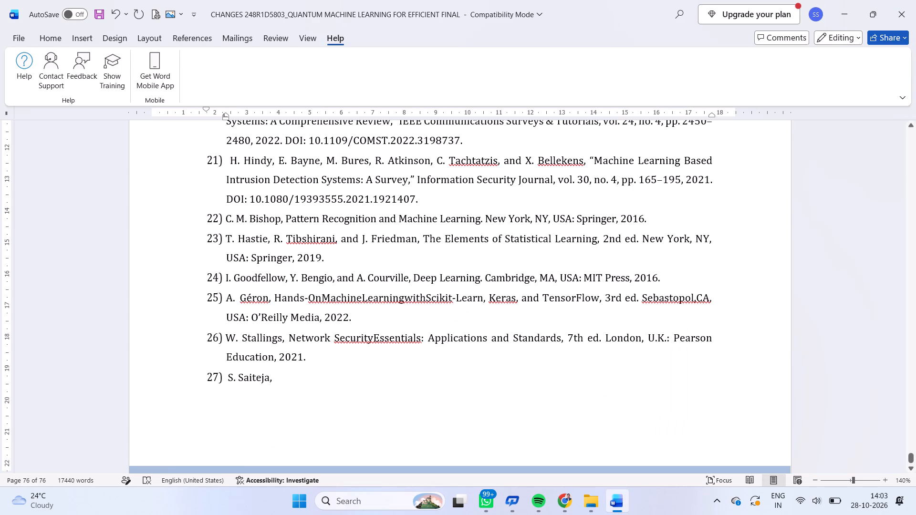
key("shift+t")
key("comma")
key("BackSpace")
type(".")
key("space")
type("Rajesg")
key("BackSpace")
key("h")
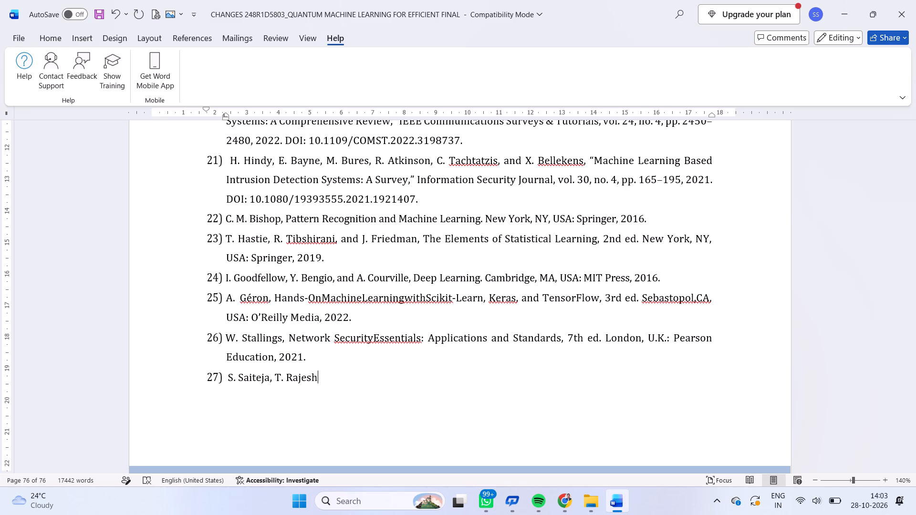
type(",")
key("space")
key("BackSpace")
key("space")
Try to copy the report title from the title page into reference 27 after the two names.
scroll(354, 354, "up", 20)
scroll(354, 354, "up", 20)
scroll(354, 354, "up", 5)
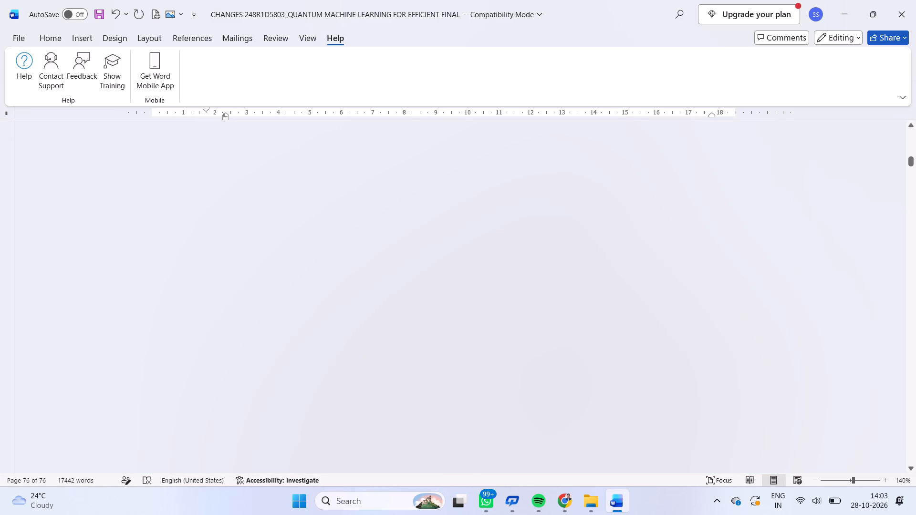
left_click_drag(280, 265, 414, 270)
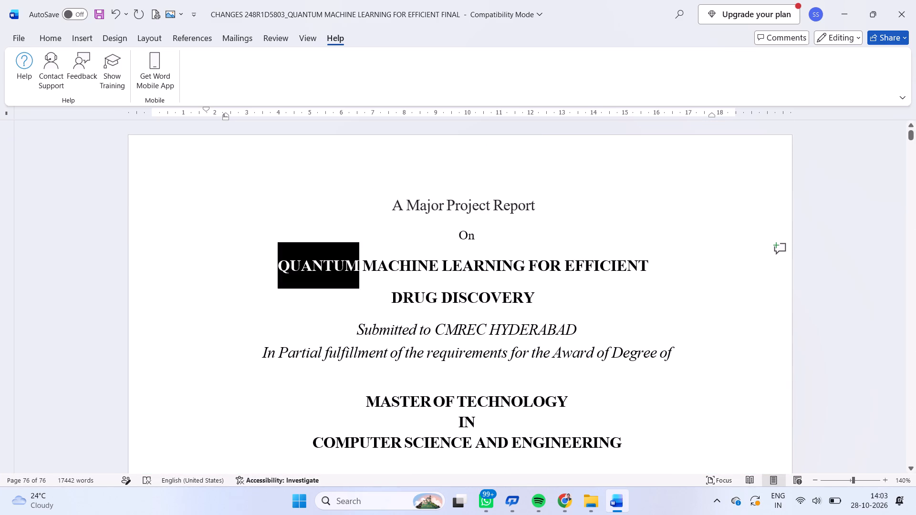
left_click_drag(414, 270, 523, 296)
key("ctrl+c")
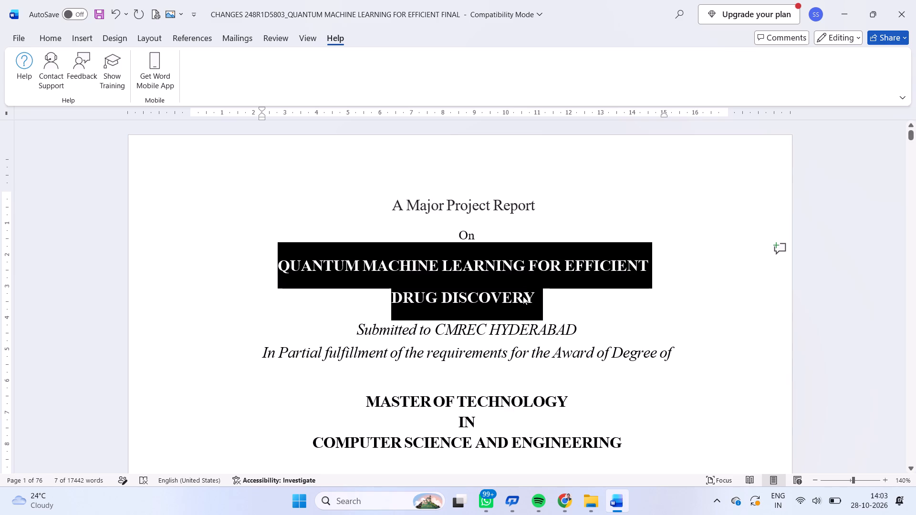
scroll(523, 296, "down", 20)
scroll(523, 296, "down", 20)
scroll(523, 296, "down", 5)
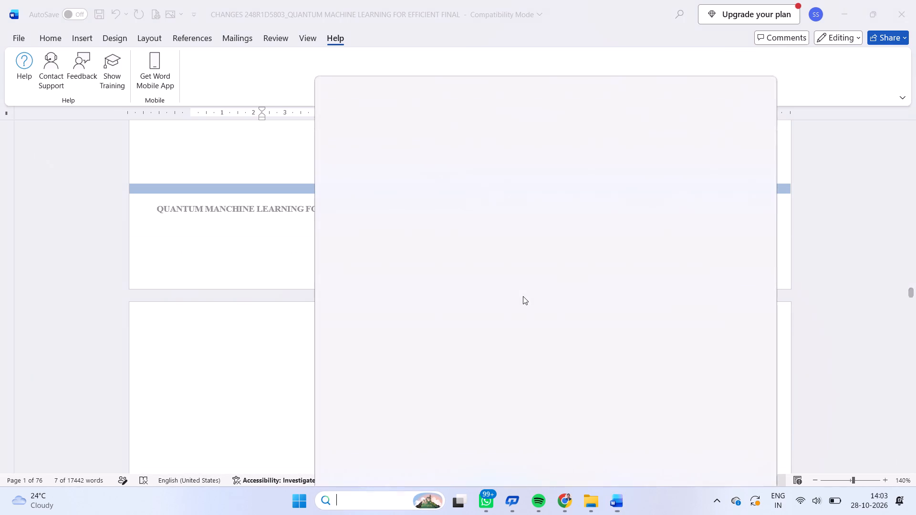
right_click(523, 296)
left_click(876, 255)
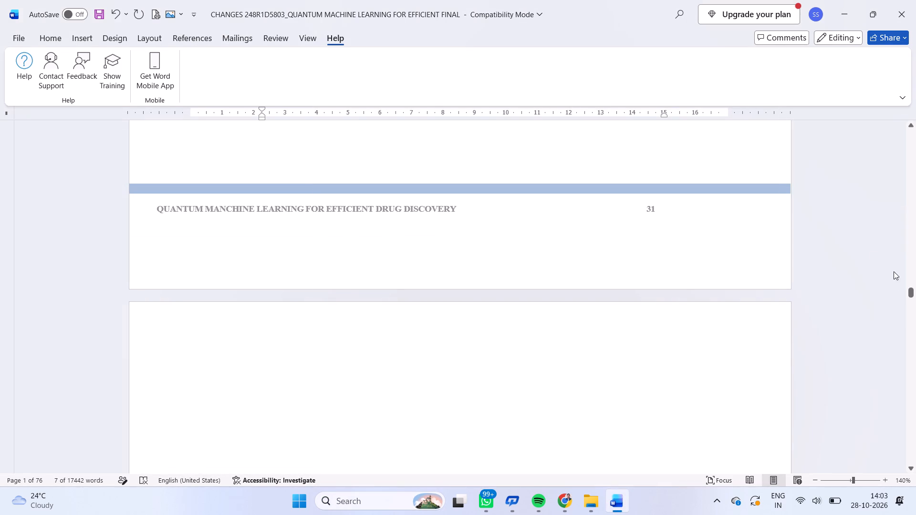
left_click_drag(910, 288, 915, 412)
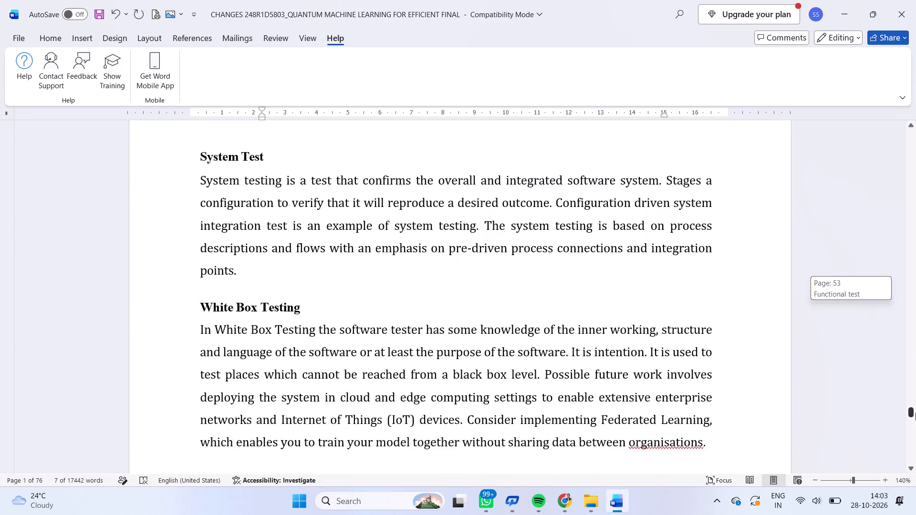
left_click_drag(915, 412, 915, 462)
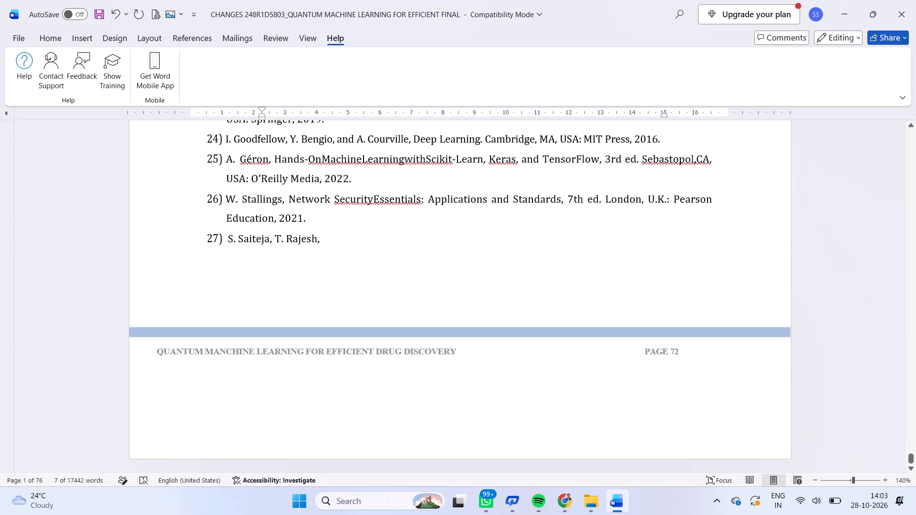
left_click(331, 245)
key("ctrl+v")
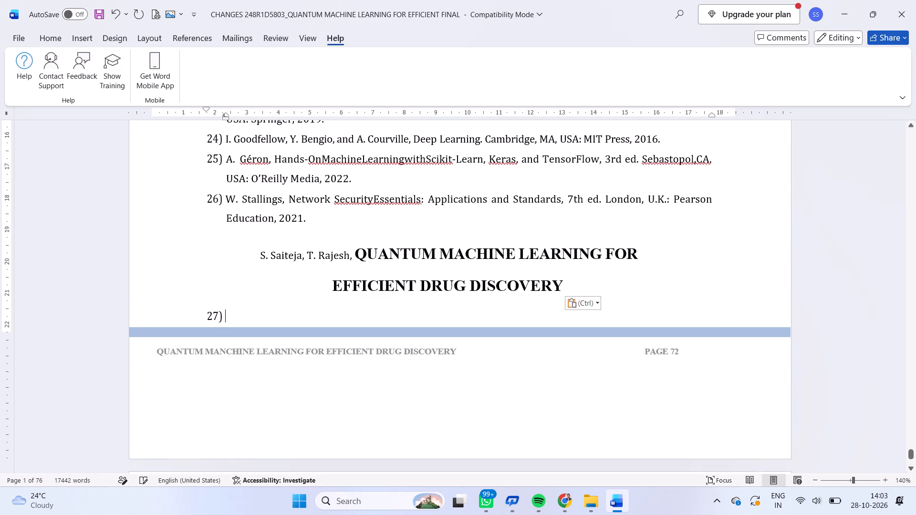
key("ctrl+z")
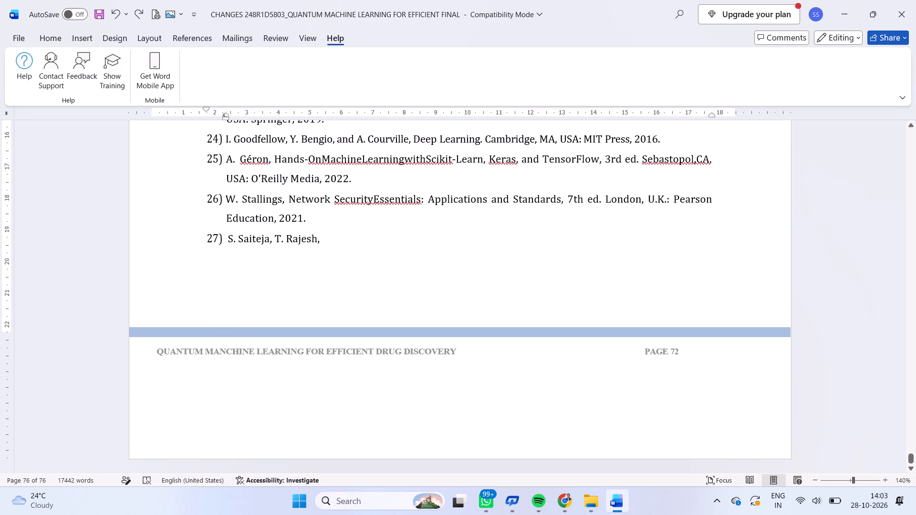
Begin the report title after the two names in reference 27 with its first two words.
type("Quantum")
key("space")
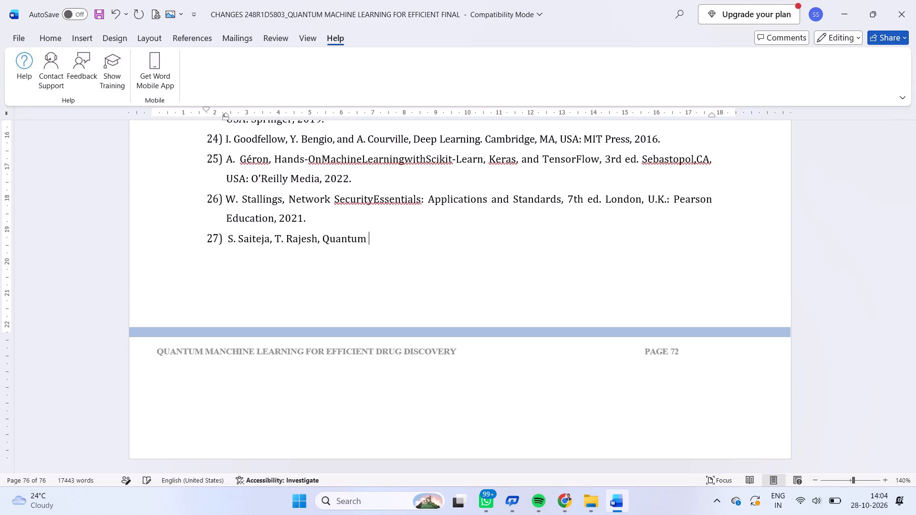
type("MAx")
key("BackSpace")
key("BackSpace")
type("achinr")
key("space")
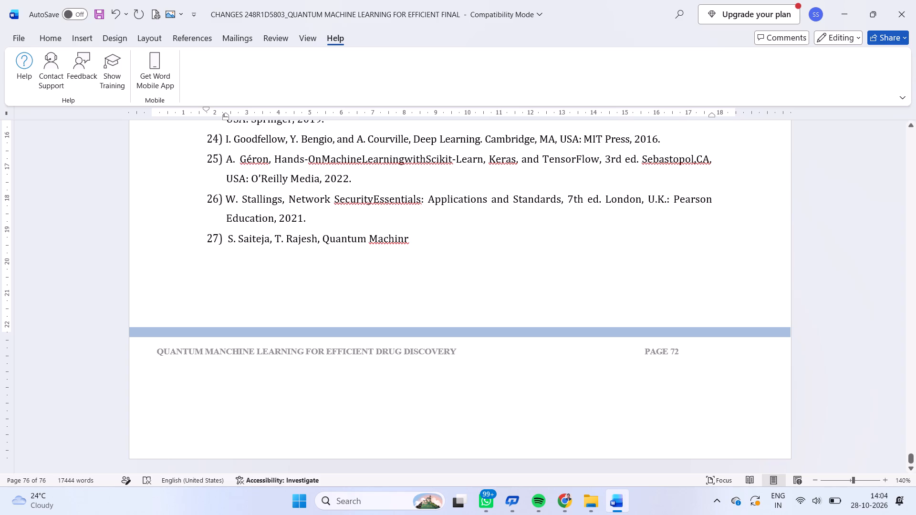
Correct the misspelled word MANCHINE to MACHINE in the report title of the page footer and return to the body text.
left_click(228, 350)
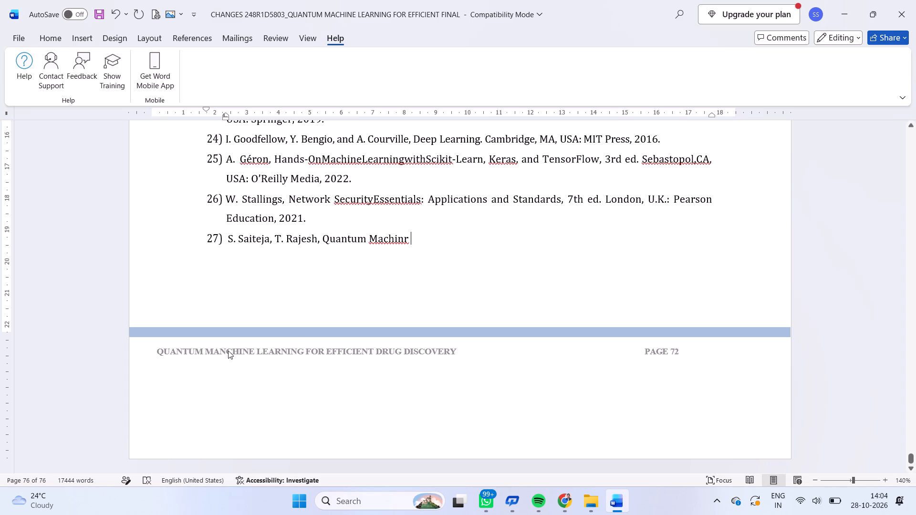
double_click(228, 350)
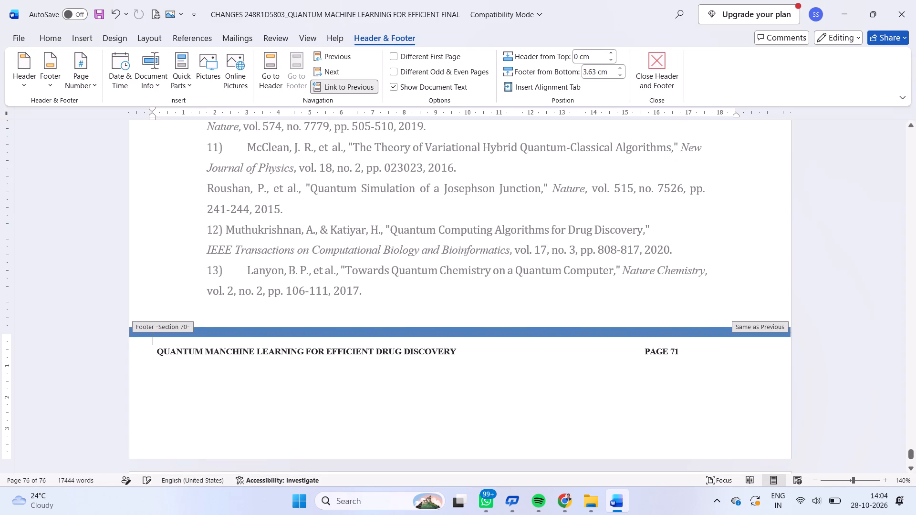
left_click(228, 350)
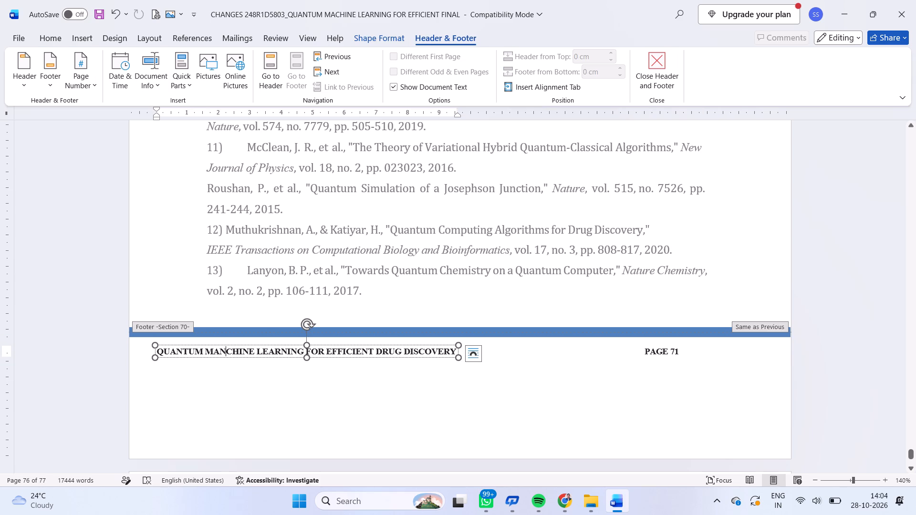
left_click(225, 350)
key("BackSpace")
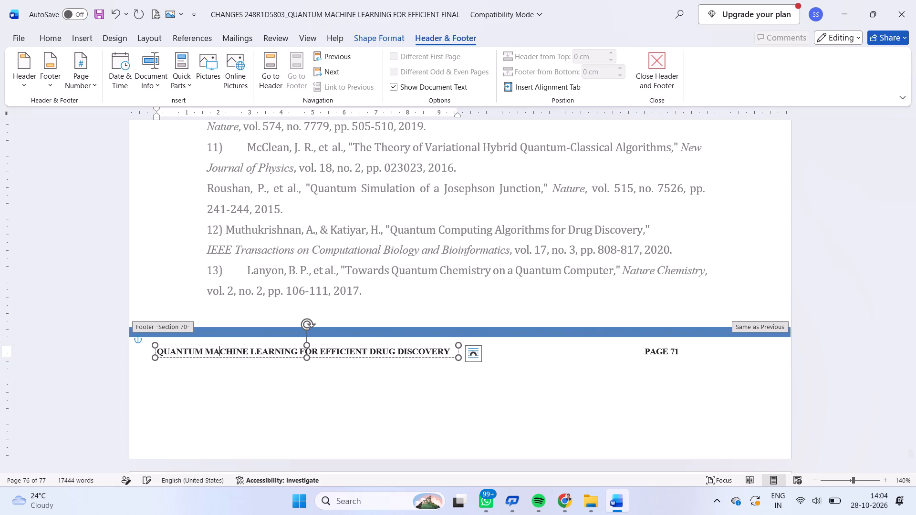
left_click(302, 378)
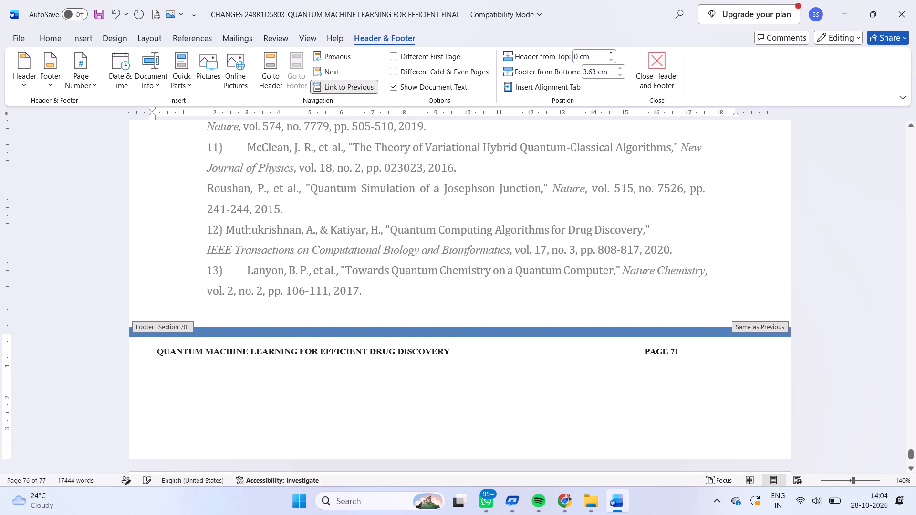
left_click(389, 286)
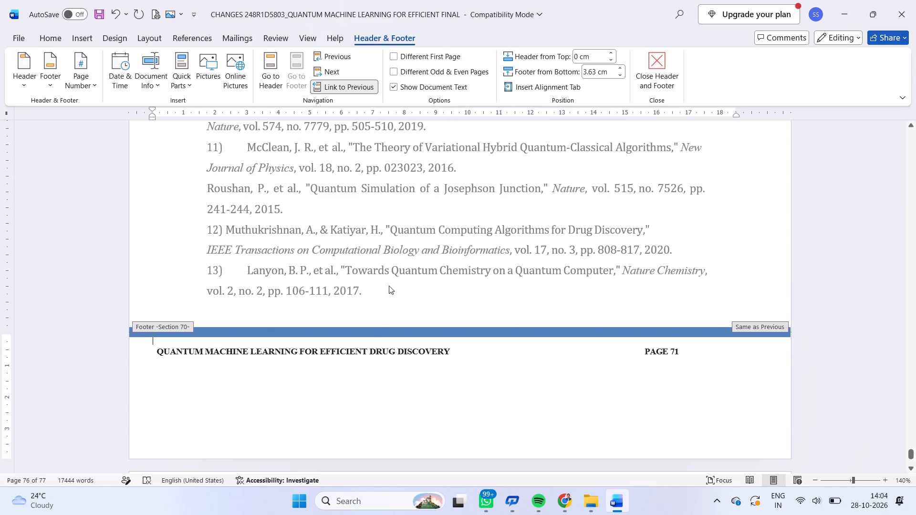
double_click(389, 286)
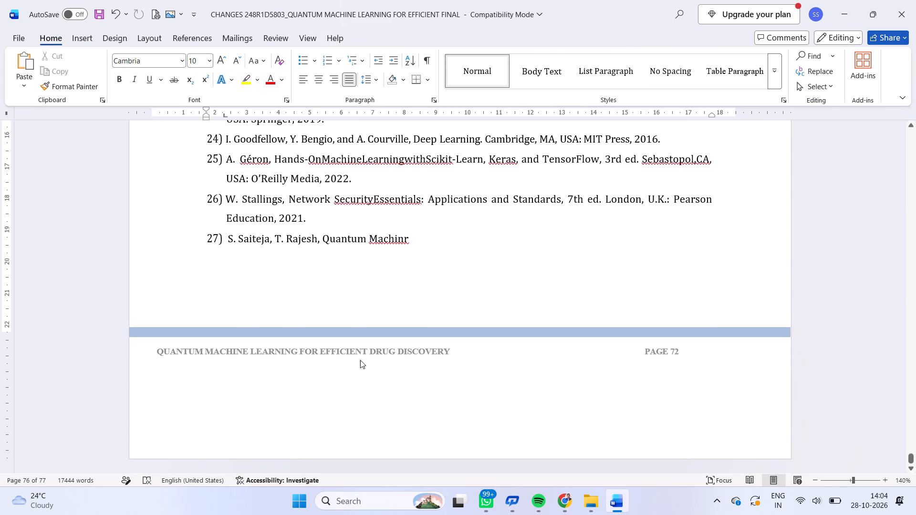
Correct the misspelled second title word in reference 27 to "Machine".
scroll(325, 372, "down", 5)
left_click(419, 247)
left_click(419, 247)
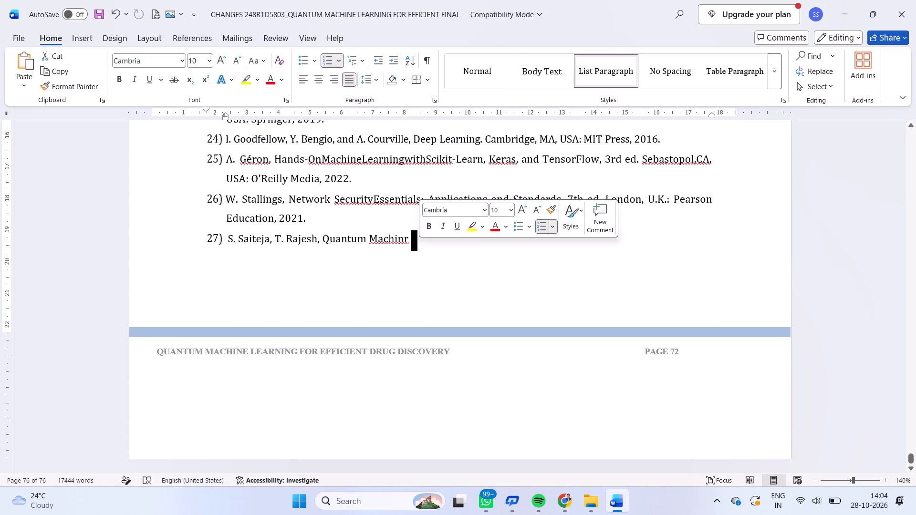
key("BackSpace")
key("BackSpace")
key("ctrl+z")
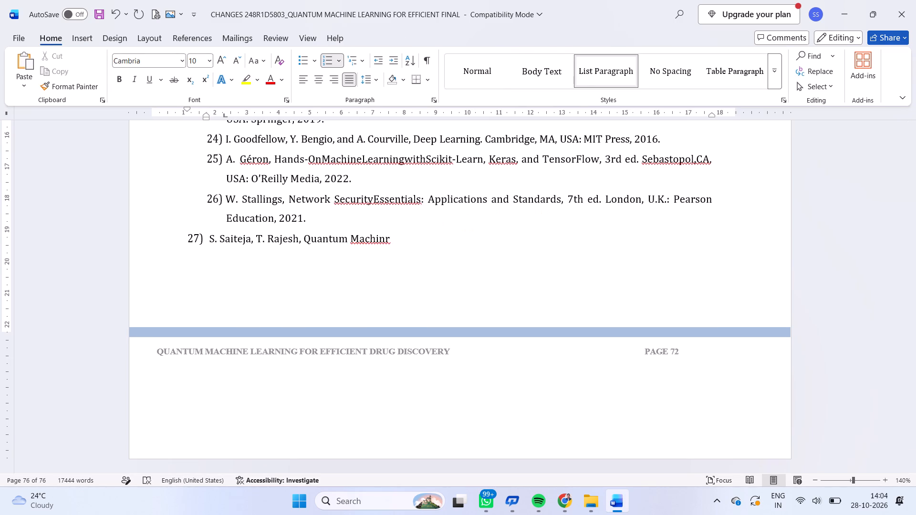
key("ctrl+z")
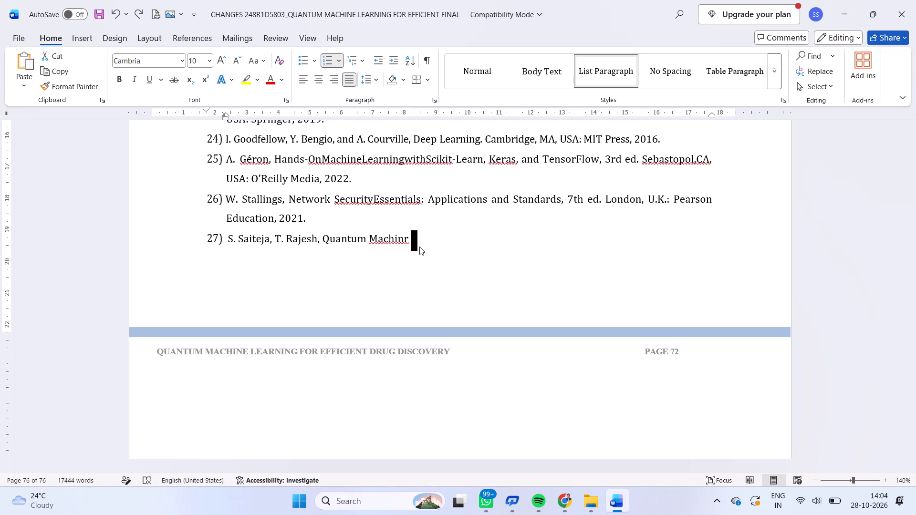
key("Left")
key("Left")
key("BackSpace")
key("e")
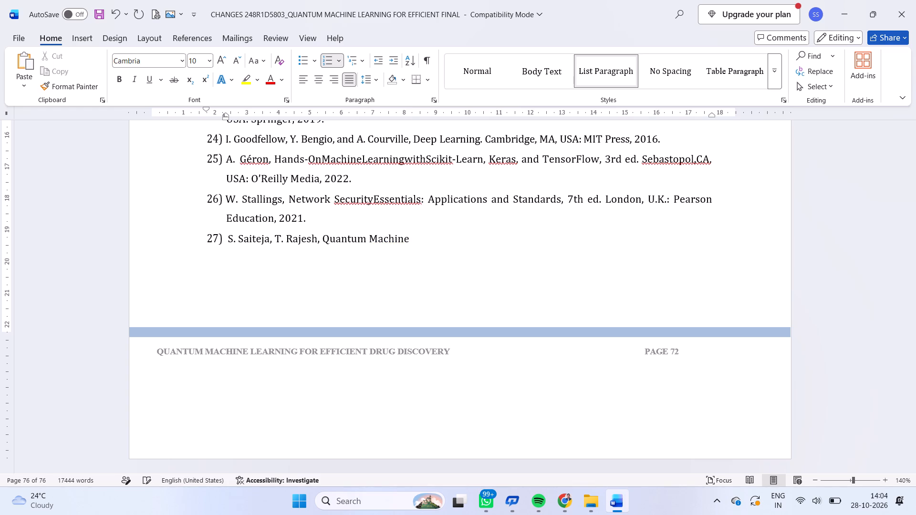
Complete the title in reference 27 by adding "Learning for Efficient Drug Discovery" after "Quantum Machine".
key("space")
type("Learning for")
key("space")
type("Effi")
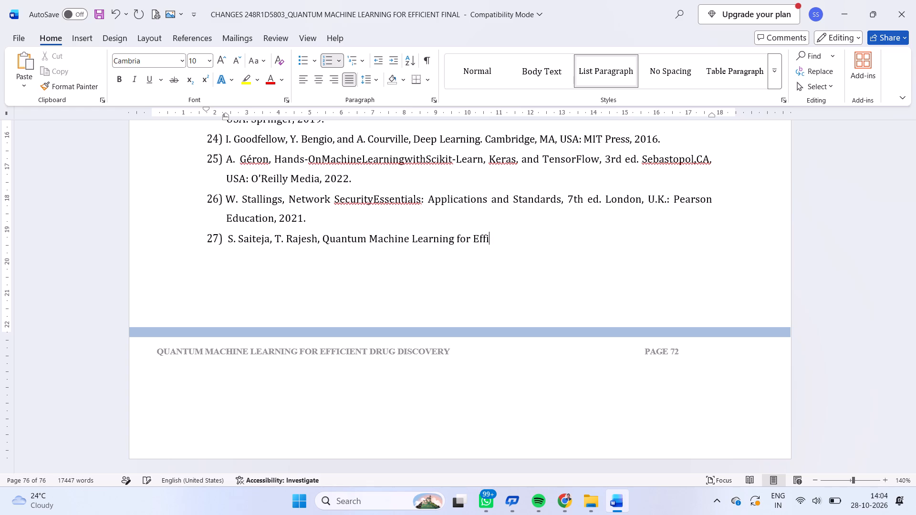
type("cieny")
key("space")
key("BackSpace")
key("BackSpace")
type("t Drug")
key("space")
type("Disc")
type("overy")
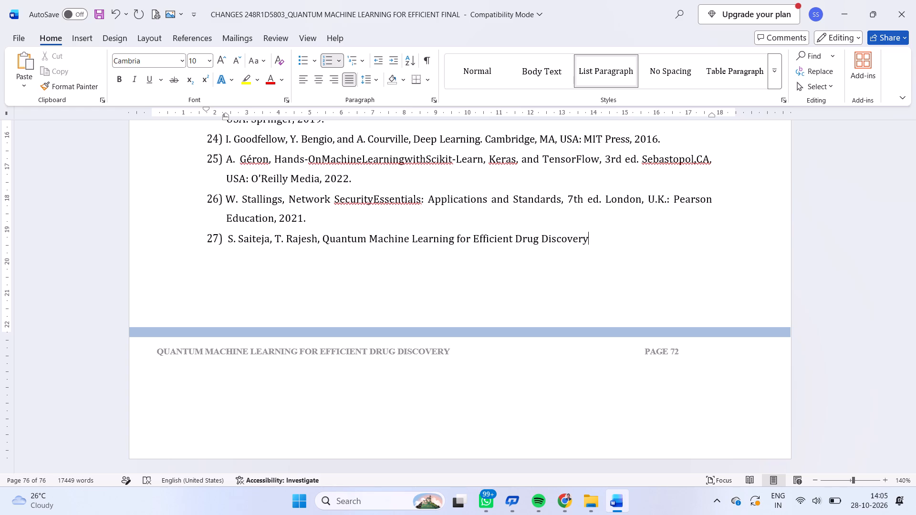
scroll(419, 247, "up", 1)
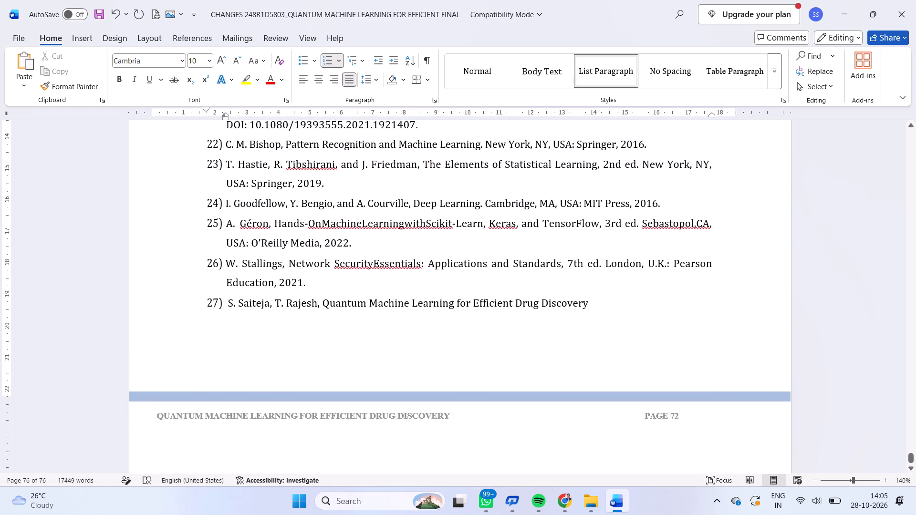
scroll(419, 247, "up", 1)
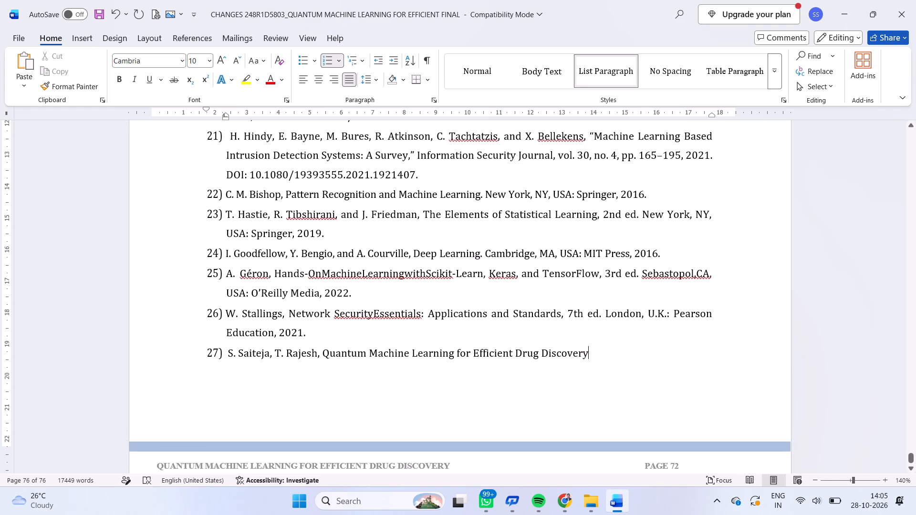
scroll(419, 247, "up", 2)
Add the journal name "Journal of Animal Environment" after the title in reference 27, set off by commas.
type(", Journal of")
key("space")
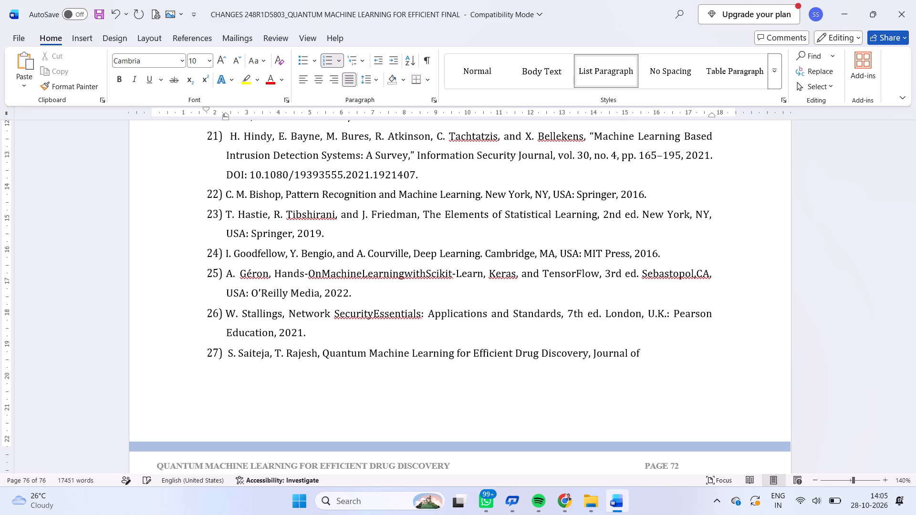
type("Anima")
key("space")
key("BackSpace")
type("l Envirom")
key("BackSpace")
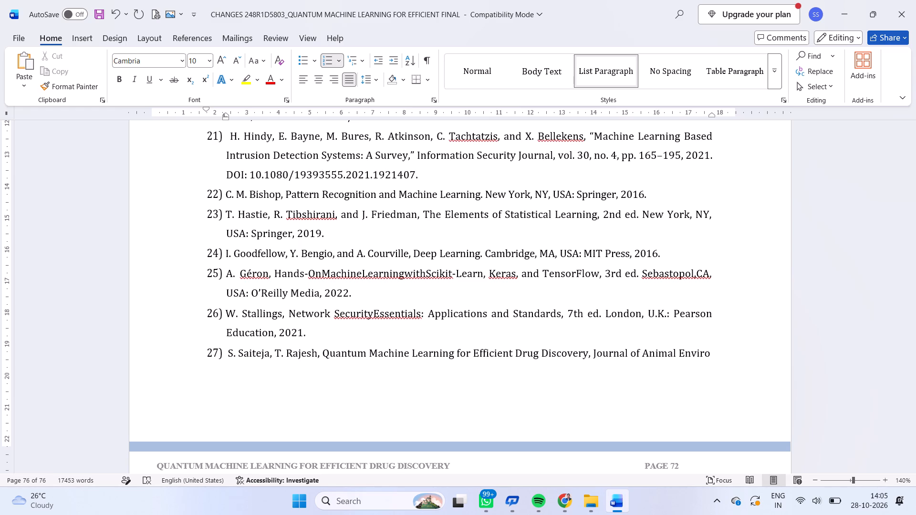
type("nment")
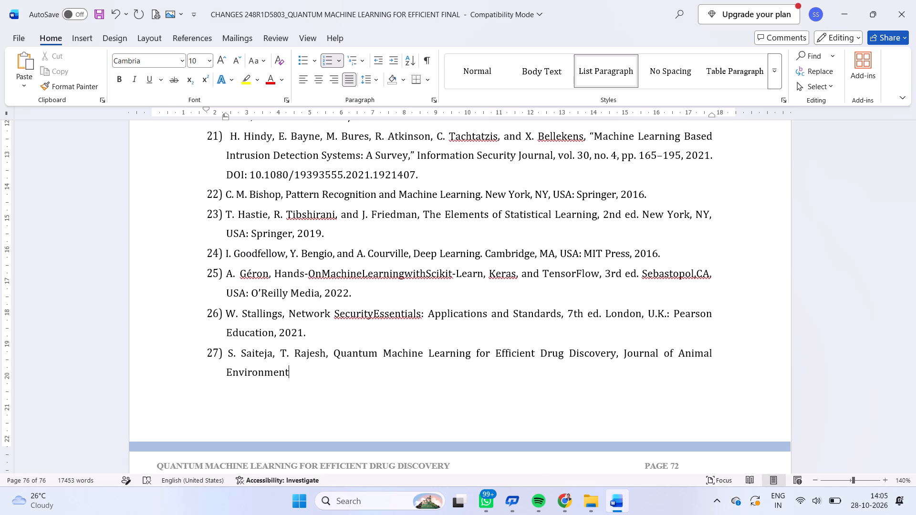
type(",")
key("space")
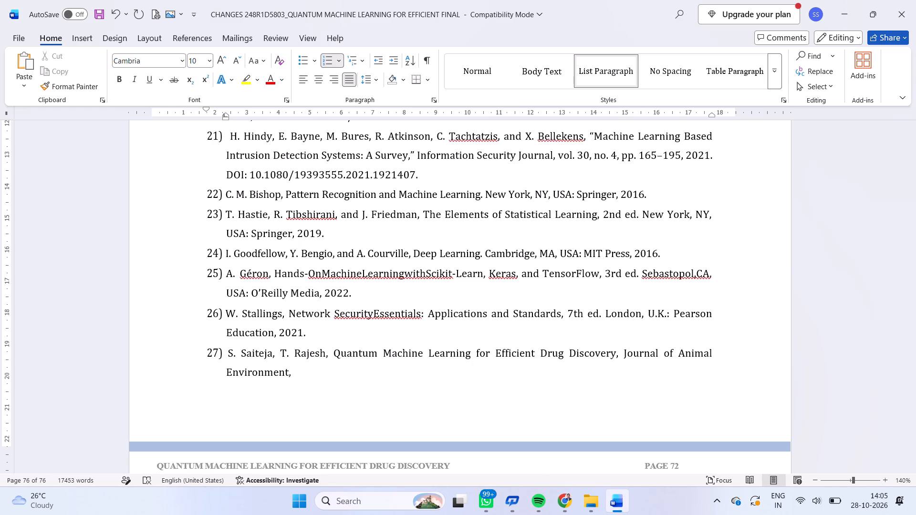
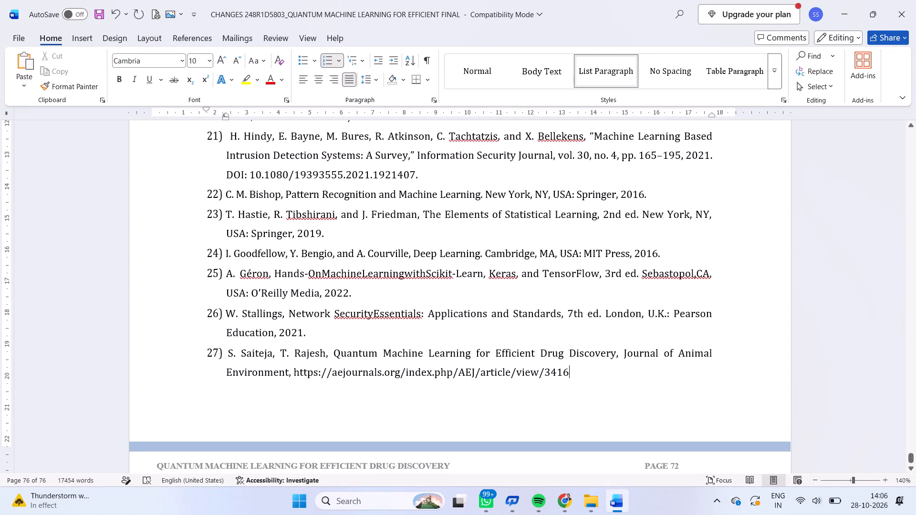
Select the complete article URL ending in 3416 in reference 27 and bring up the editing options for it.
left_click_drag(296, 371, 524, 370)
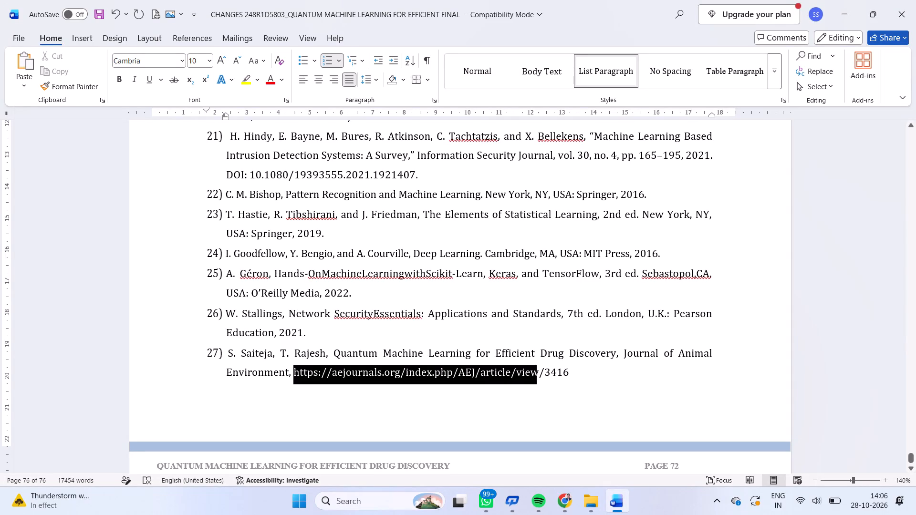
left_click_drag(524, 370, 551, 371)
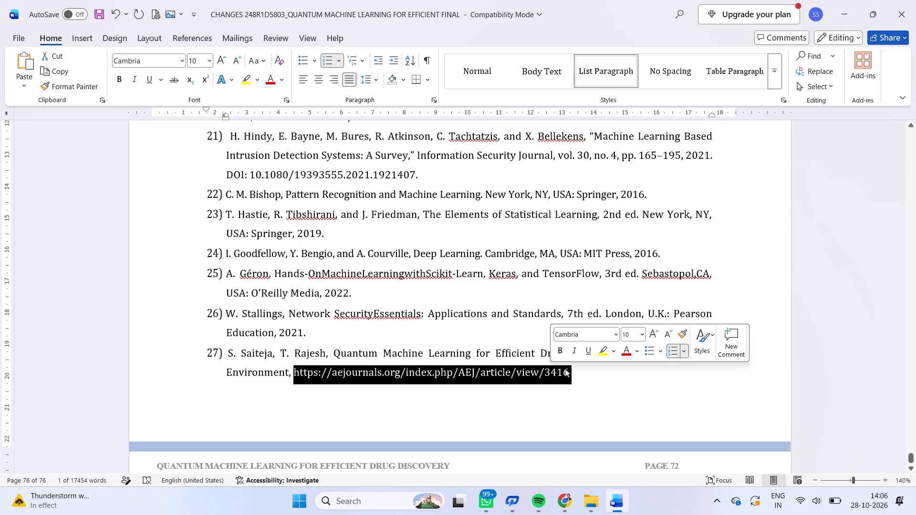
right_click(494, 367)
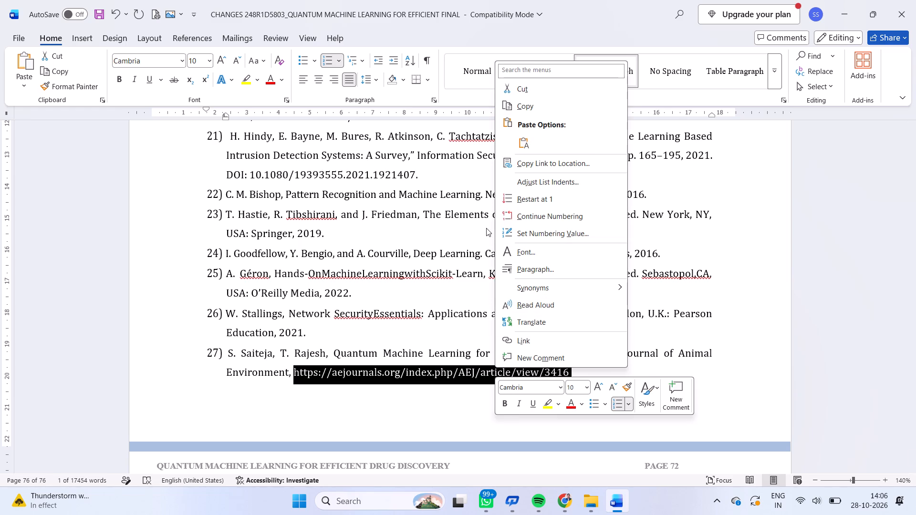
Turn the article address at the end of reference 27 into a hyperlink to that same web address.
left_click(526, 341)
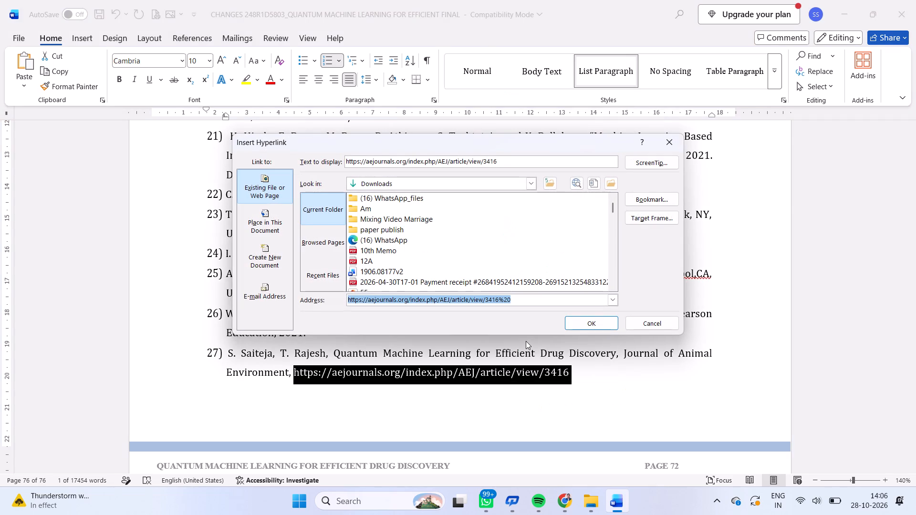
left_click(573, 317)
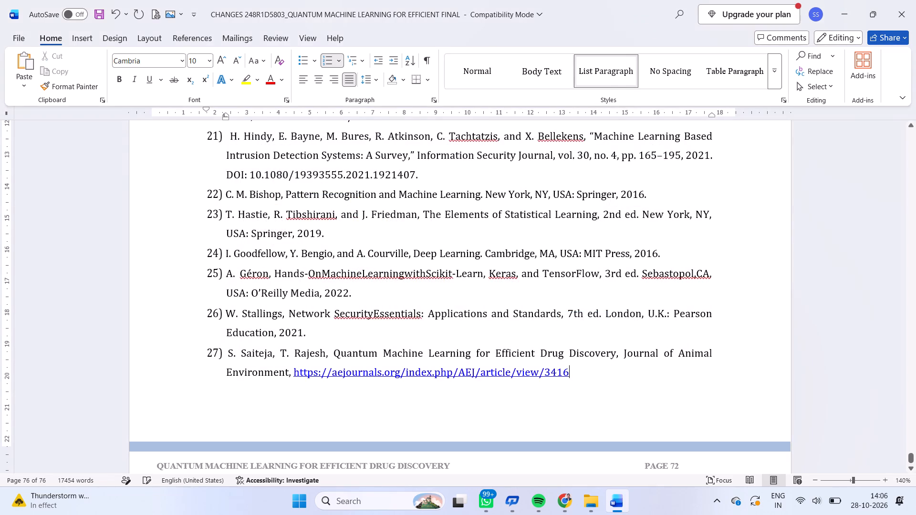
Add a comma and the year 2026 after the hyperlink in reference 27.
scroll(572, 409, "down", 1)
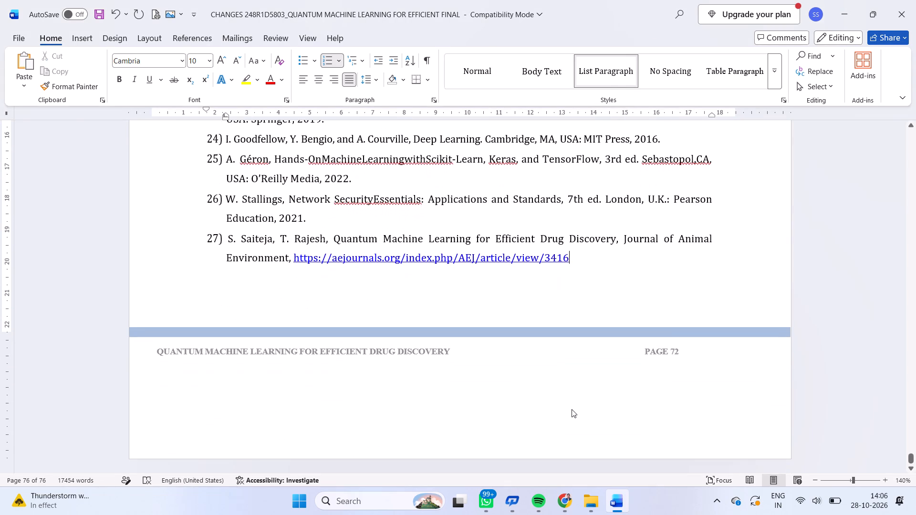
scroll(572, 409, "down", 6)
scroll(572, 409, "up", 1)
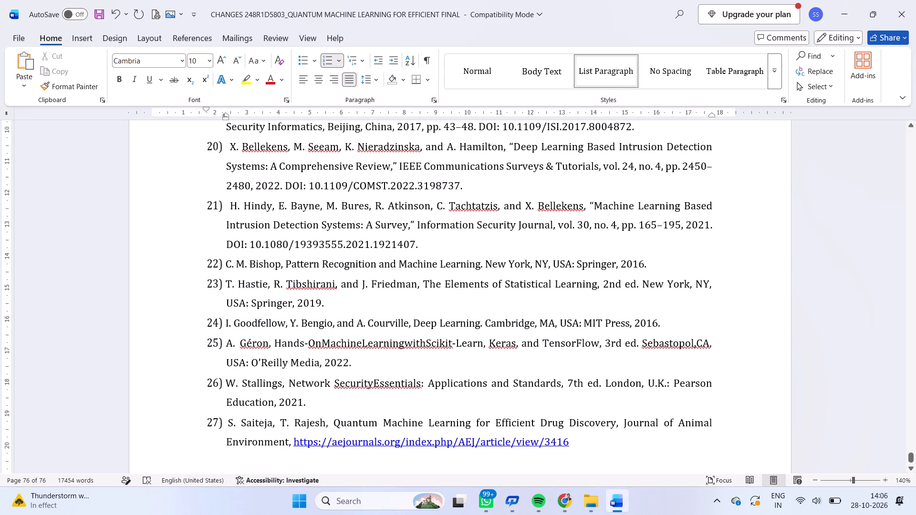
key("space")
scroll(586, 439, "right", 6)
key("comma")
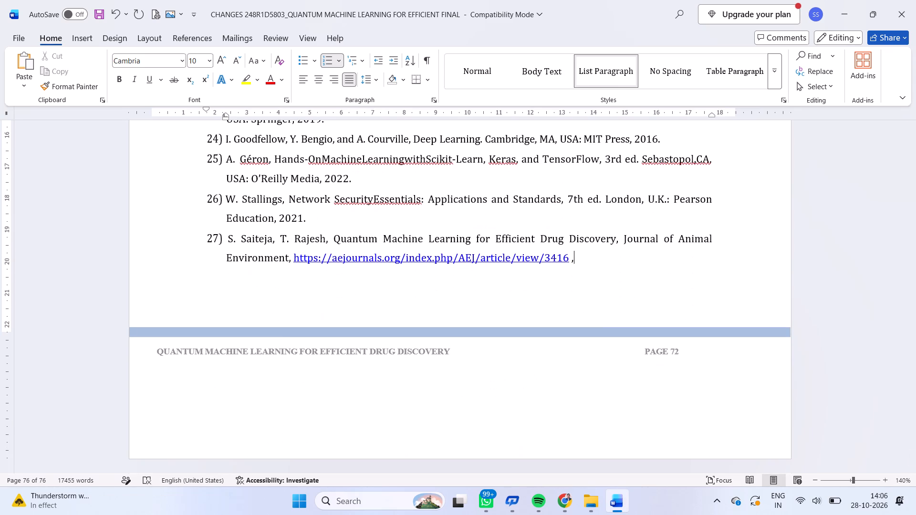
scroll(586, 439, "up", 1)
type("2026")
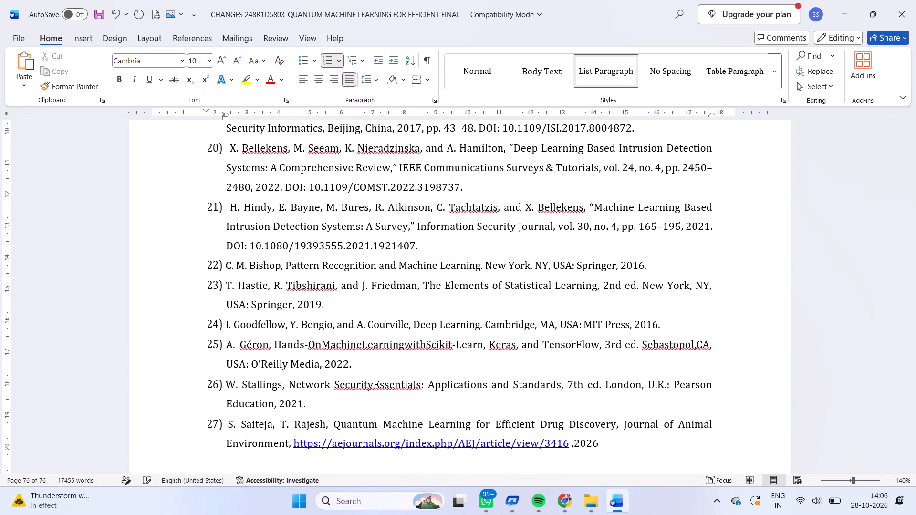
scroll(586, 439, "down", 1)
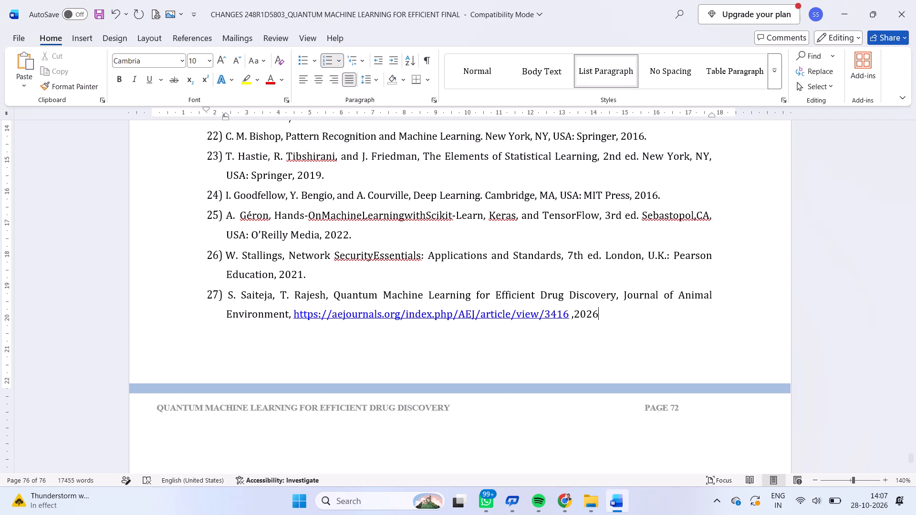
Move the tab stop of reference 15 closer to its number so the text lines up with reference 16.
scroll(586, 439, "up", 5)
scroll(586, 439, "down", 4, "ctrl")
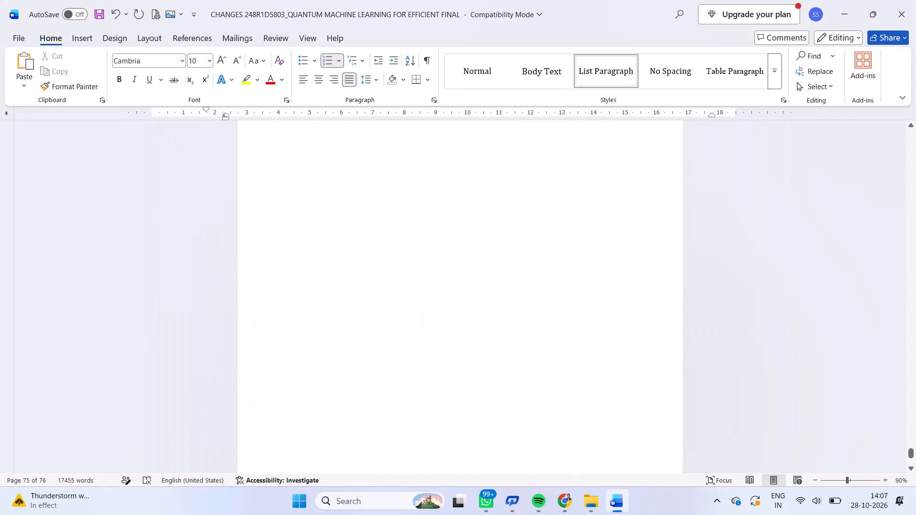
scroll(586, 439, "down", 2, "ctrl")
scroll(586, 439, "up", 1)
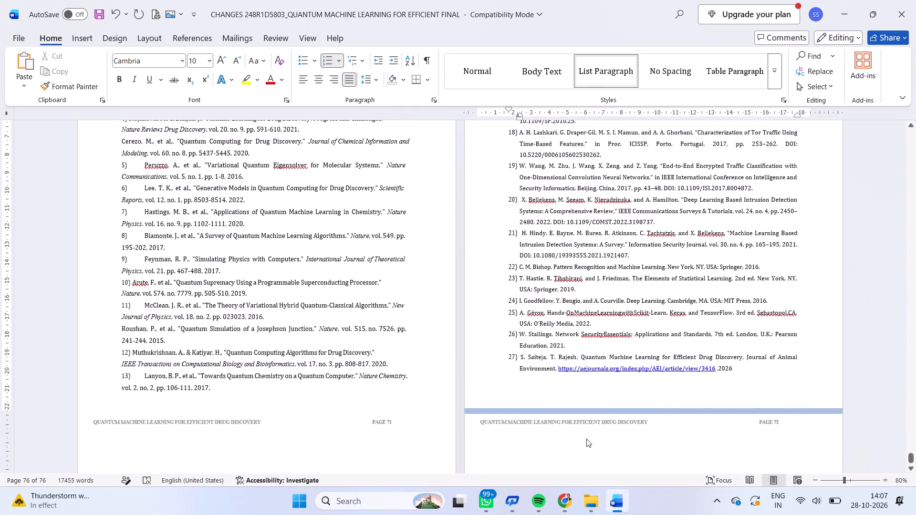
scroll(586, 439, "up", 2)
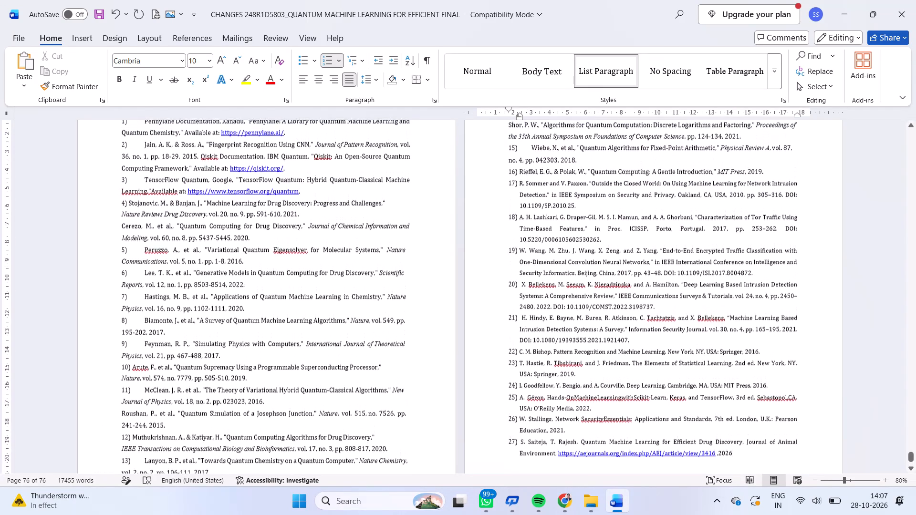
scroll(586, 439, "up", 2)
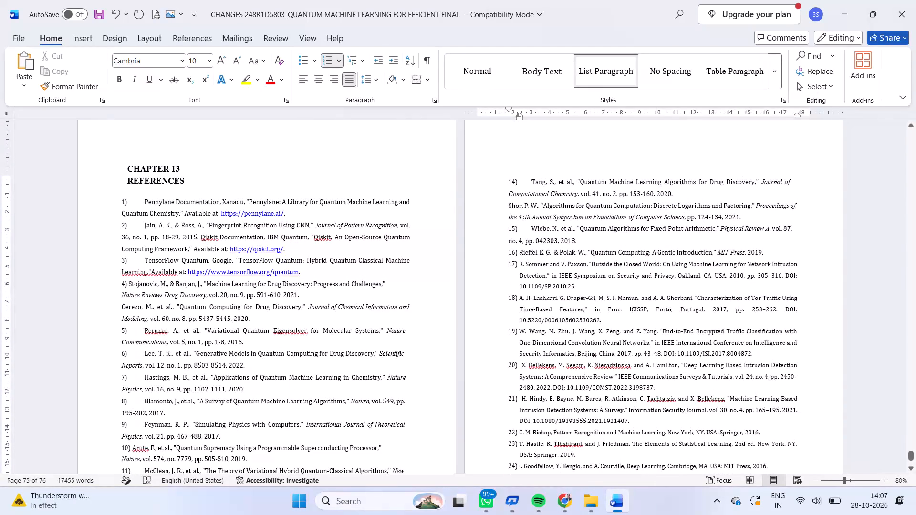
left_click(530, 230)
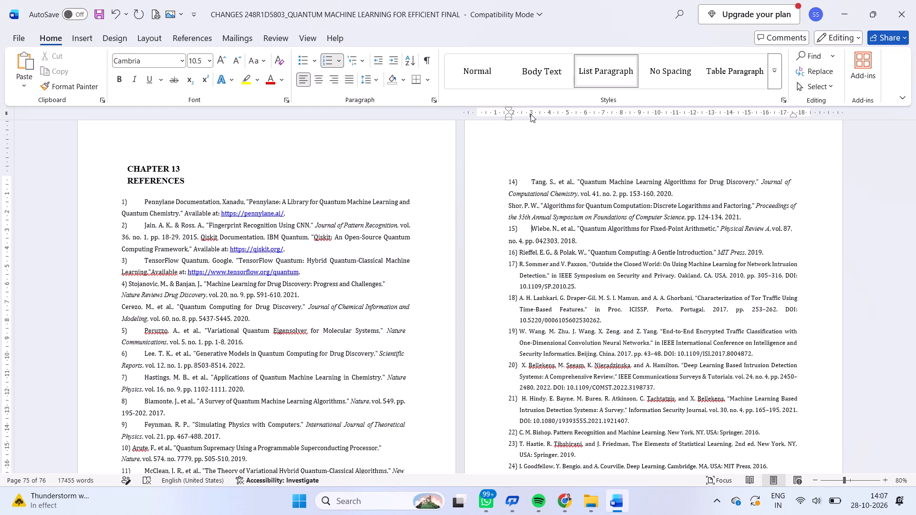
left_click_drag(531, 114, 517, 118)
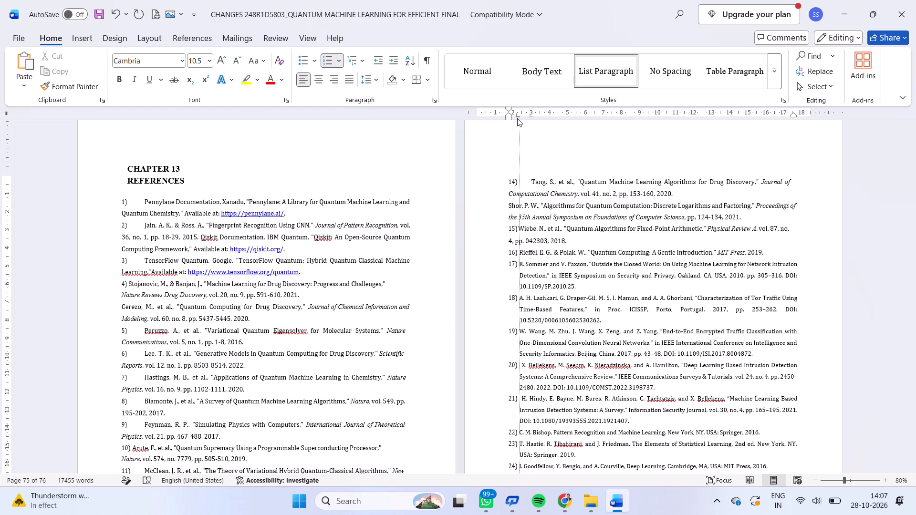
left_click_drag(517, 118, 523, 118)
left_click_drag(523, 118, 518, 119)
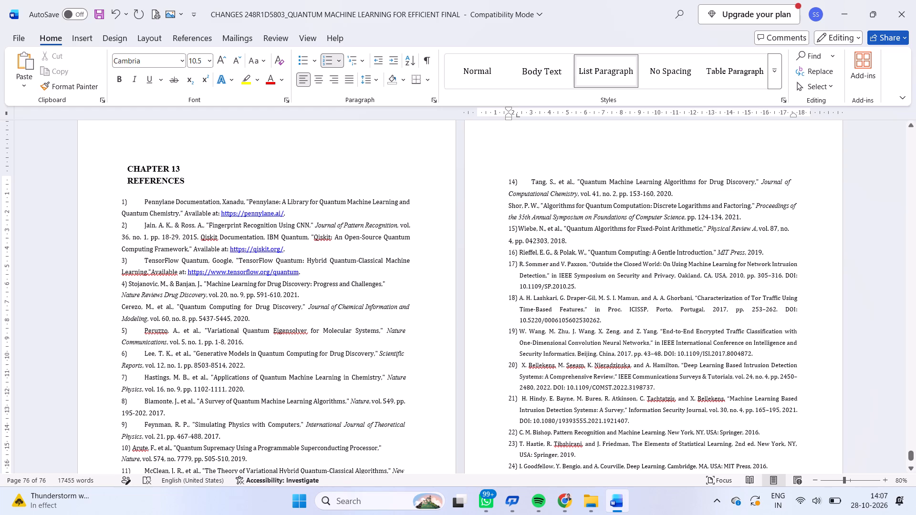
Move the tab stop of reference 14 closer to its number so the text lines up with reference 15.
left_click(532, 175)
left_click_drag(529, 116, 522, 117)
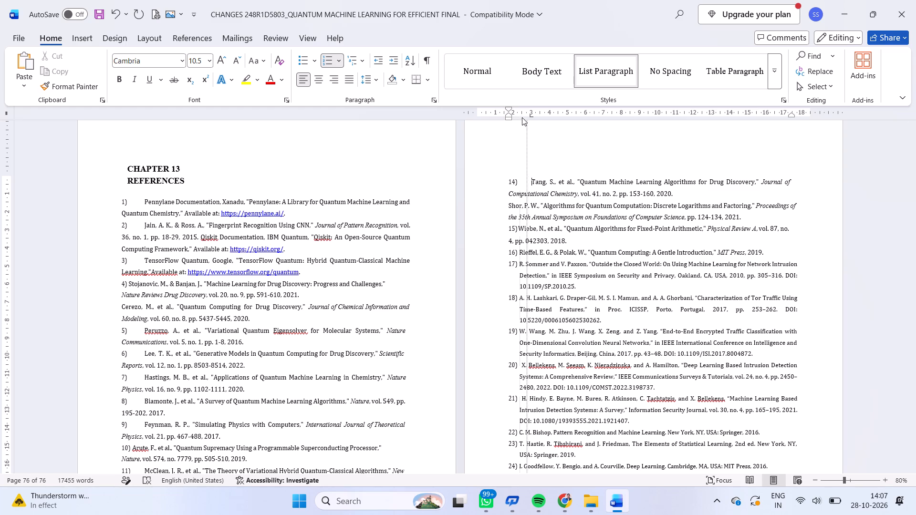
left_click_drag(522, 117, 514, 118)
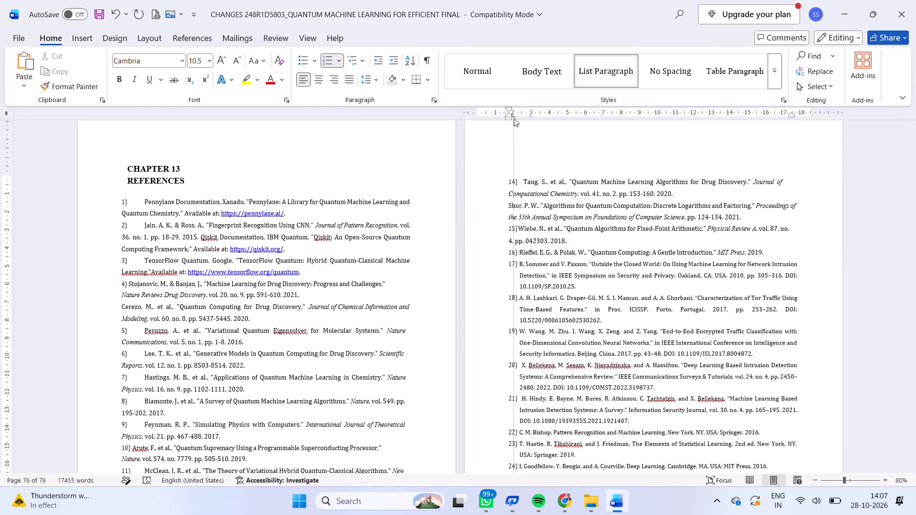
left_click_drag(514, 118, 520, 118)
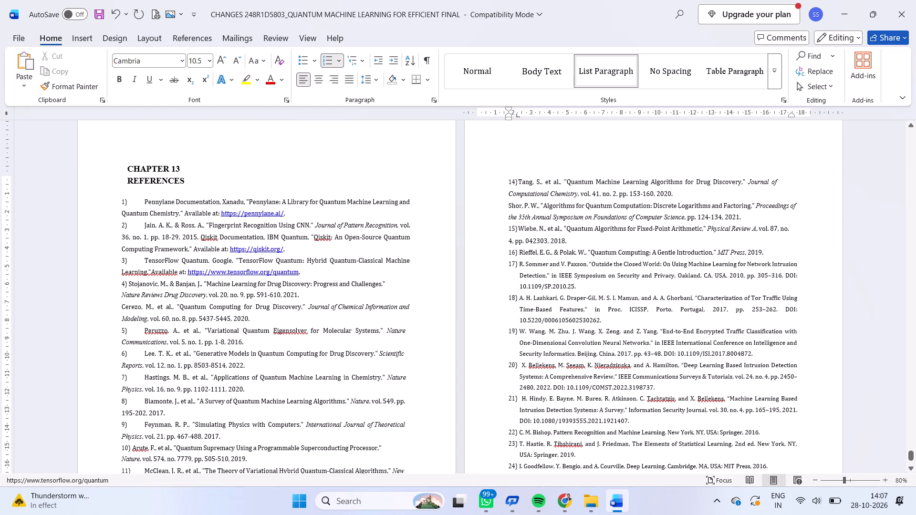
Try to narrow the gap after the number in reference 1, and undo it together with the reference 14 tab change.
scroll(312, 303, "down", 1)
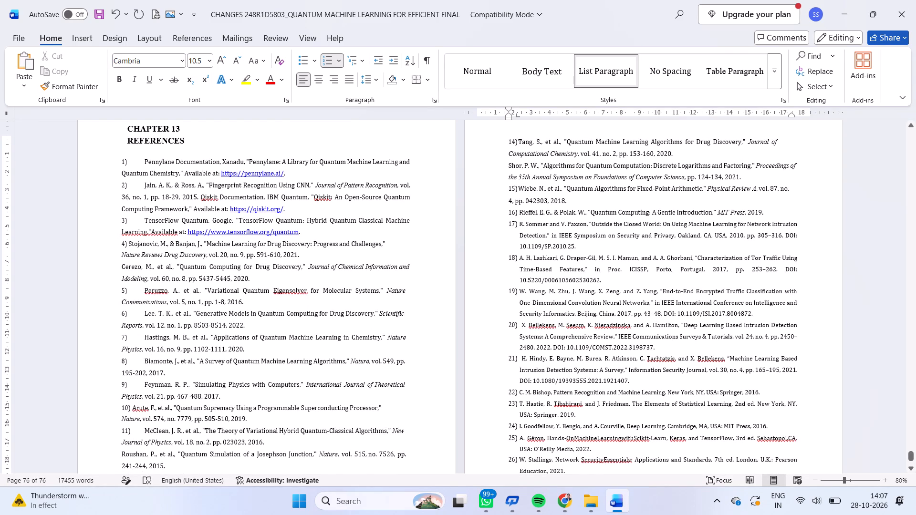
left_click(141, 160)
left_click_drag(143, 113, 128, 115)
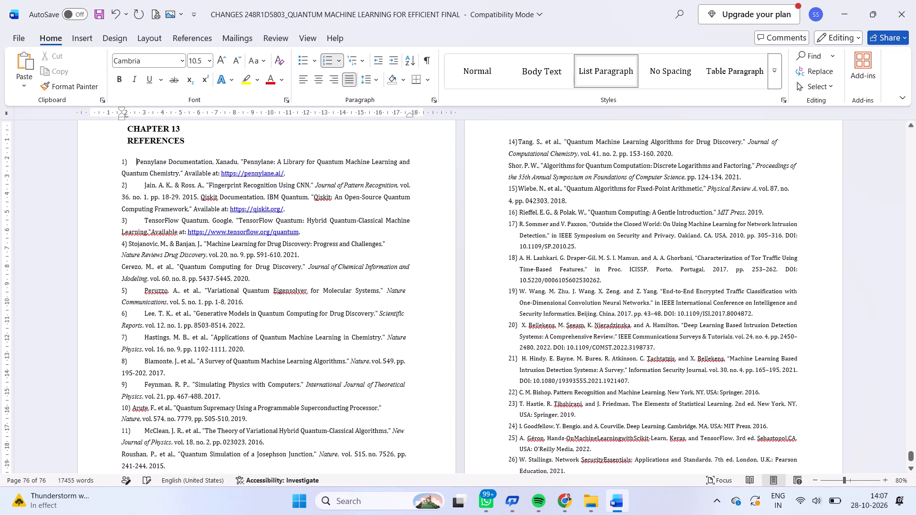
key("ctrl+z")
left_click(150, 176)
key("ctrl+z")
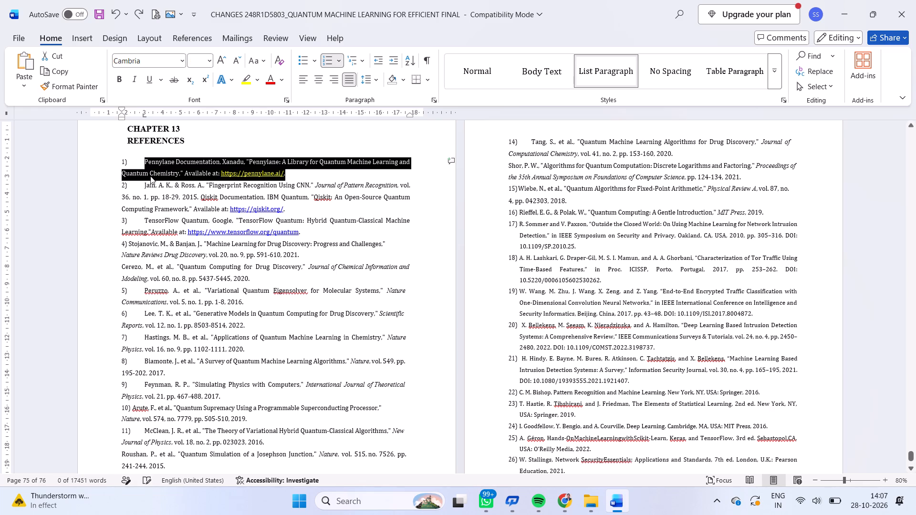
Move the tab stop of reference 1 just past the 2 mark on the ruler, narrowing the gap after its number.
left_click(143, 160)
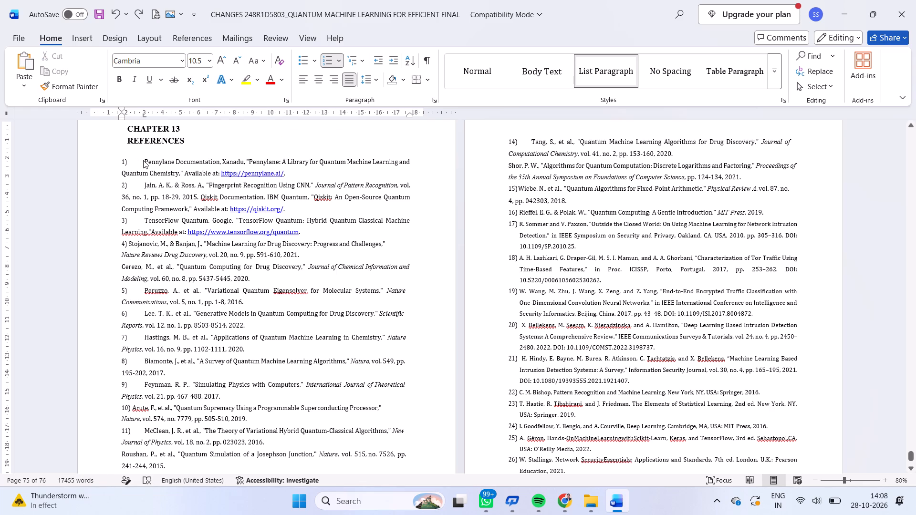
left_click_drag(144, 115, 128, 116)
key("ctrl+z")
left_click_drag(144, 115, 131, 113)
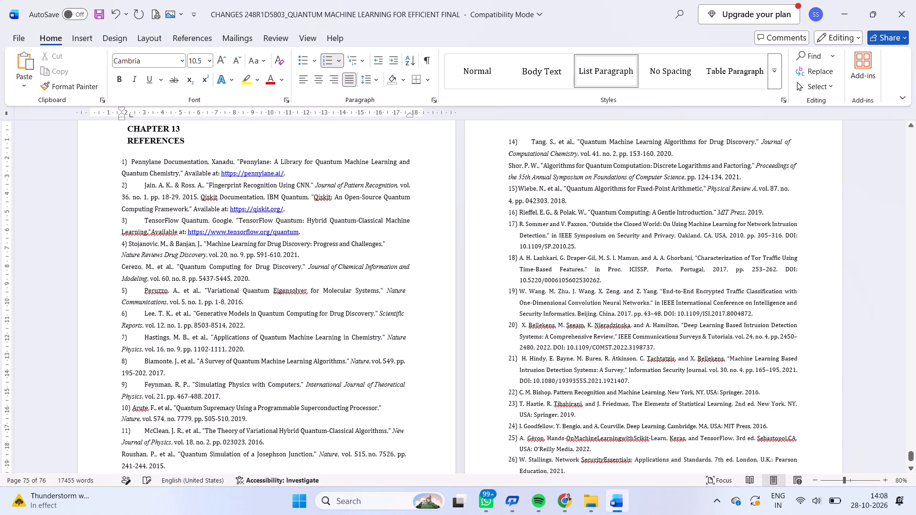
Narrow the gap after the number in reference 2 by moving its tab stop to match reference 1.
left_click(142, 186)
left_click_drag(143, 113, 135, 113)
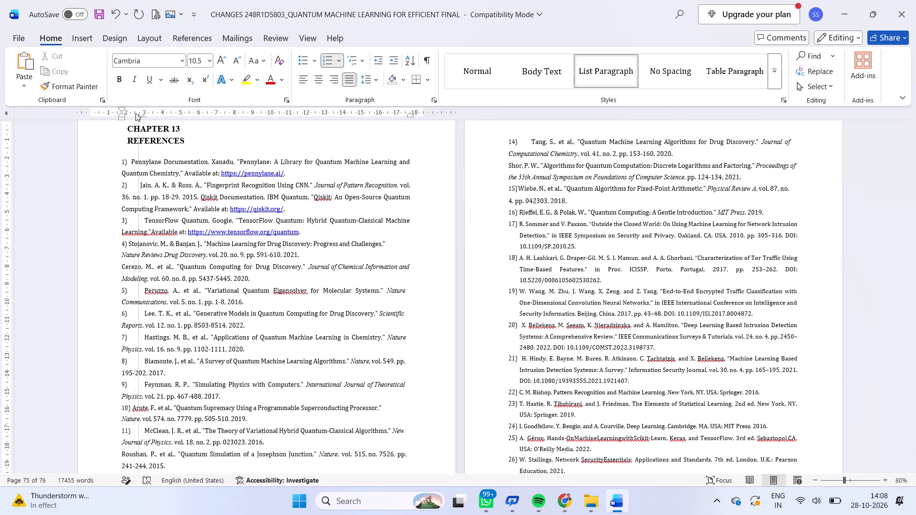
left_click_drag(135, 113, 130, 113)
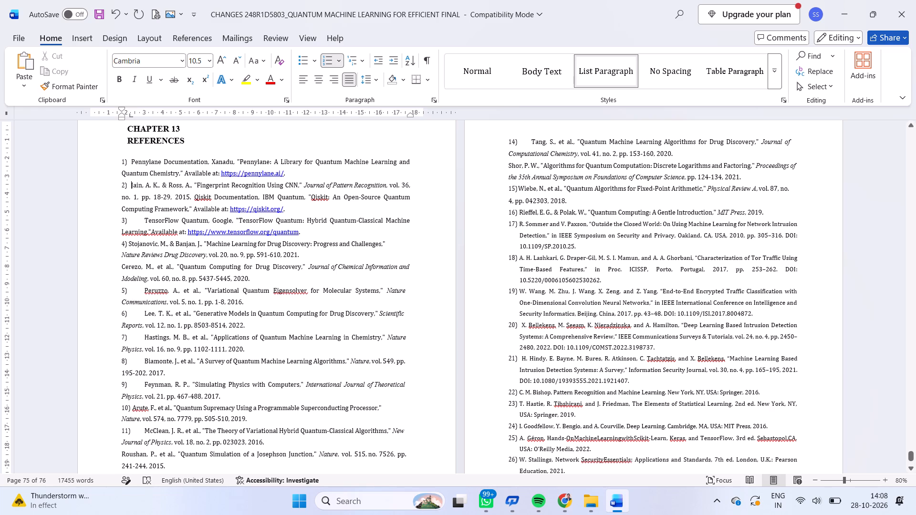
Narrow the gap after the number in reference 3 by moving its tab stop to match references 1 and 2.
left_click(142, 222)
left_click_drag(142, 116, 141, 116)
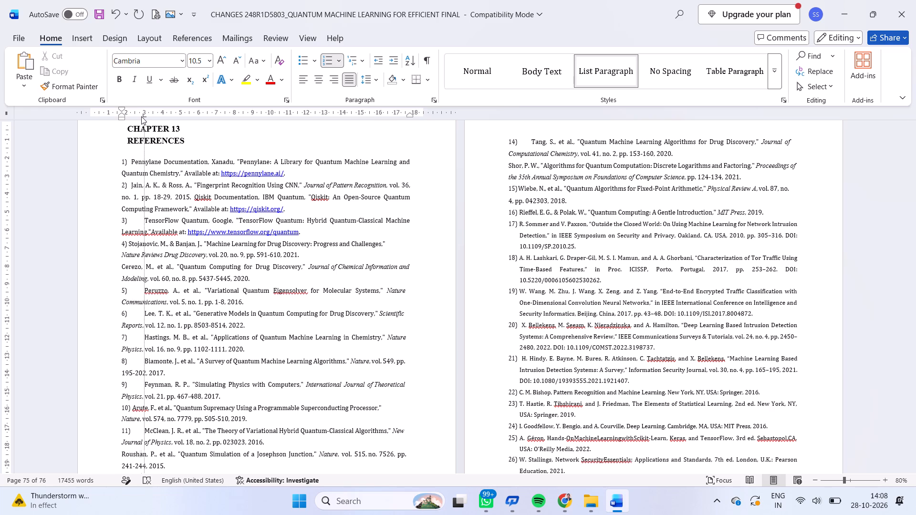
left_click_drag(141, 116, 131, 114)
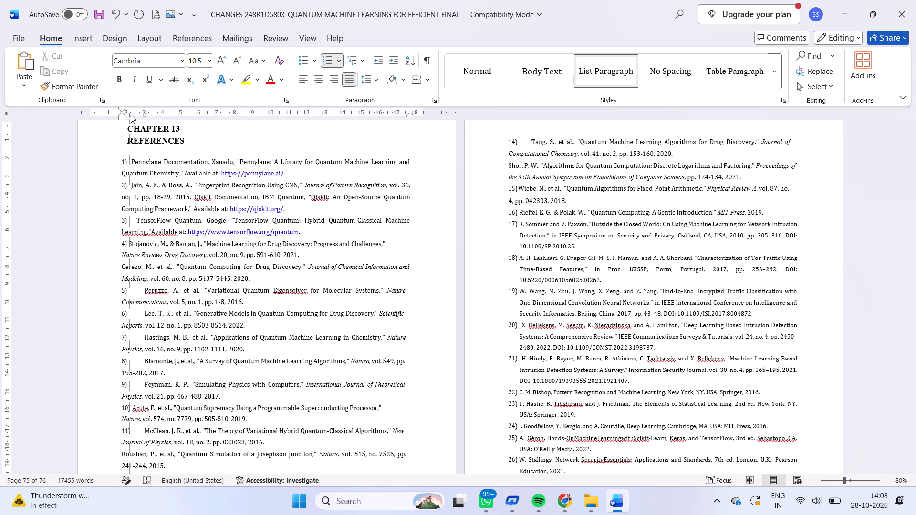
left_click_drag(131, 114, 133, 114)
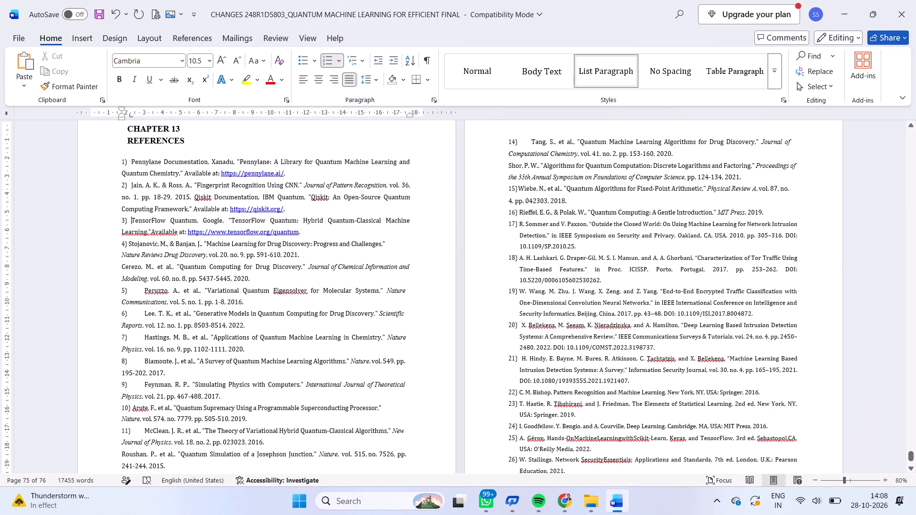
Narrow the gap after the numbers in references 5 and 6 by moving their tab stops just past 2 on the ruler.
left_click(144, 290)
left_click_drag(145, 117, 133, 116)
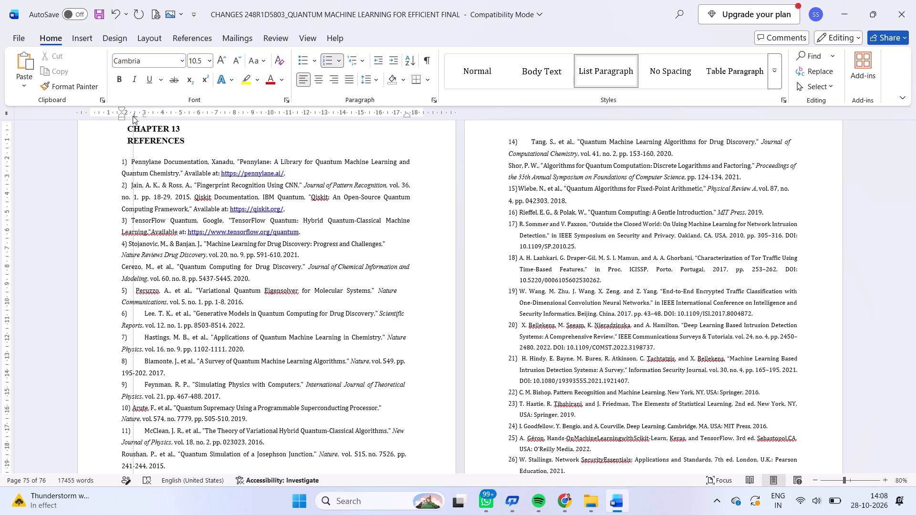
left_click_drag(133, 116, 130, 116)
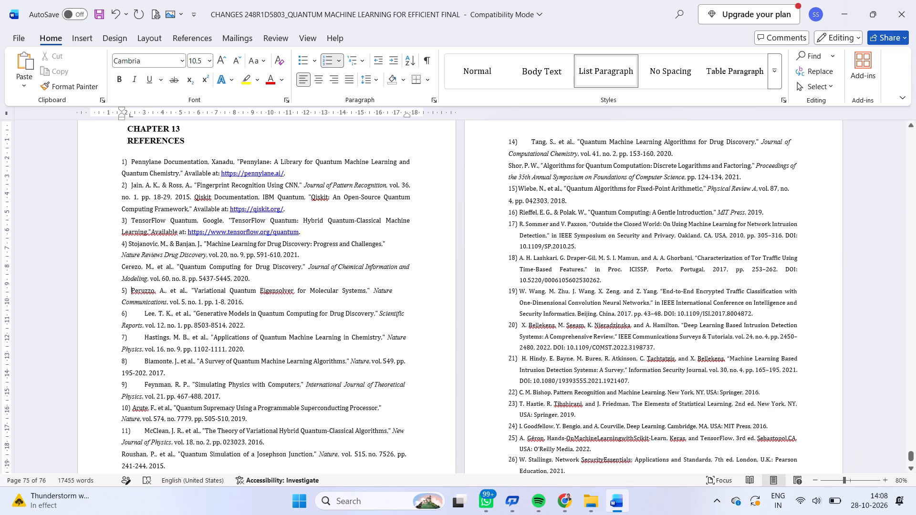
left_click(144, 311)
left_click_drag(141, 114, 129, 114)
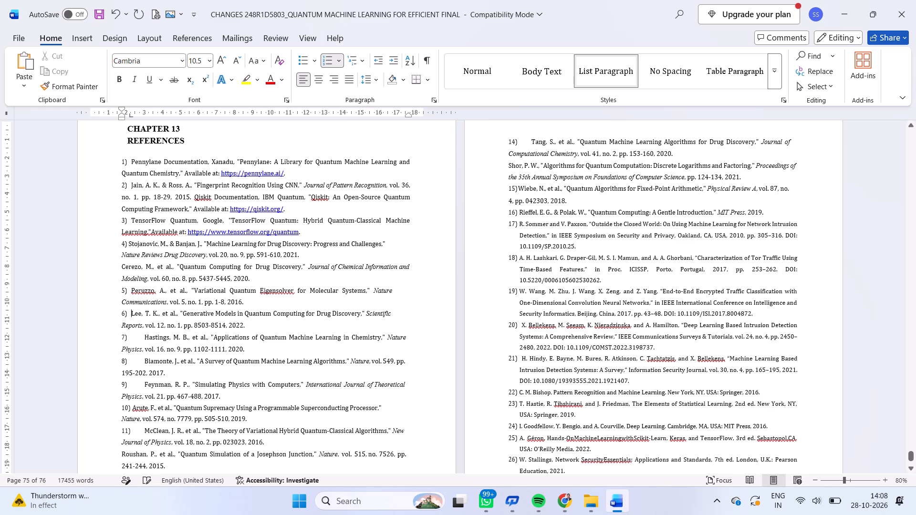
Narrow the gap after the numbers in references 7 and 8 by moving their tab stops to match references 5 and 6.
left_click(142, 339)
left_click_drag(144, 114, 130, 115)
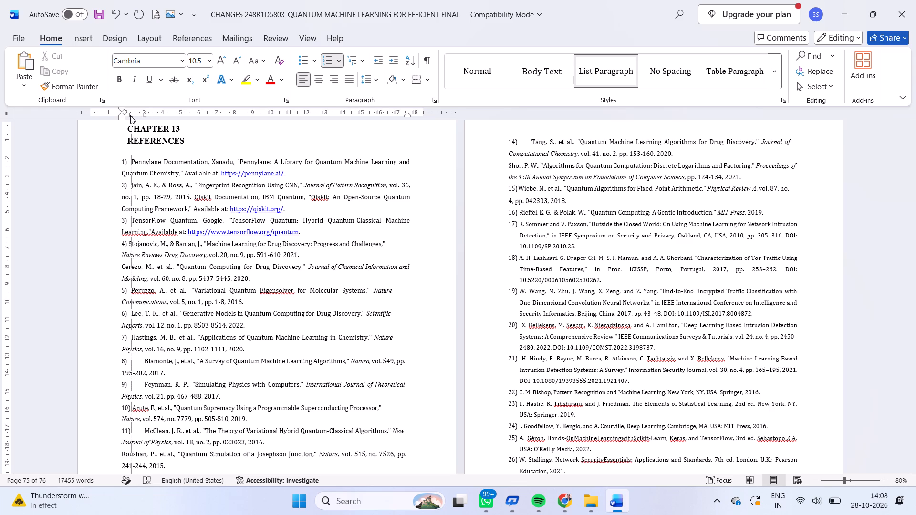
left_click_drag(130, 115, 129, 116)
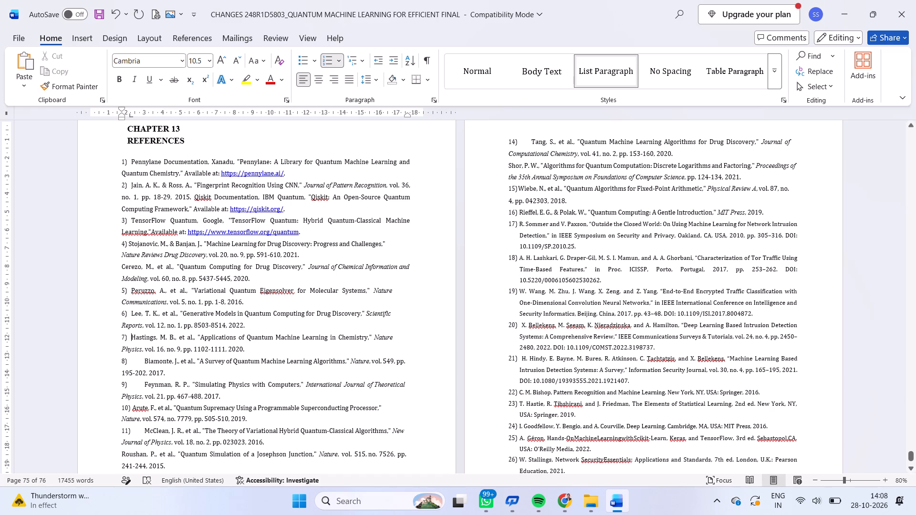
left_click(143, 360)
left_click_drag(140, 115, 130, 115)
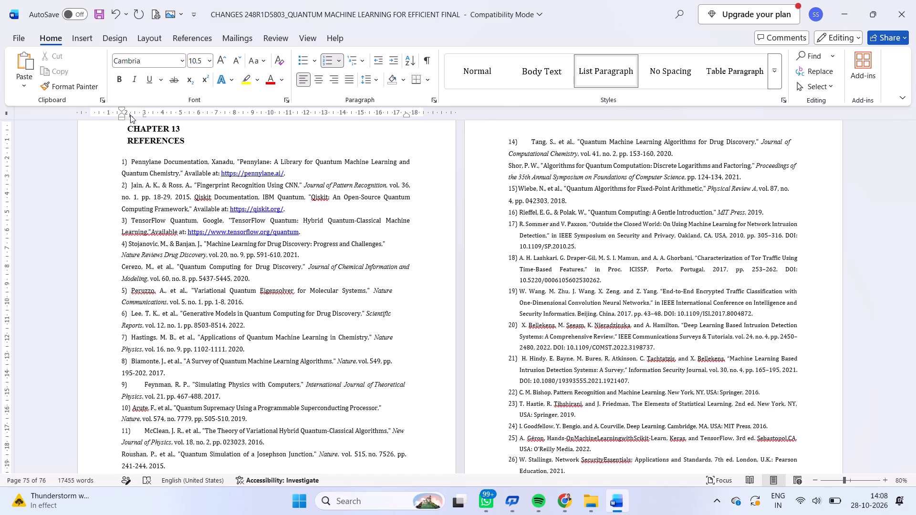
Reduce the gap after the number in reference 9 by moving its tab stop back toward the number.
left_click(144, 384)
left_click_drag(142, 117, 124, 115)
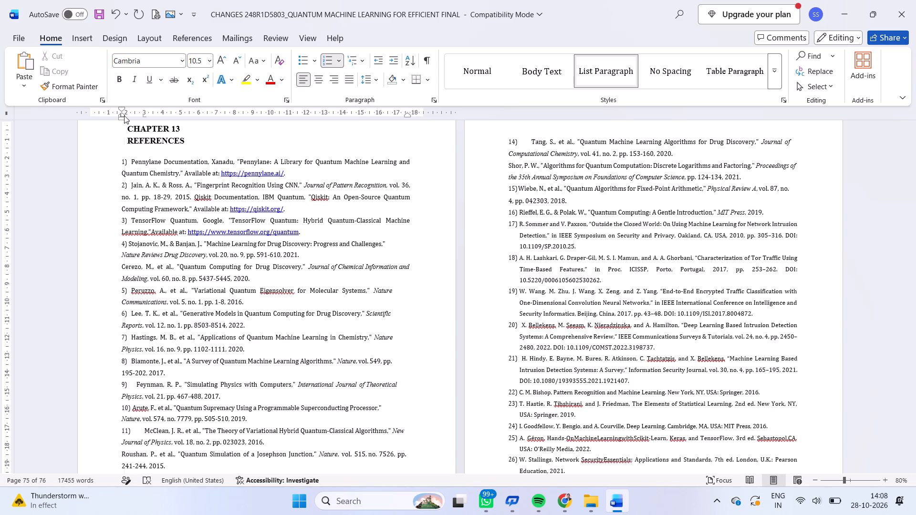
scroll(122, 168, "down", 1)
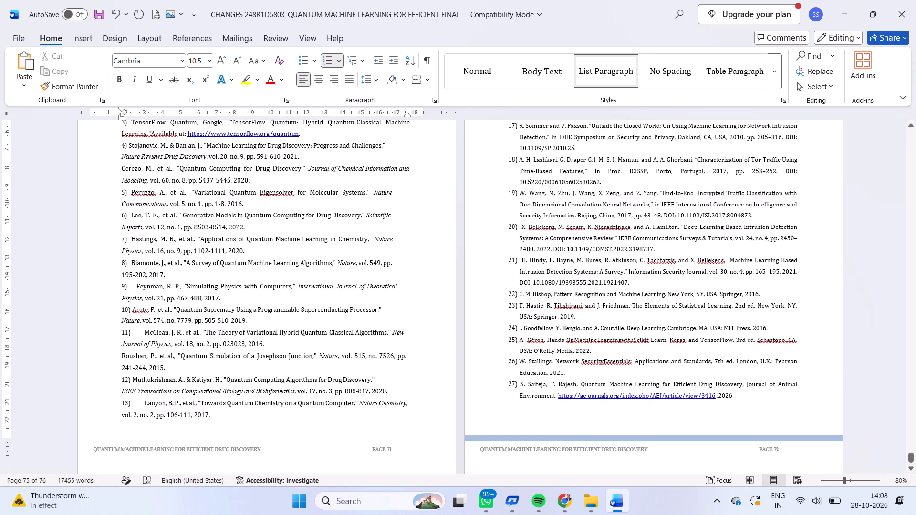
left_click(134, 290)
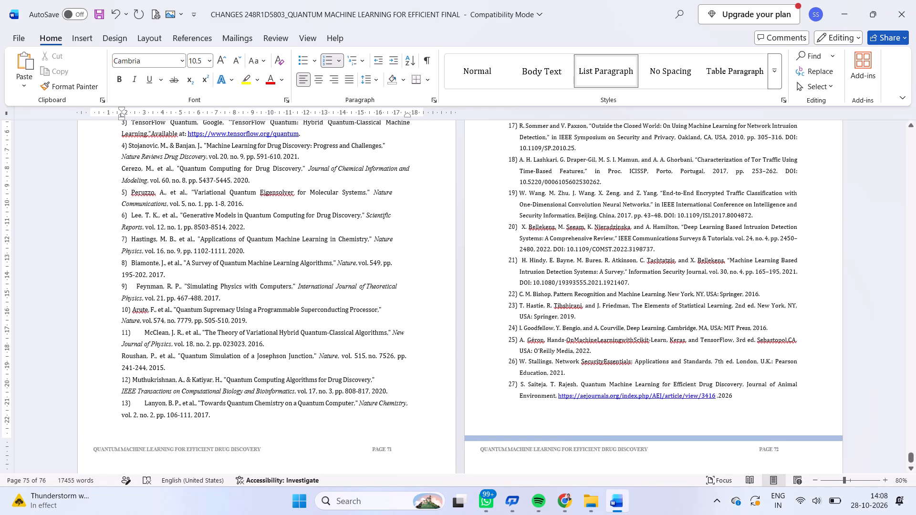
triple_click(134, 284)
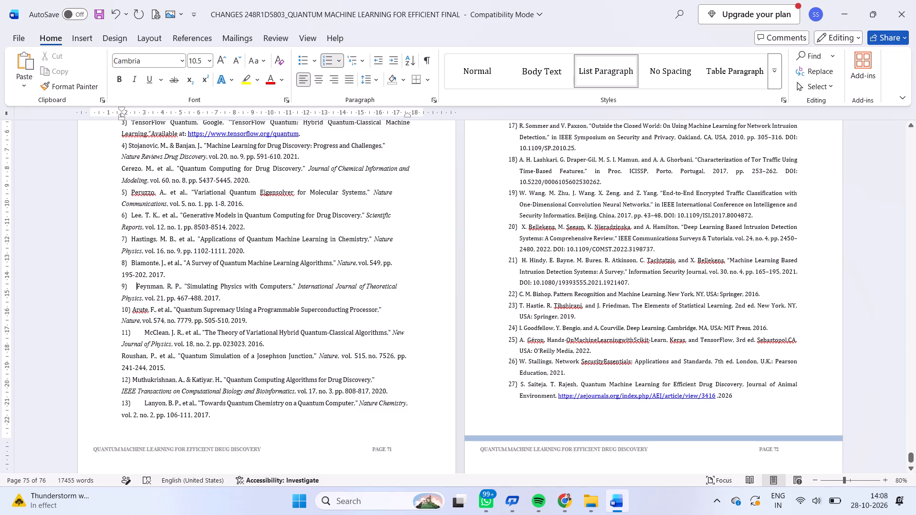
left_click(134, 284)
left_click(134, 284)
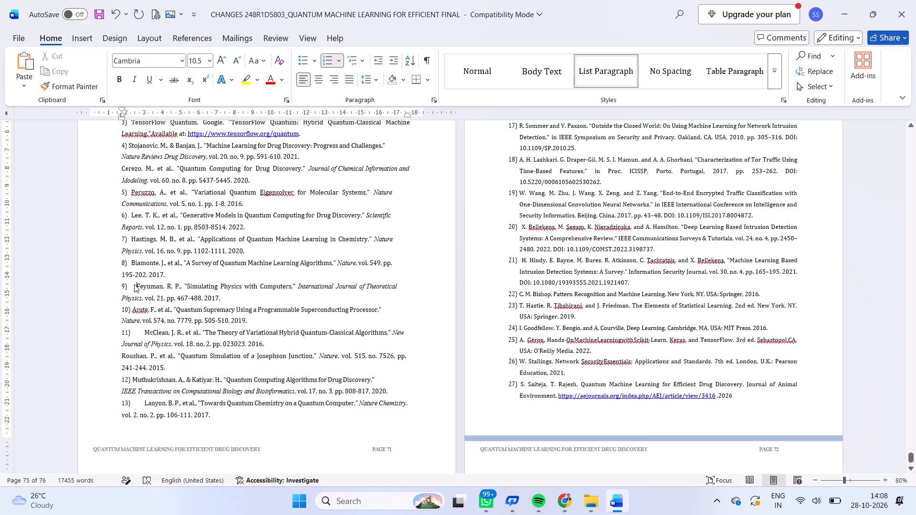
Narrow the gap after the number in reference 11 by moving its tab stop just past 2 on the ruler, and add a space.
left_click(143, 331)
left_click_drag(145, 117, 132, 116)
key("space")
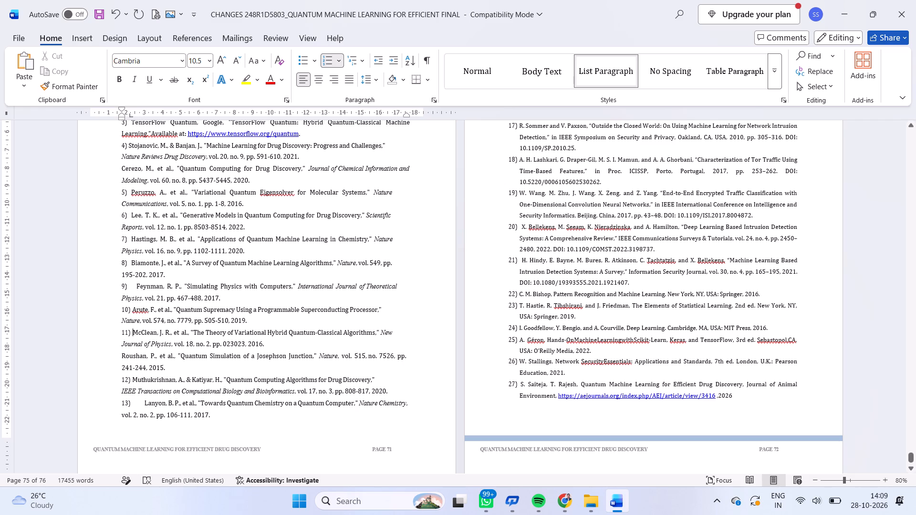
Readjust the tab stop of reference 9 so its text lines up with the text of references 5 to 8.
left_click(134, 285)
left_click_drag(122, 116, 129, 116)
left_click_drag(129, 116, 131, 116)
Narrow the gap after the number in reference 13 by moving its tab stop back toward the number.
scroll(142, 215, "down", 1)
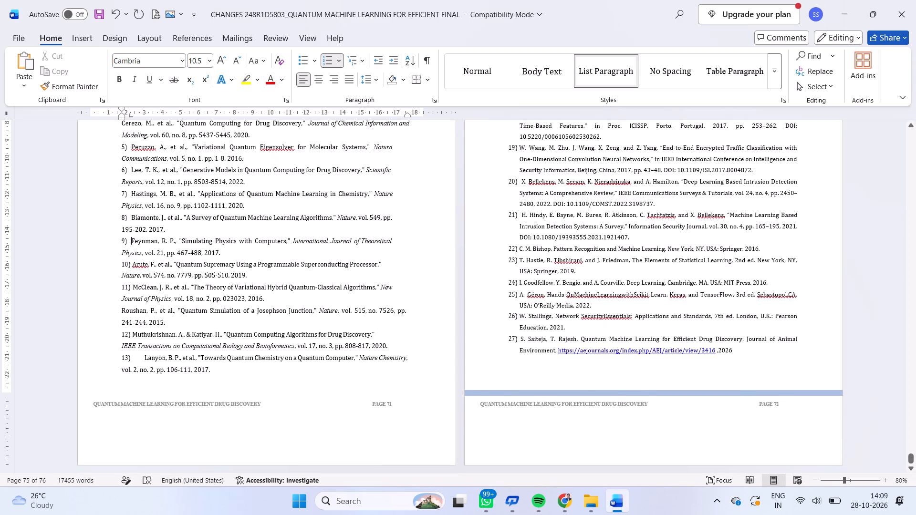
left_click(142, 360)
left_click_drag(145, 117, 128, 117)
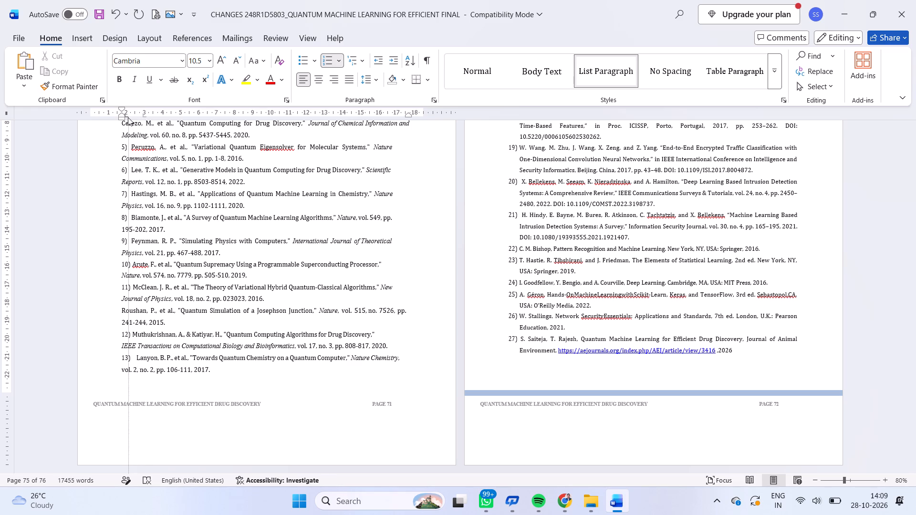
left_click_drag(128, 117, 125, 117)
left_click_drag(125, 117, 116, 117)
Open the page footer below the reference list for editing.
scroll(140, 197, "down", 3)
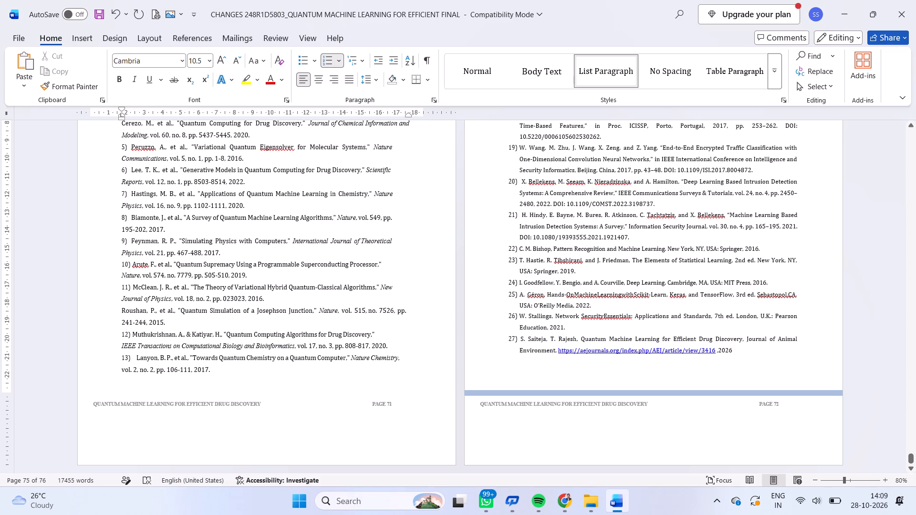
left_click(512, 392)
double_click(512, 392)
double_click(512, 392)
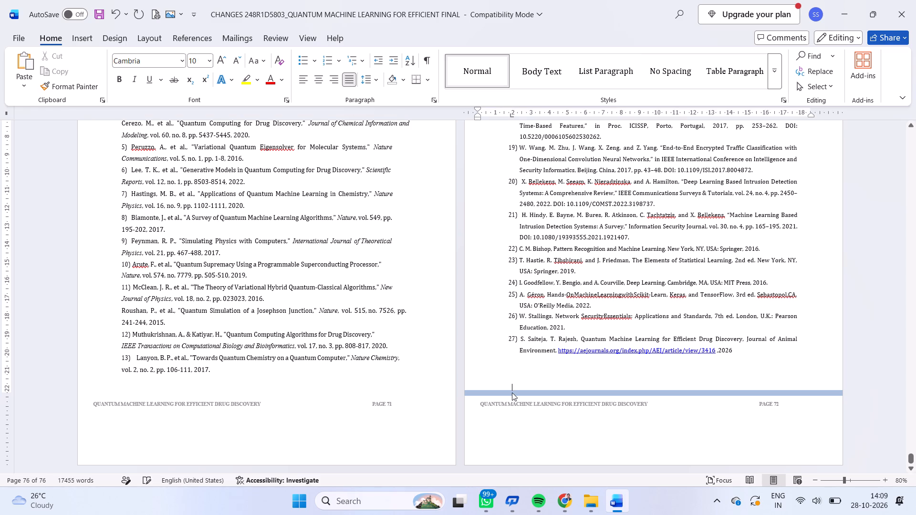
triple_click(512, 392)
triple_click(512, 392)
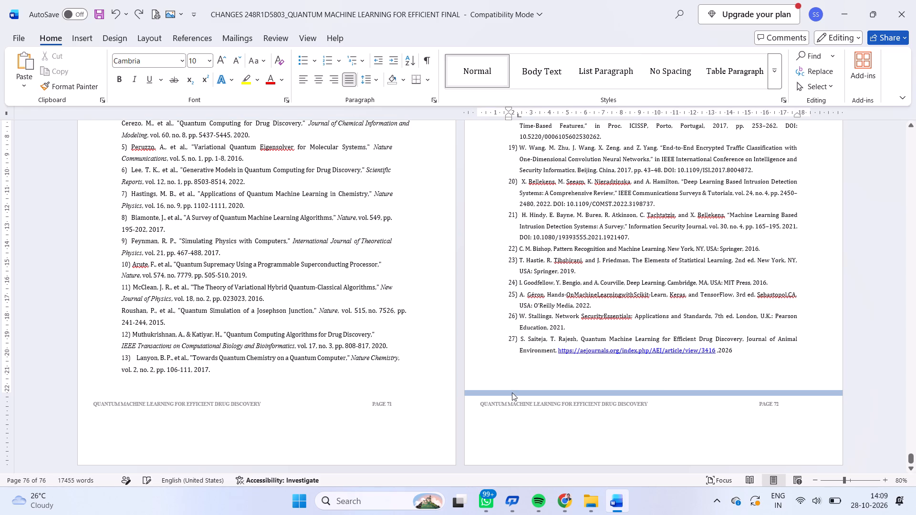
double_click(512, 392)
double_click(653, 419)
double_click(653, 419)
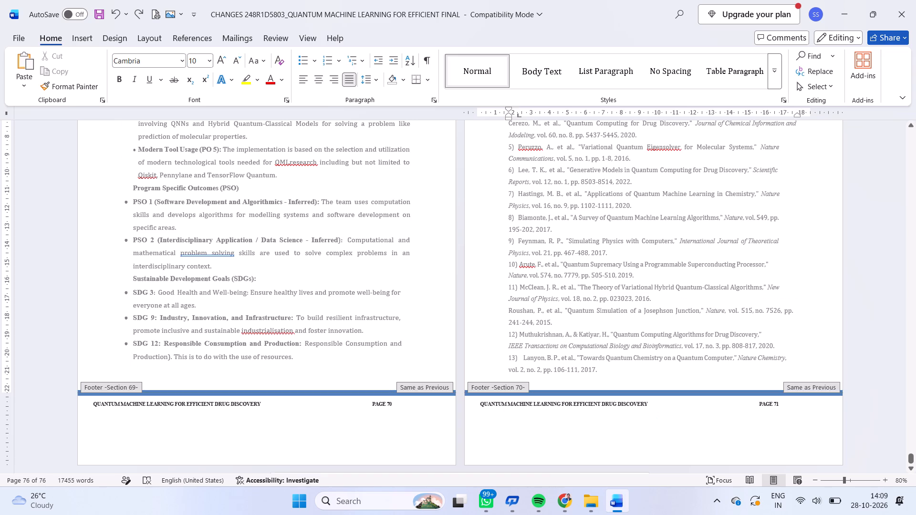
Save the document.
key("ctrl+s")
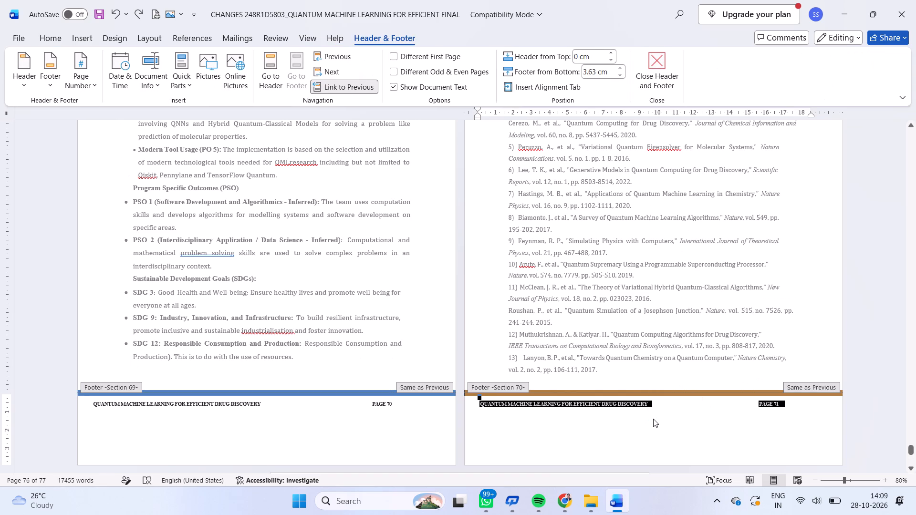
Copy the blue line shape from the footer of page 70.
left_click(359, 394)
right_click(359, 394)
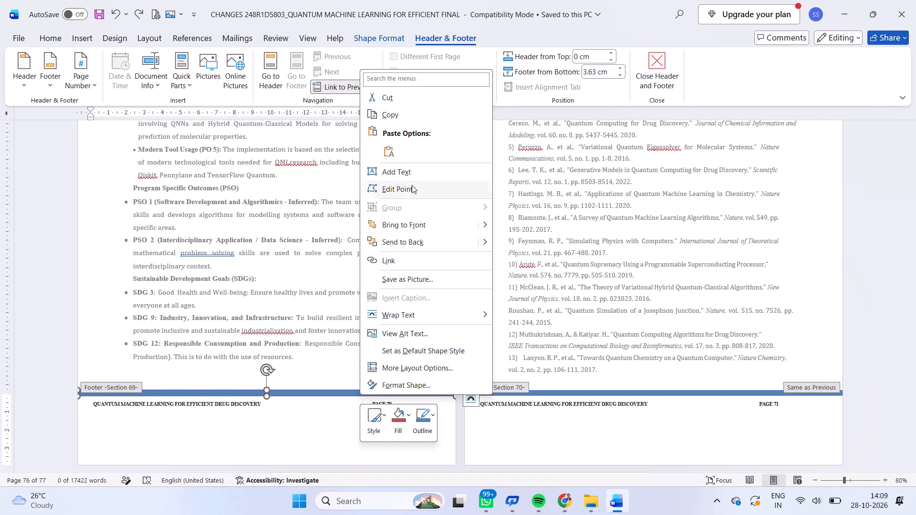
left_click(402, 117)
Close footer editing and return to the body text of the last references page.
scroll(407, 198, "down", 3)
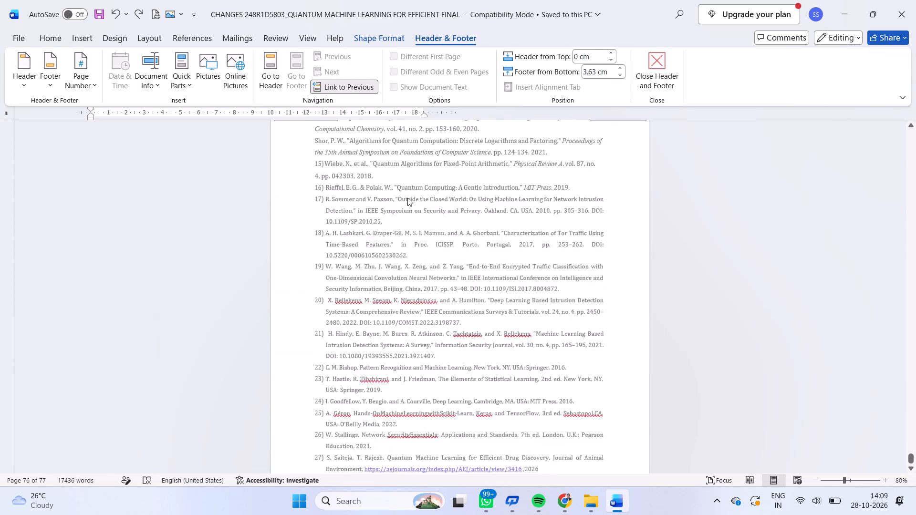
scroll(407, 198, "down", 1)
left_click(225, 311)
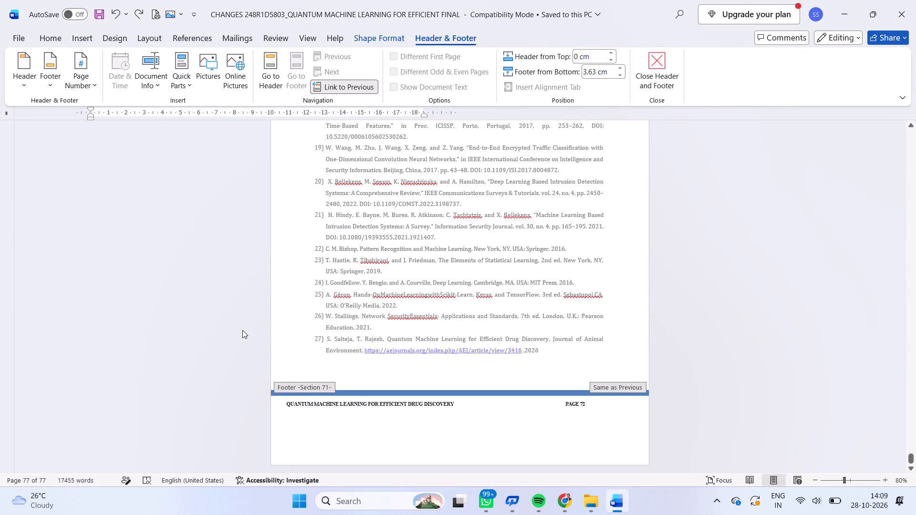
scroll(242, 330, "down", 3)
scroll(242, 330, "up", 1)
scroll(242, 330, "down", 3, "ctrl")
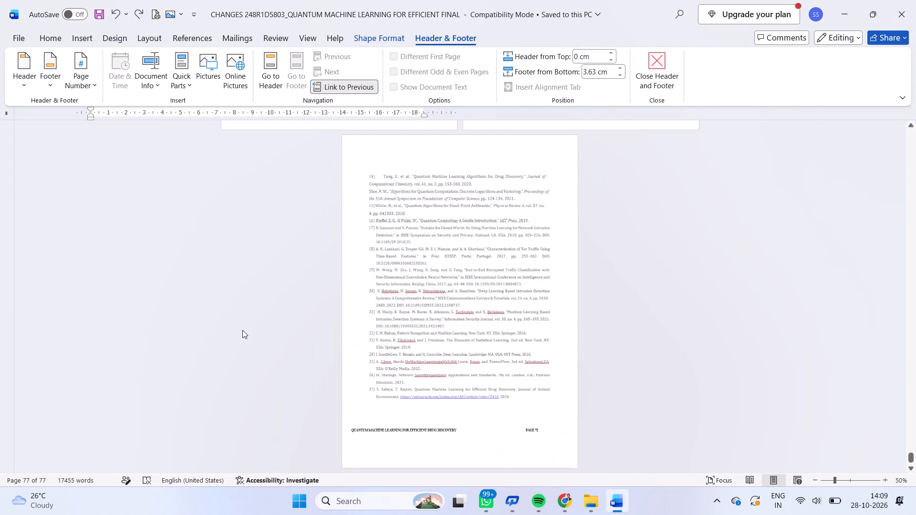
scroll(383, 387, "down", 1)
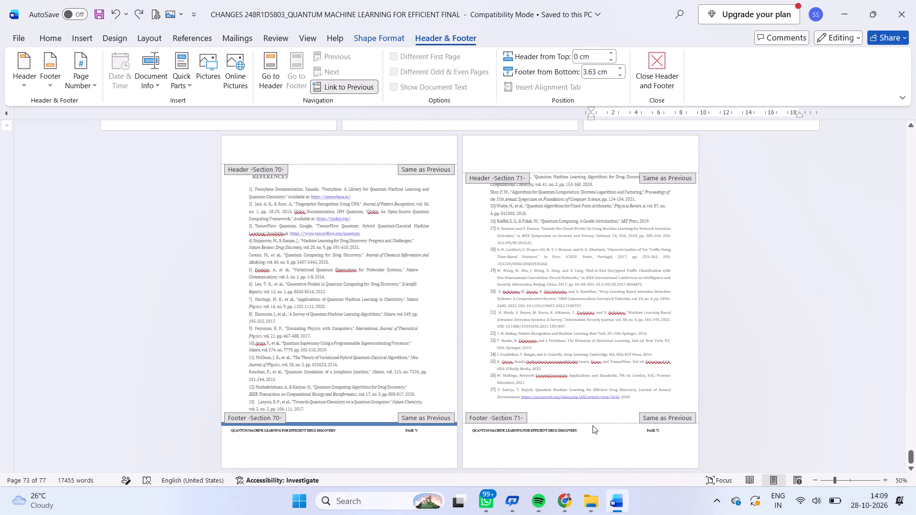
left_click(747, 384)
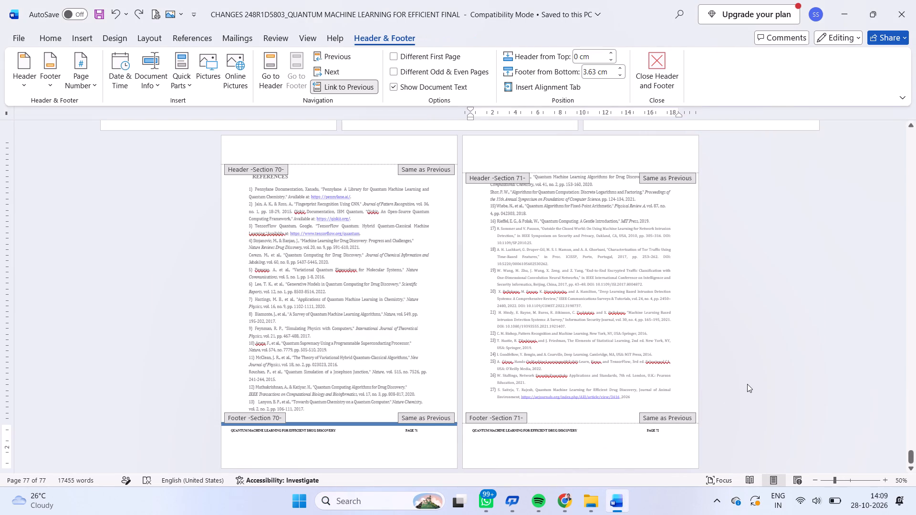
left_click(747, 384)
left_click(747, 385)
triple_click(662, 361)
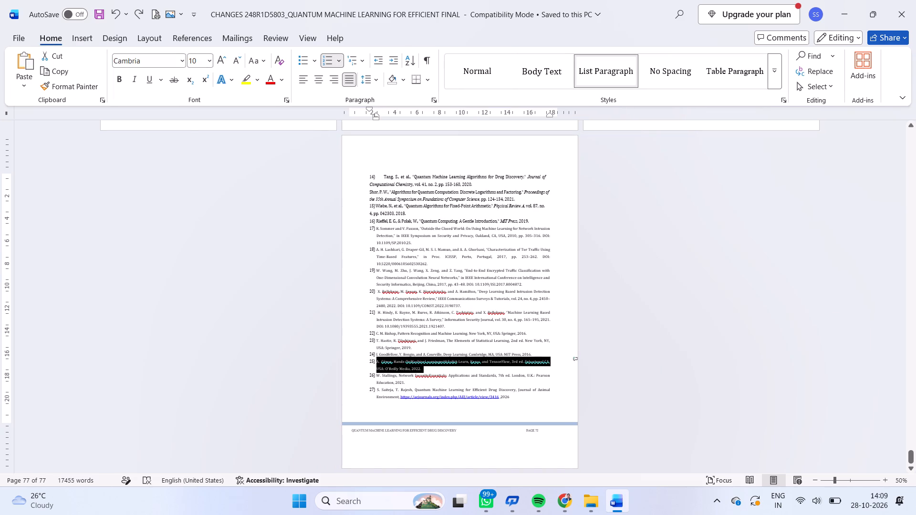
Examine the last pages of the report for the blue line and text in their footers.
scroll(556, 401, "down", 3)
scroll(556, 401, "up", 1)
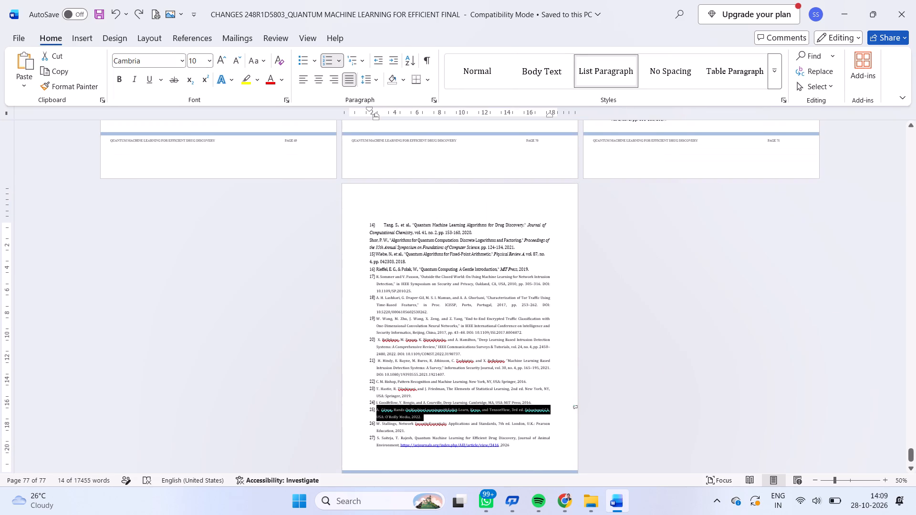
scroll(556, 401, "up", 2)
scroll(556, 401, "up", 4, "ctrl")
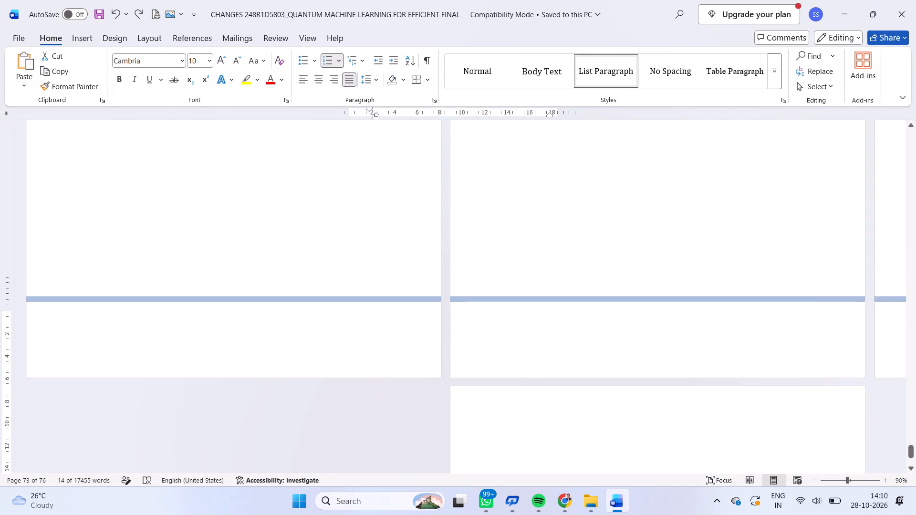
scroll(556, 401, "down", 4)
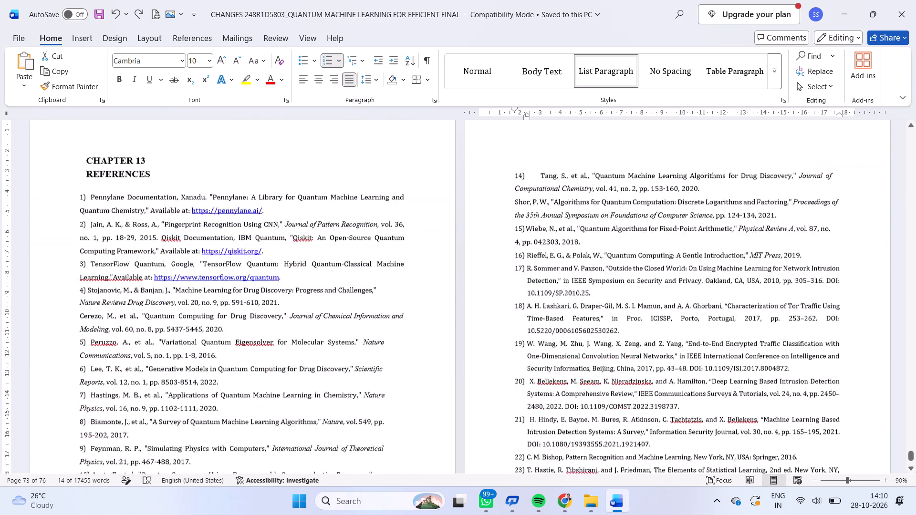
scroll(556, 401, "down", 2)
scroll(556, 401, "up", 1)
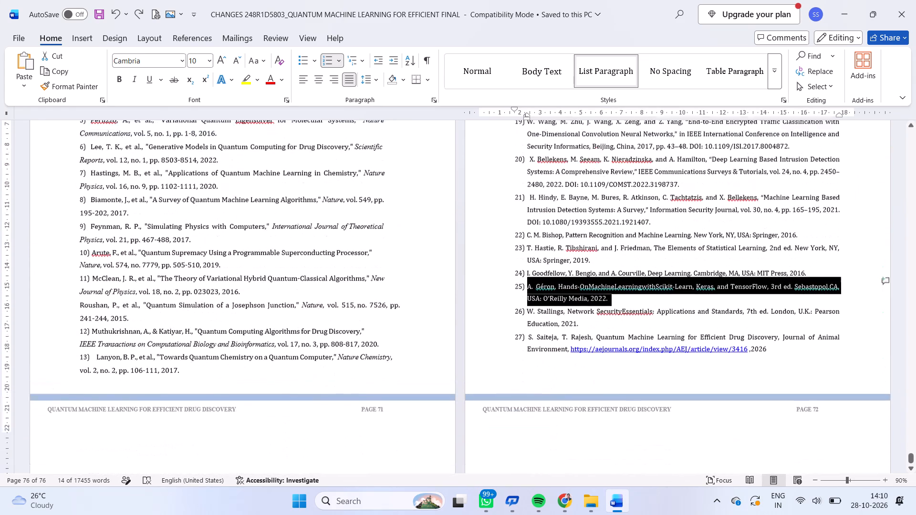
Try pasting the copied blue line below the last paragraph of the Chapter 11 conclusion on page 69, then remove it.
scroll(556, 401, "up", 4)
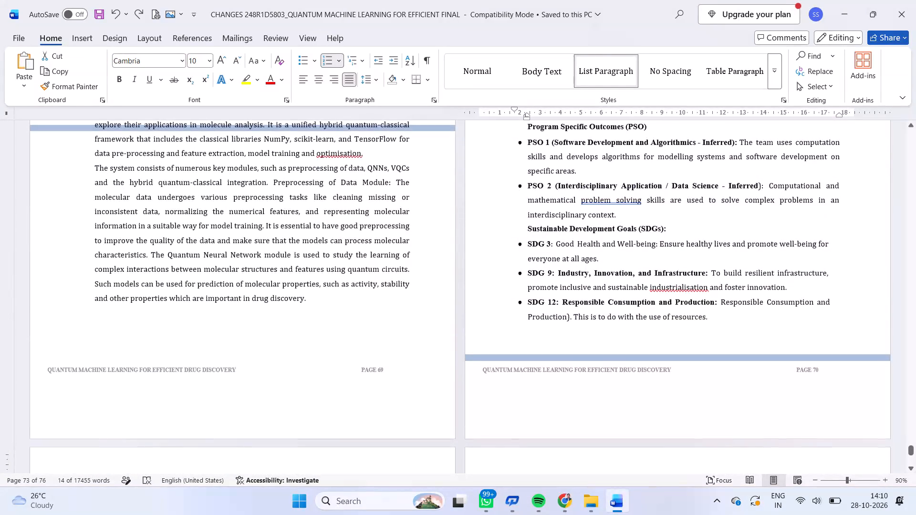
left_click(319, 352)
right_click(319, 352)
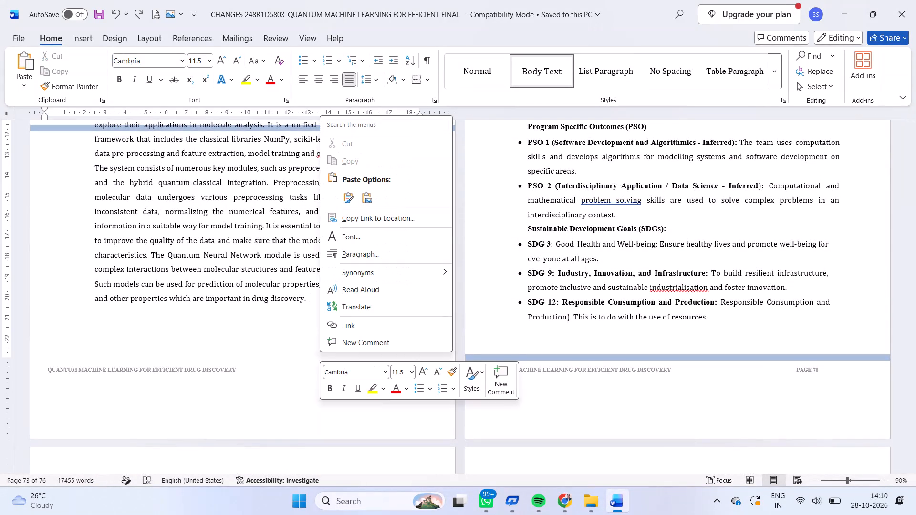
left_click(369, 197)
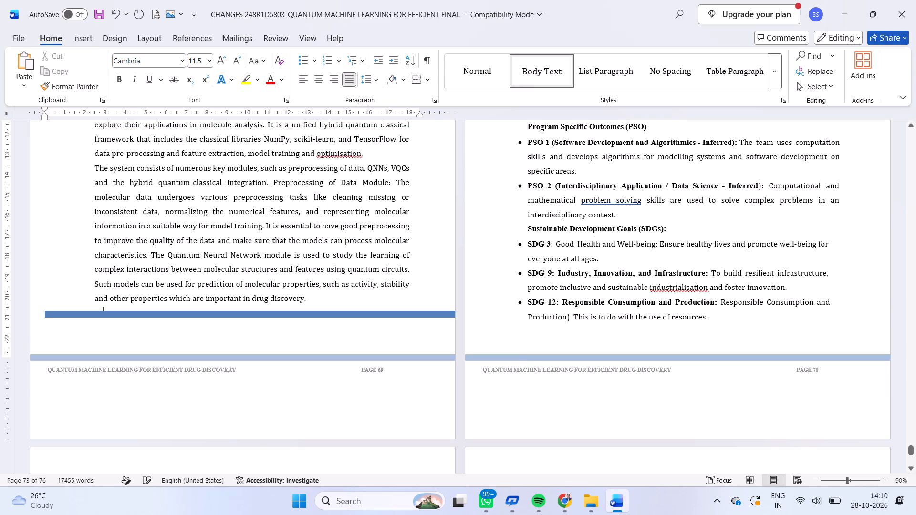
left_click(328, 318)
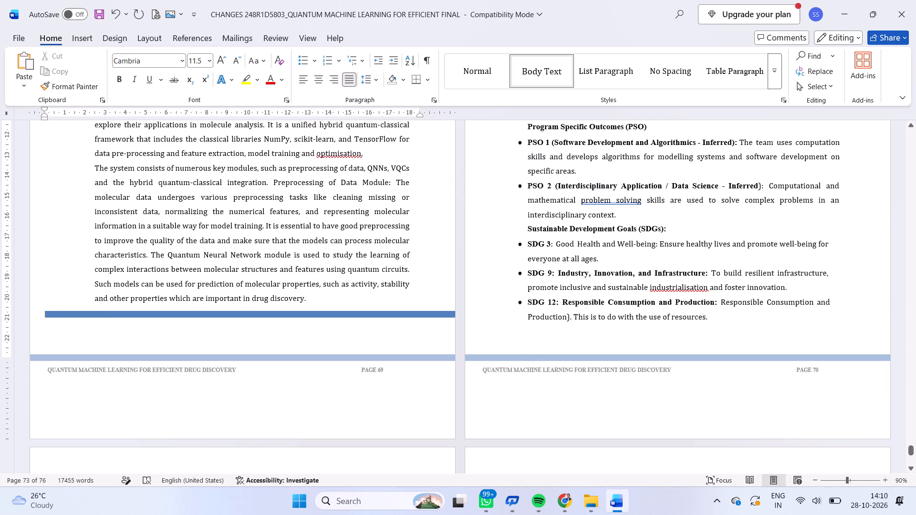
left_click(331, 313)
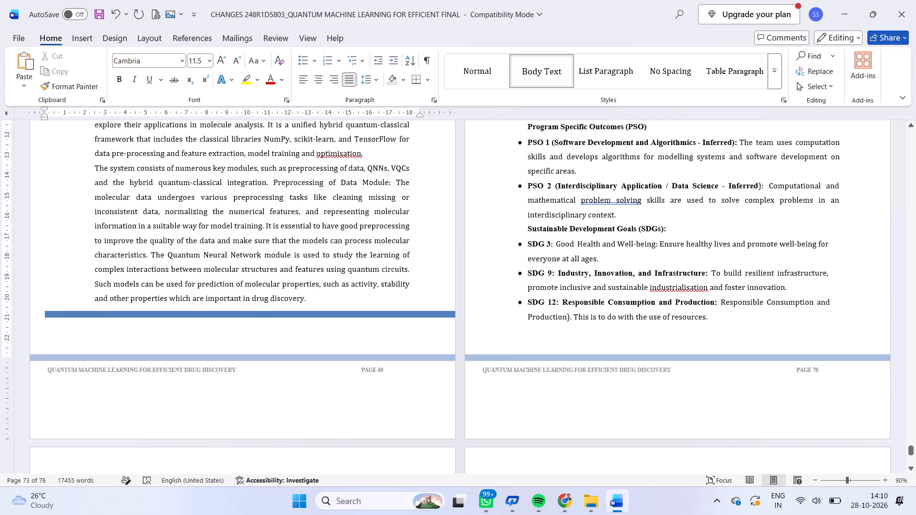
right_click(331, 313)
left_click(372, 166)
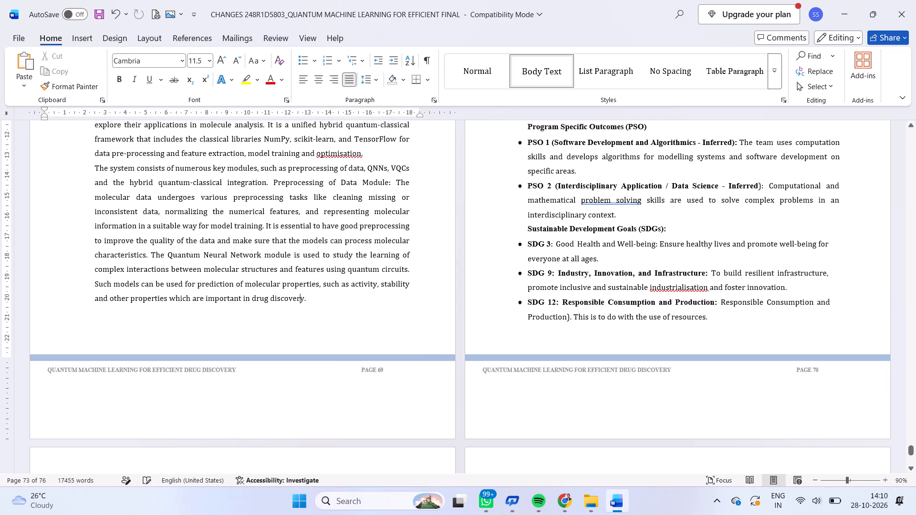
Examine the page footers from Chapter 11 back to the UML section in Chapter 6 for line, title spelling and page numbering.
scroll(388, 221, "up", 2)
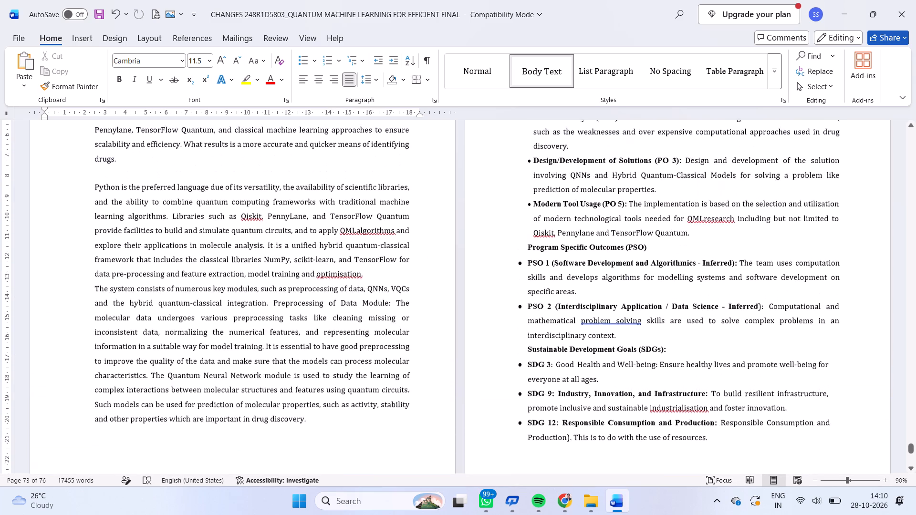
scroll(388, 221, "up", 3)
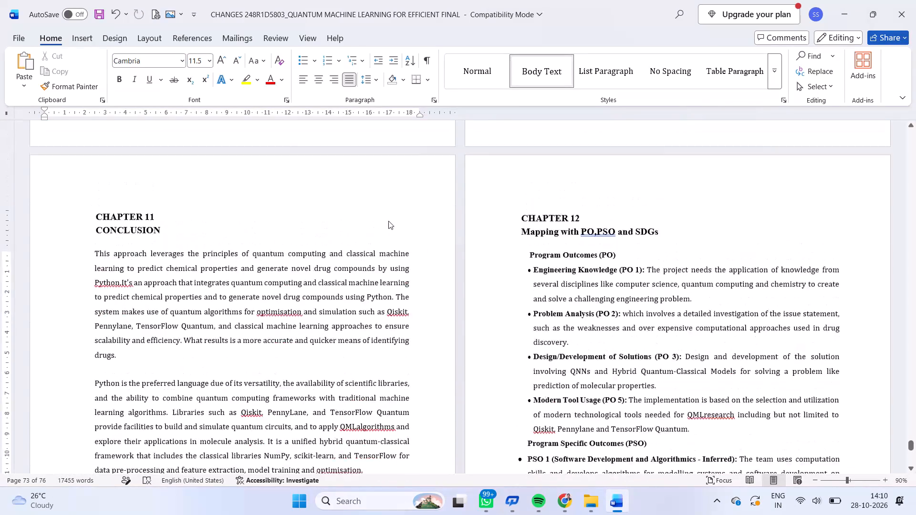
scroll(388, 221, "up", 3)
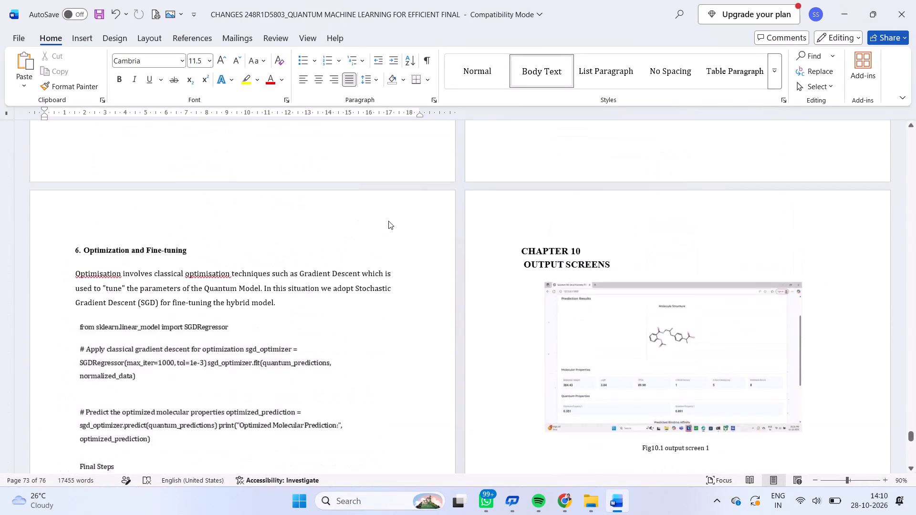
scroll(388, 221, "up", 5)
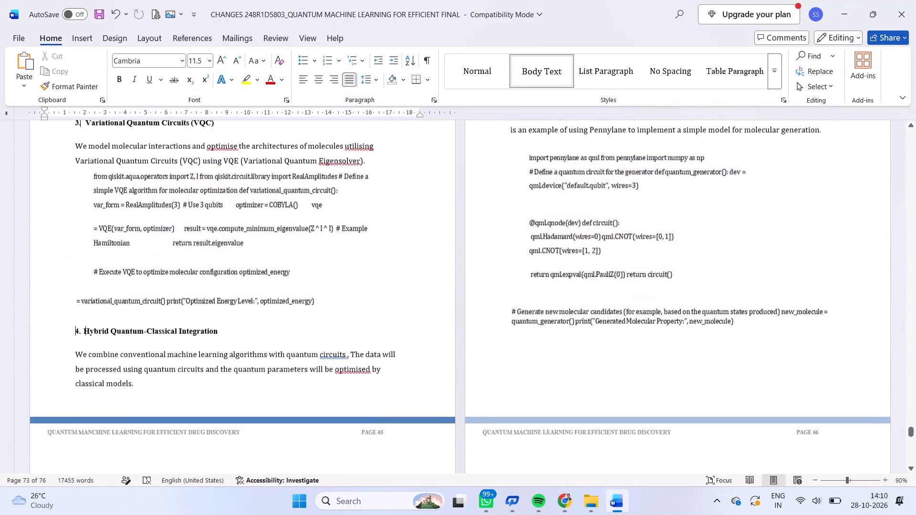
scroll(388, 221, "up", 6)
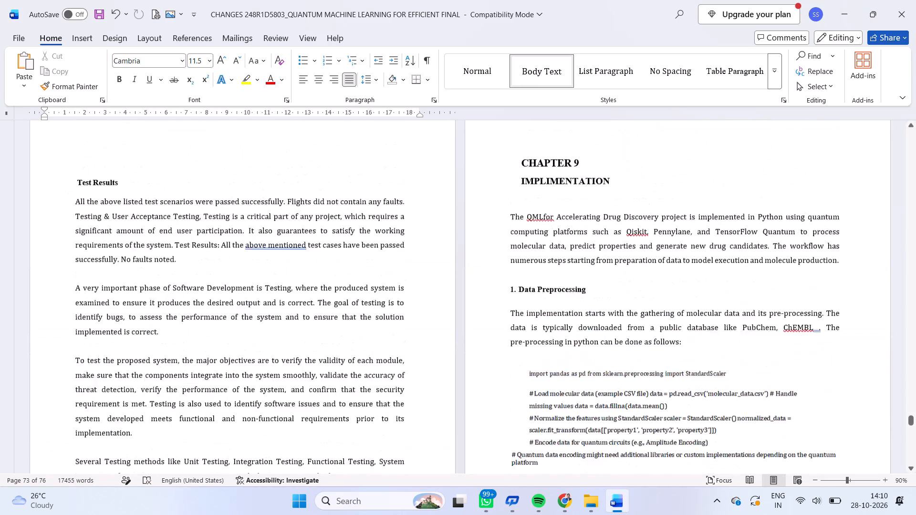
scroll(388, 221, "up", 2)
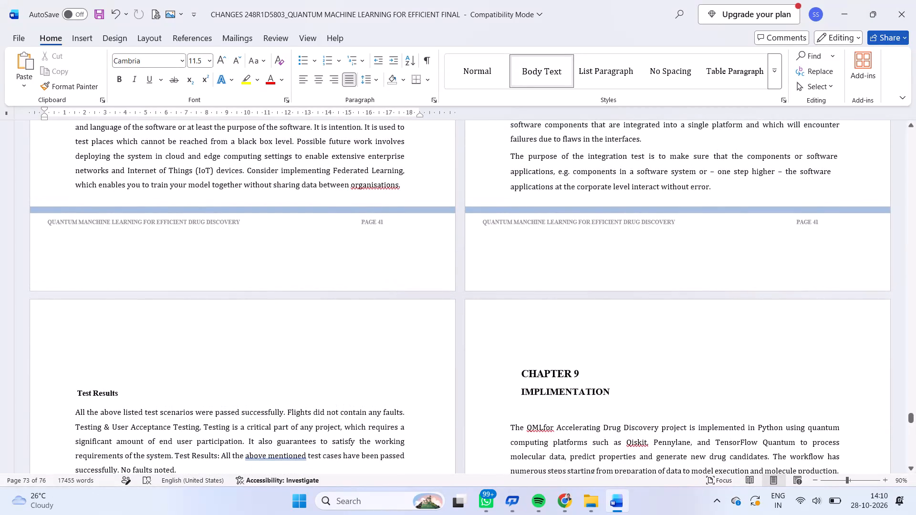
scroll(388, 221, "up", 2)
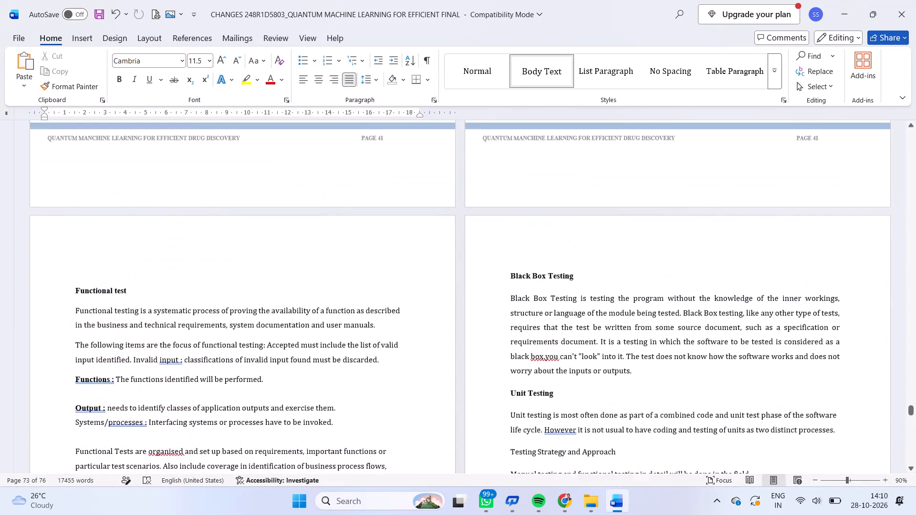
scroll(388, 221, "up", 2)
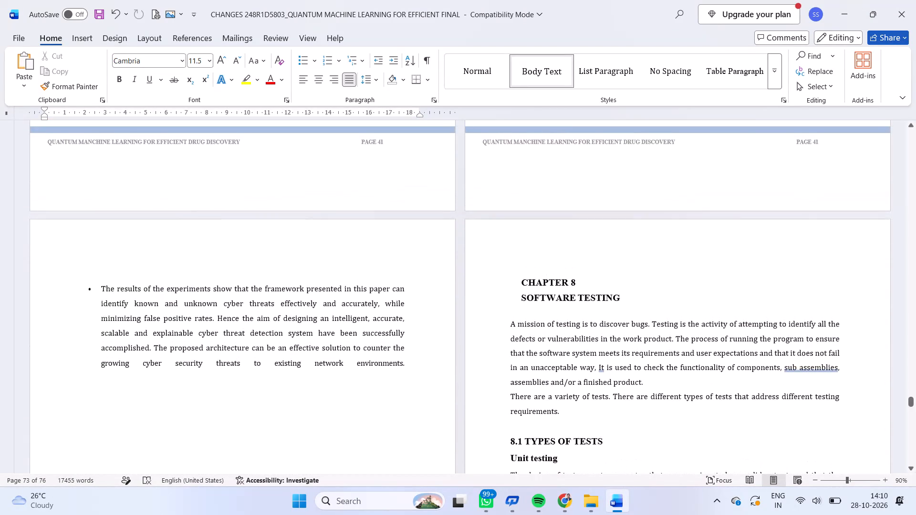
scroll(388, 221, "up", 7)
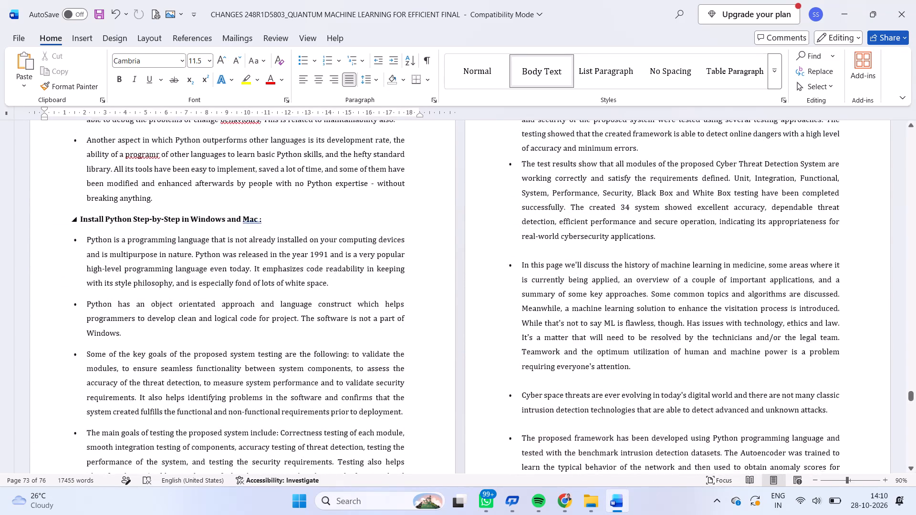
scroll(388, 221, "up", 4)
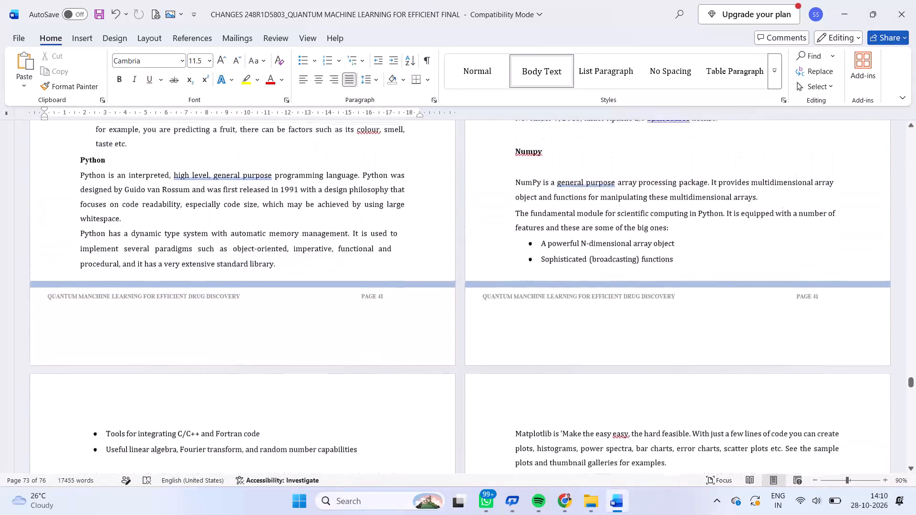
scroll(388, 221, "up", 8)
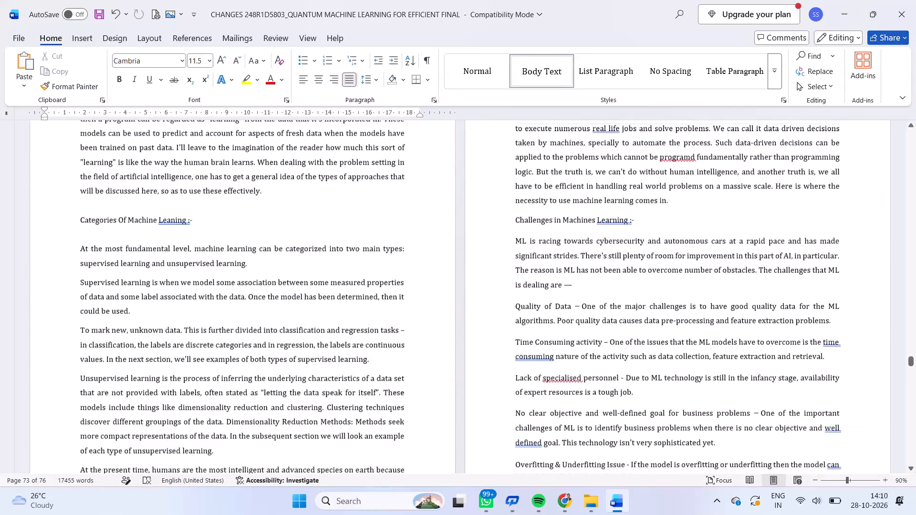
scroll(388, 221, "up", 4)
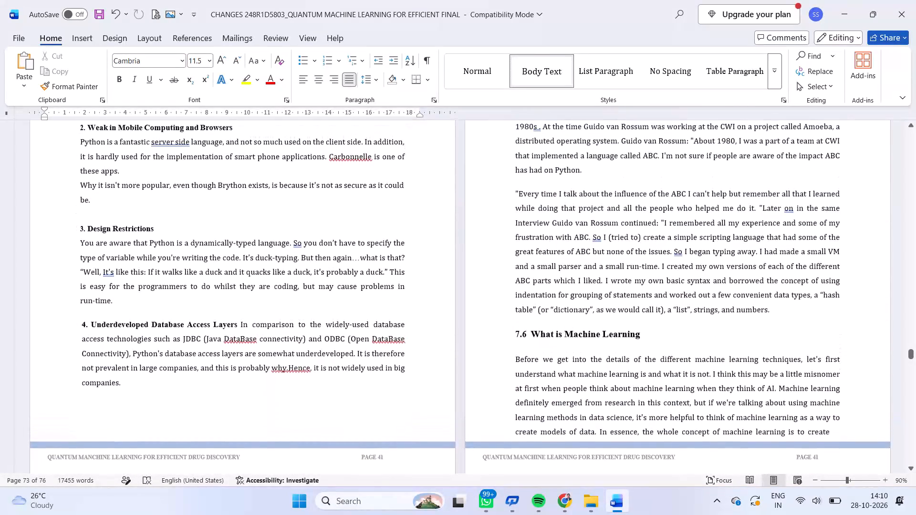
scroll(388, 221, "up", 5)
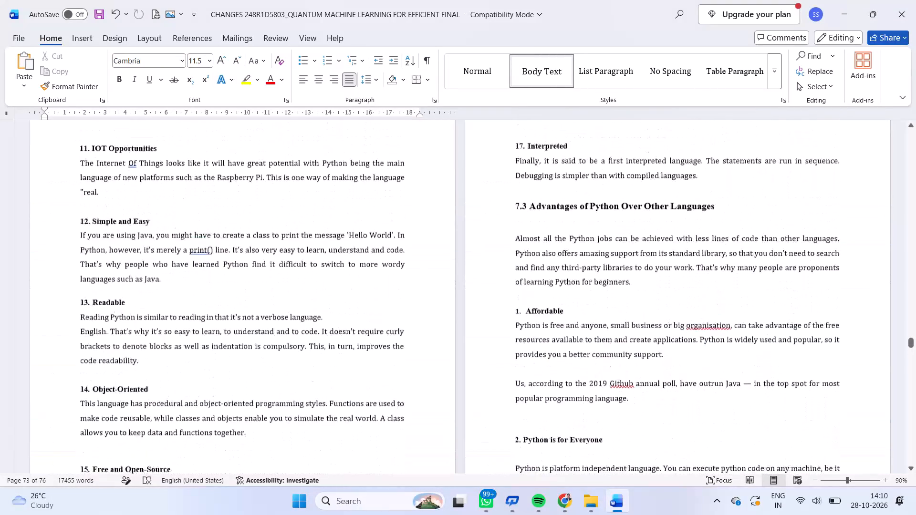
scroll(388, 221, "up", 7)
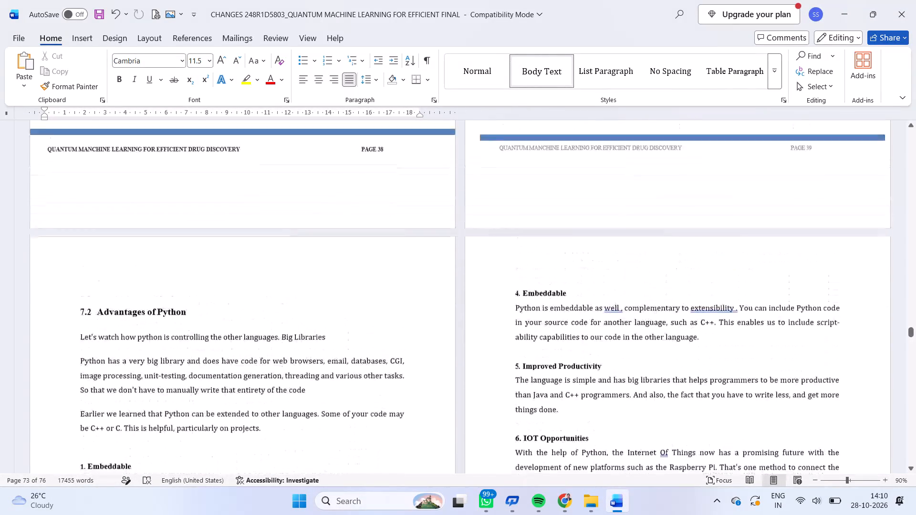
scroll(388, 221, "up", 10)
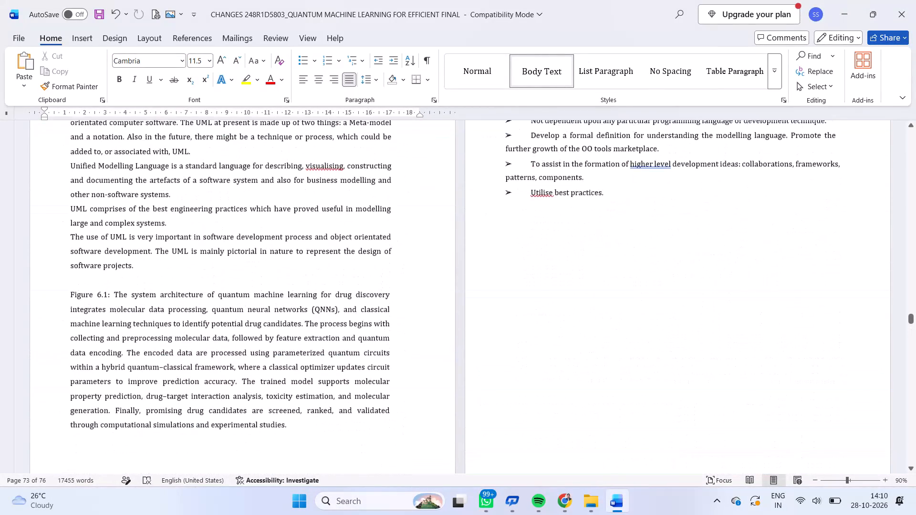
scroll(388, 221, "up", 1)
scroll(388, 221, "right", 1)
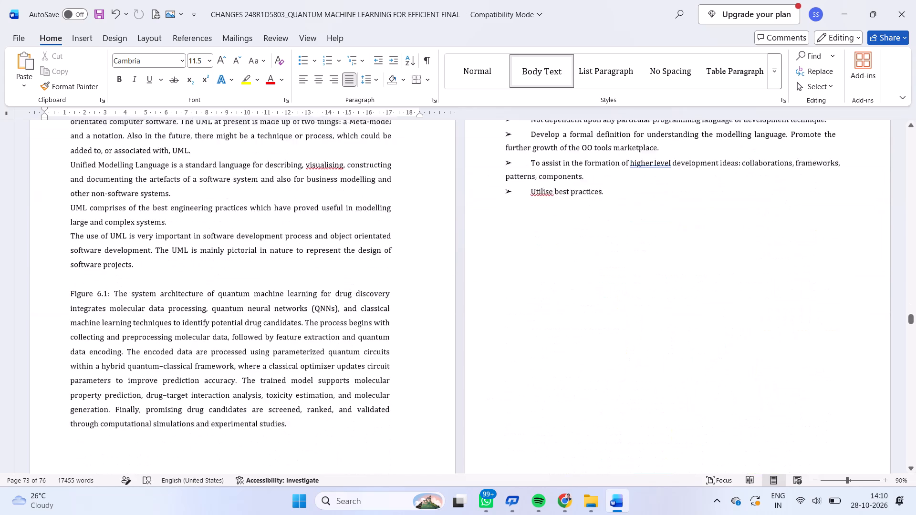
Copy the "CHAPTER 7" heading text above SOFTWARE SPECIFICATION.
scroll(388, 221, "down", 5)
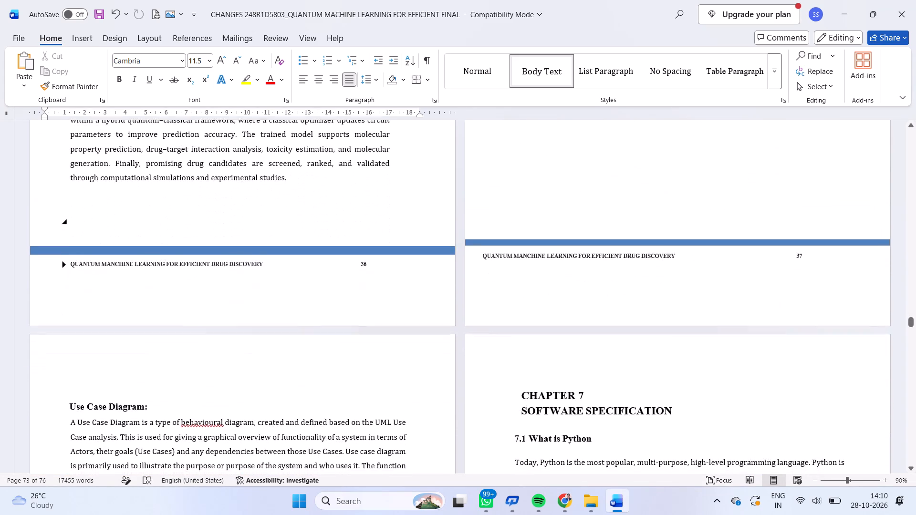
scroll(388, 221, "down", 1)
left_click_drag(585, 350, 523, 348)
key("ctrl+c")
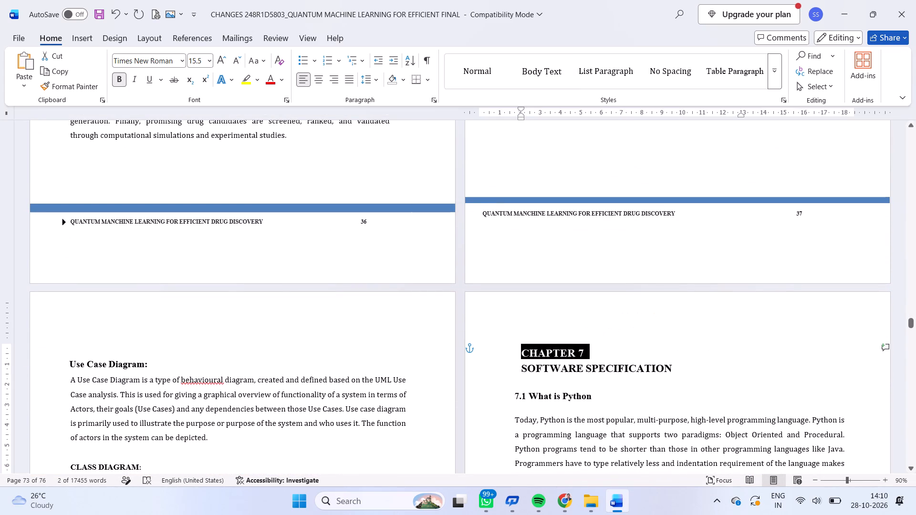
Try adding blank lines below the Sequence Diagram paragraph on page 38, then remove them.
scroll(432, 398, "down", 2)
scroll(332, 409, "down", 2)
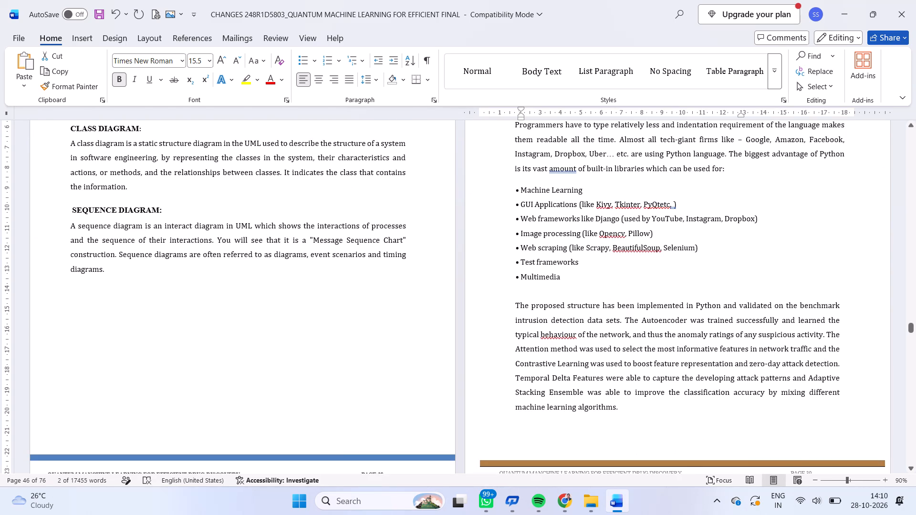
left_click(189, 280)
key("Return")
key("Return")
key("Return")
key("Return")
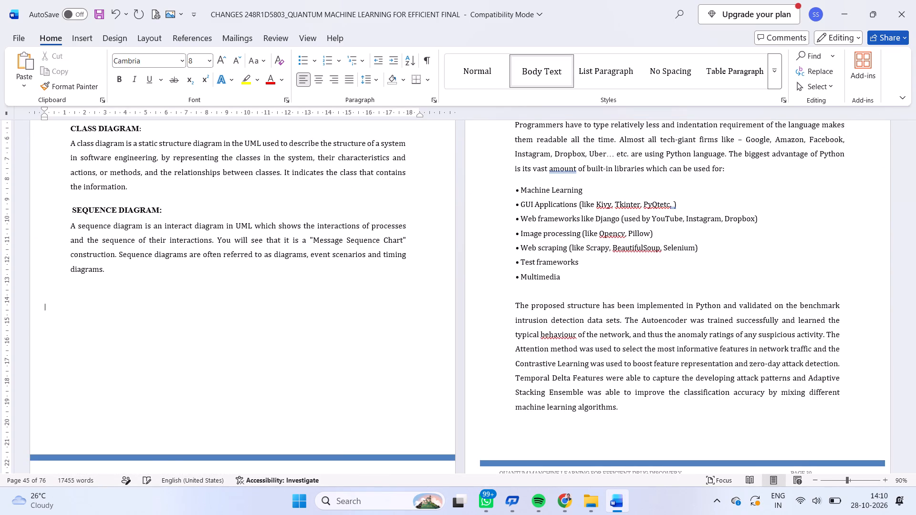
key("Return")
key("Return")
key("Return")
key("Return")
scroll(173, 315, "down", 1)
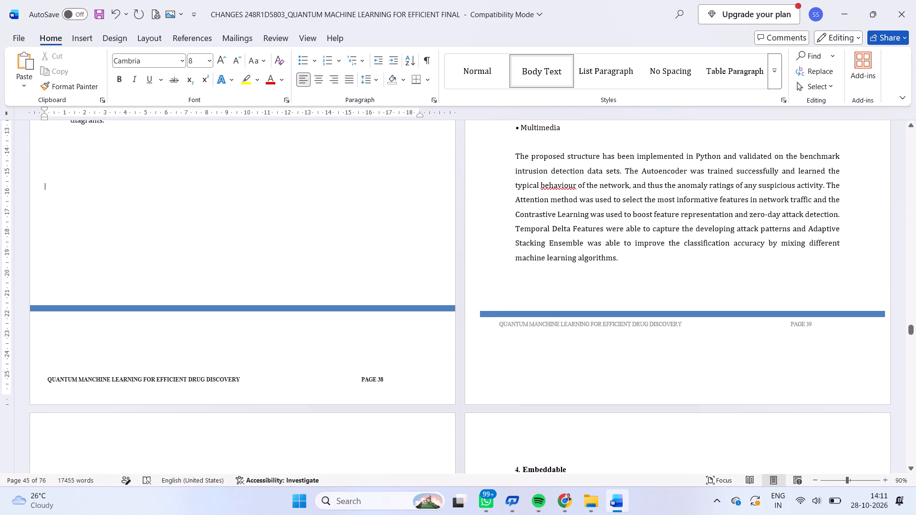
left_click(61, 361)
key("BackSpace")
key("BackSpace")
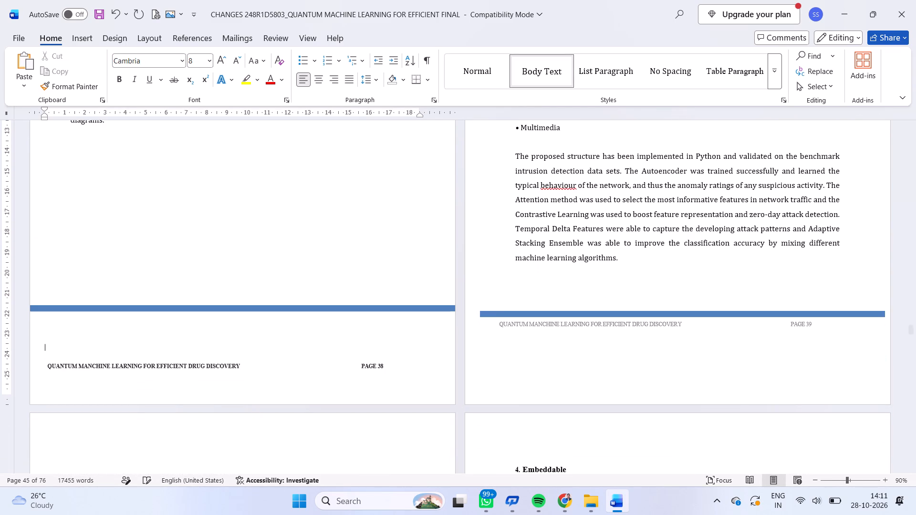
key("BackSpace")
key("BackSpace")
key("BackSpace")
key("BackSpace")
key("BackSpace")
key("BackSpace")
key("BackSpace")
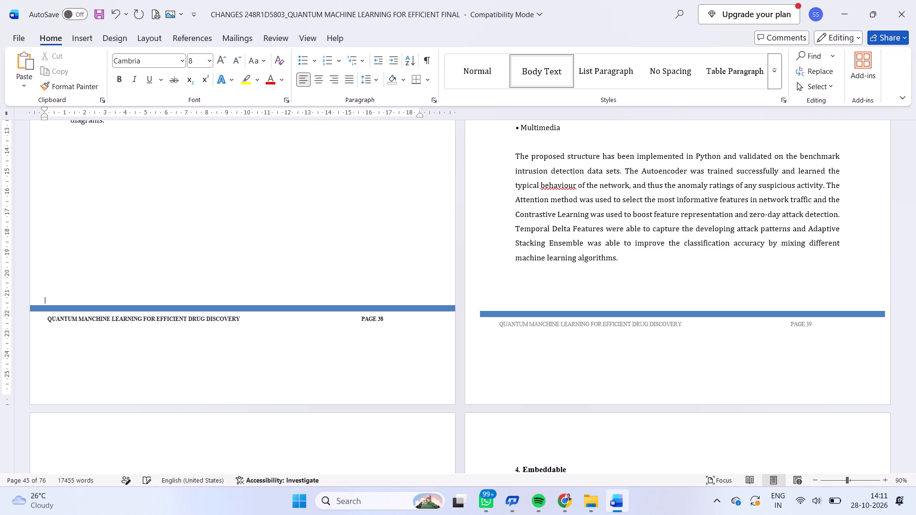
Add blank lines after the "PAGE 38" footer text to open an empty page before the Chapter 7 content.
left_click(48, 357)
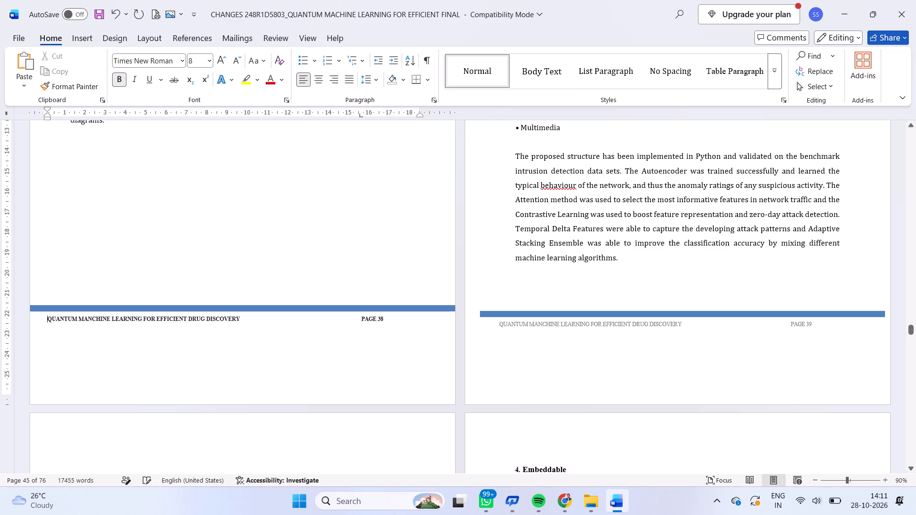
left_click(48, 357)
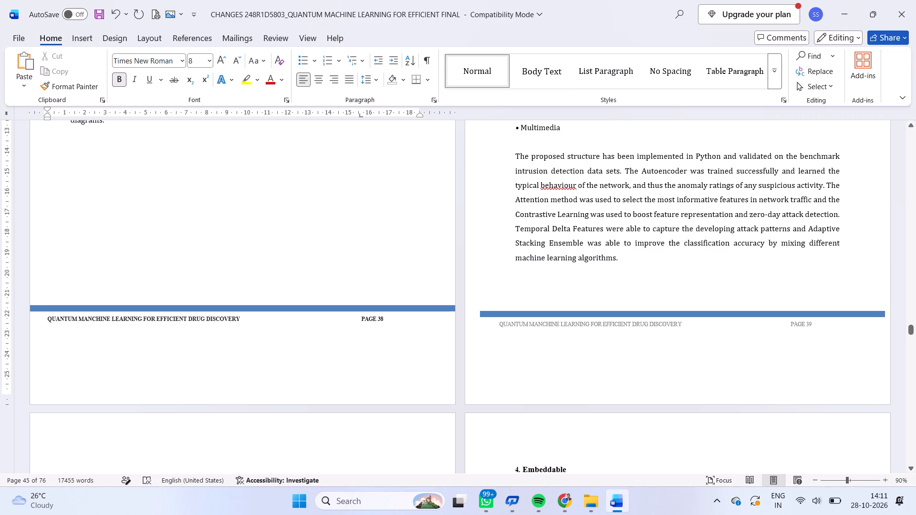
left_click(62, 347)
left_click(409, 312)
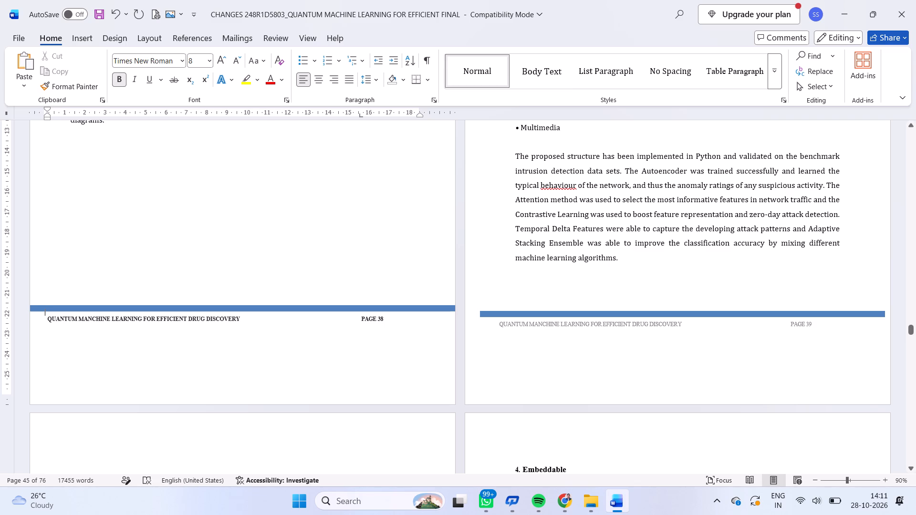
left_click(402, 319)
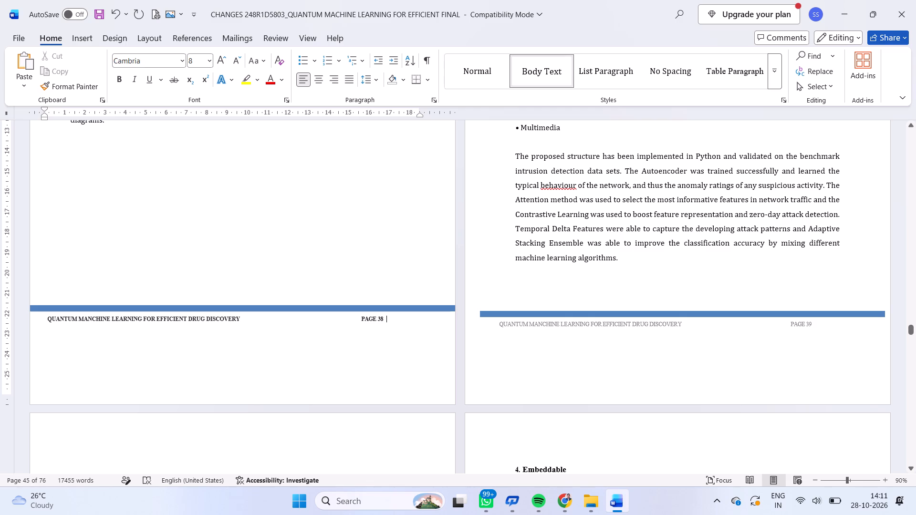
key("Return")
key("Return")
key("Return")
key("Return")
key("Return")
key("Return")
key("Return")
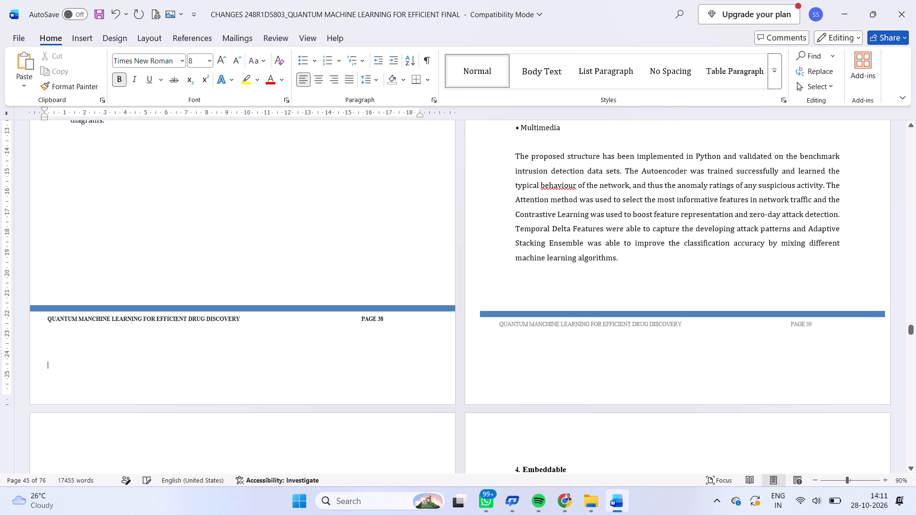
key("Return")
key("Return")
key("Return")
key("Return")
key("Return")
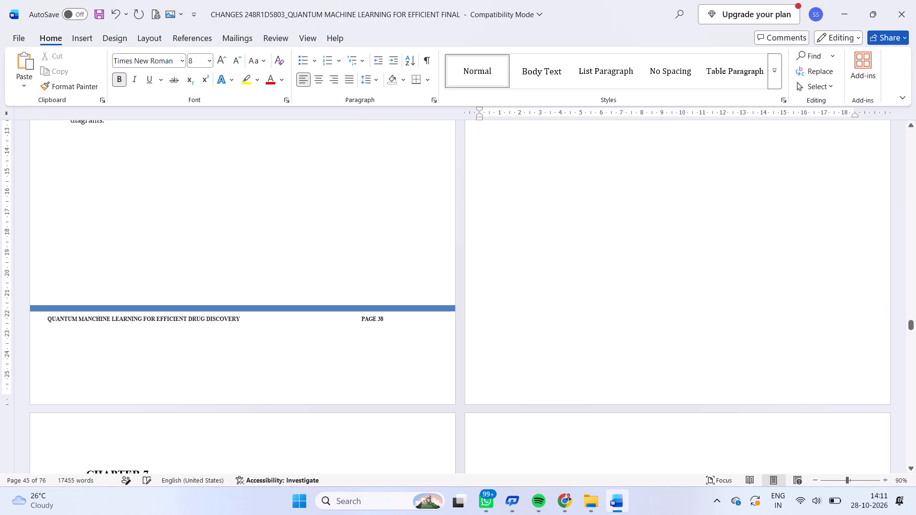
Paste the copied "CHAPTER 7" heading at the top of the new empty page and set its font size to 28.
scroll(794, 279, "up", 2)
scroll(632, 281, "up", 1)
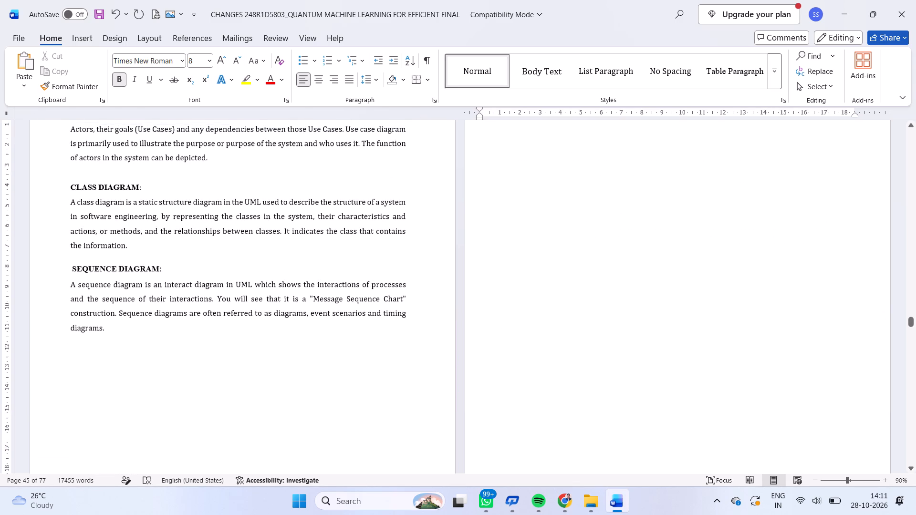
scroll(632, 281, "up", 1)
key("ctrl+v")
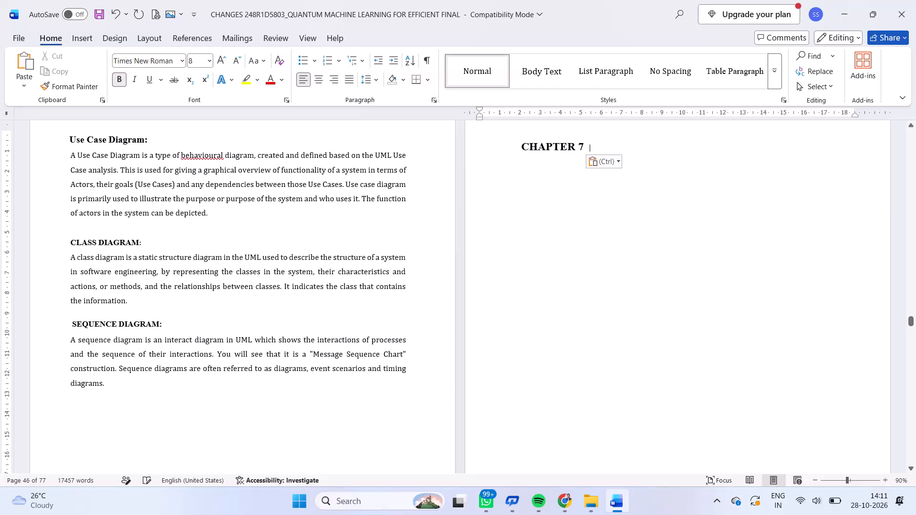
left_click_drag(583, 141, 514, 139)
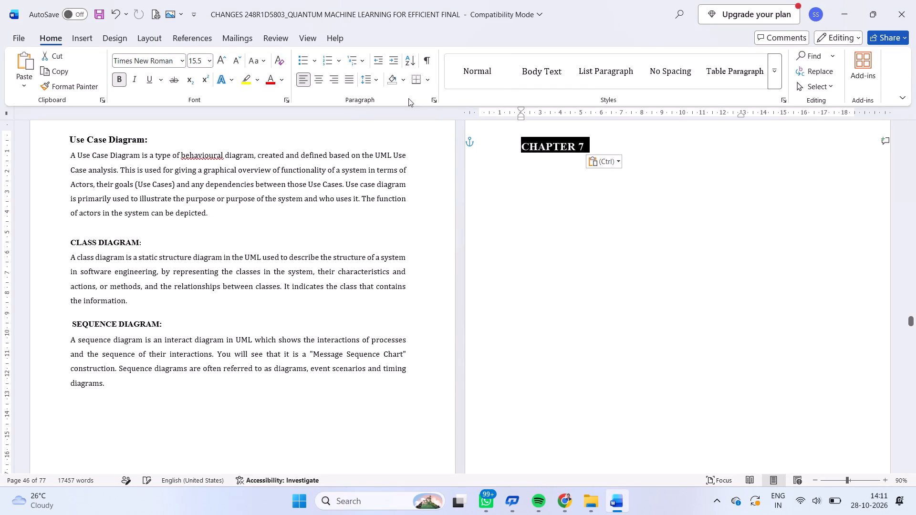
left_click_drag(209, 61, 195, 227)
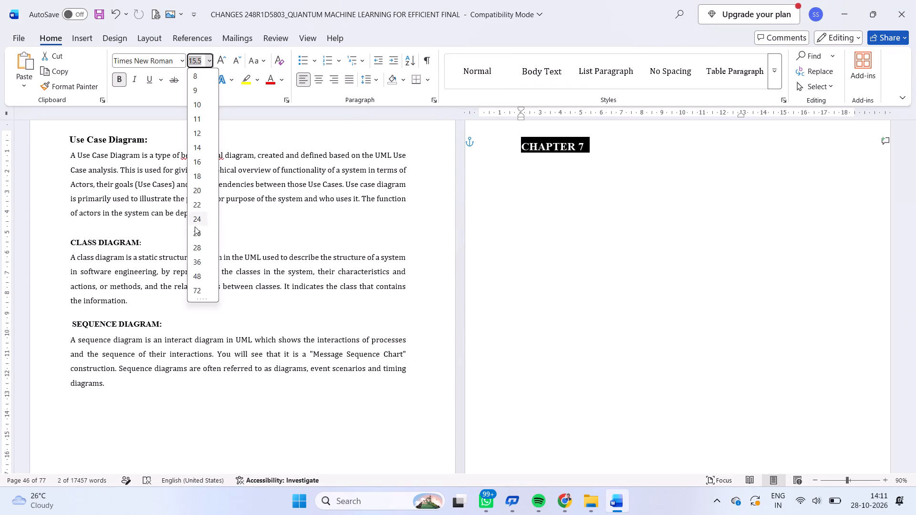
left_click_drag(195, 227, 200, 244)
left_click(200, 244)
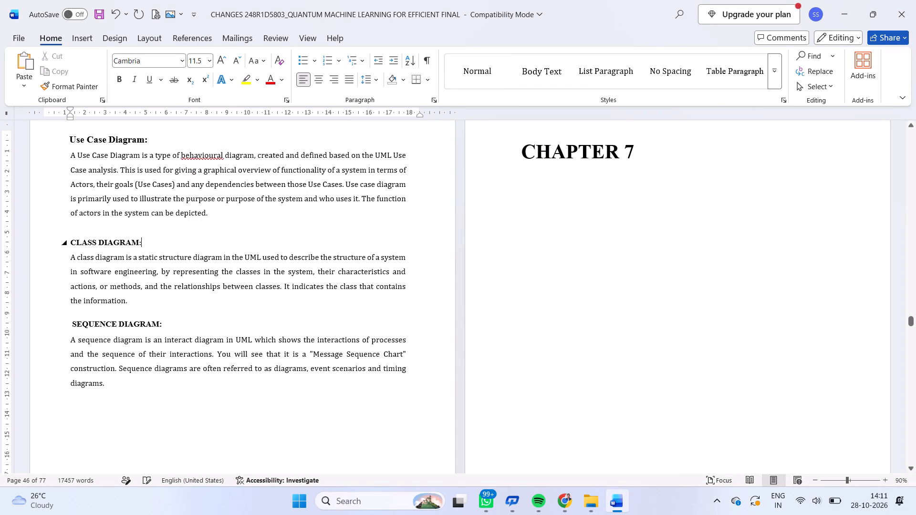
Move the large CHAPTER 7 heading down towards the middle of its page with blank lines above it.
left_click(515, 152)
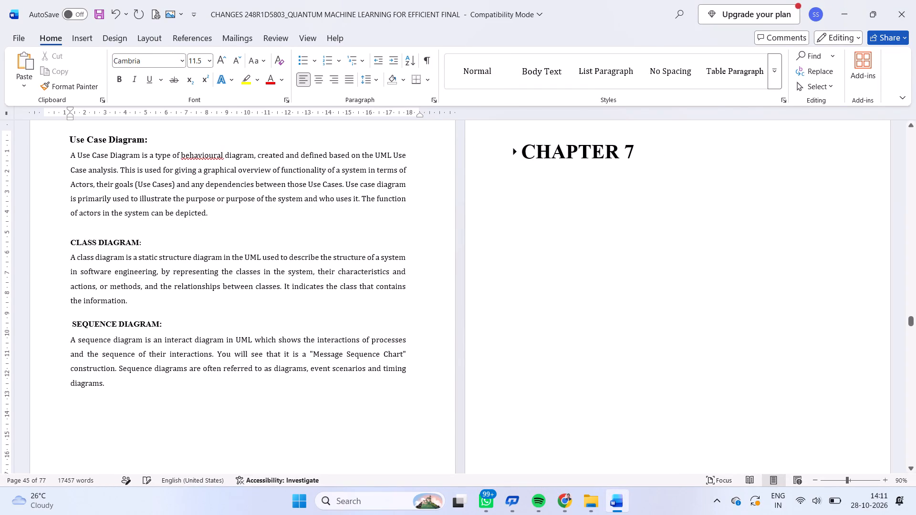
left_click(523, 152)
key("Return")
key("Return")
key("Return")
key("Return")
key("Return")
key("Return")
key("Return")
key("Return")
key("Return")
key("Return")
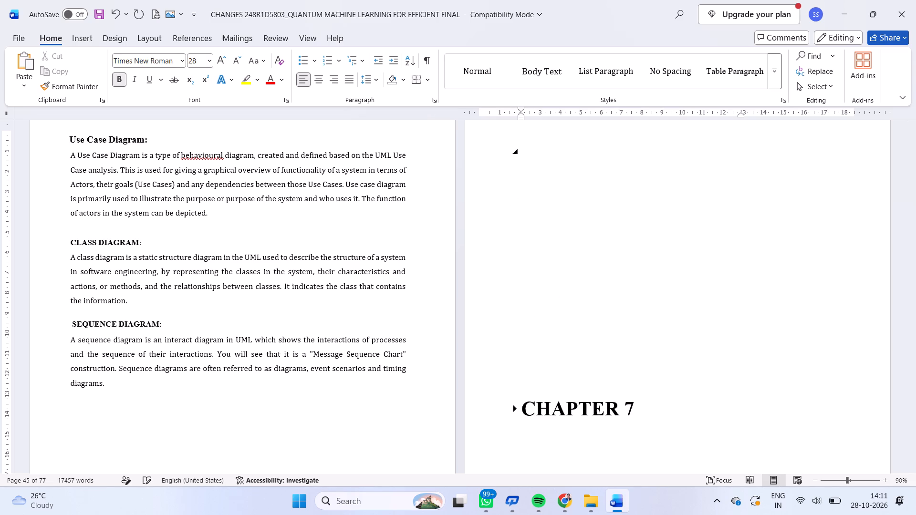
key("BackSpace")
key("BackSpace")
key("BackSpace")
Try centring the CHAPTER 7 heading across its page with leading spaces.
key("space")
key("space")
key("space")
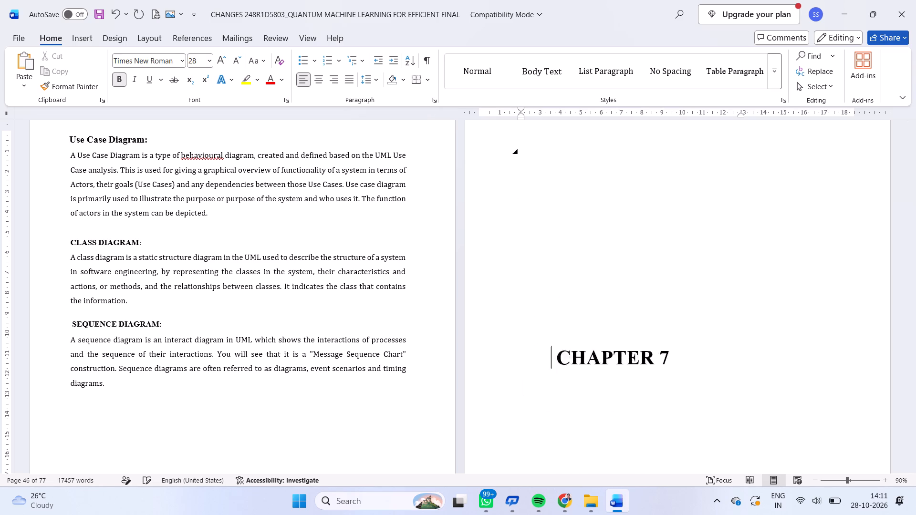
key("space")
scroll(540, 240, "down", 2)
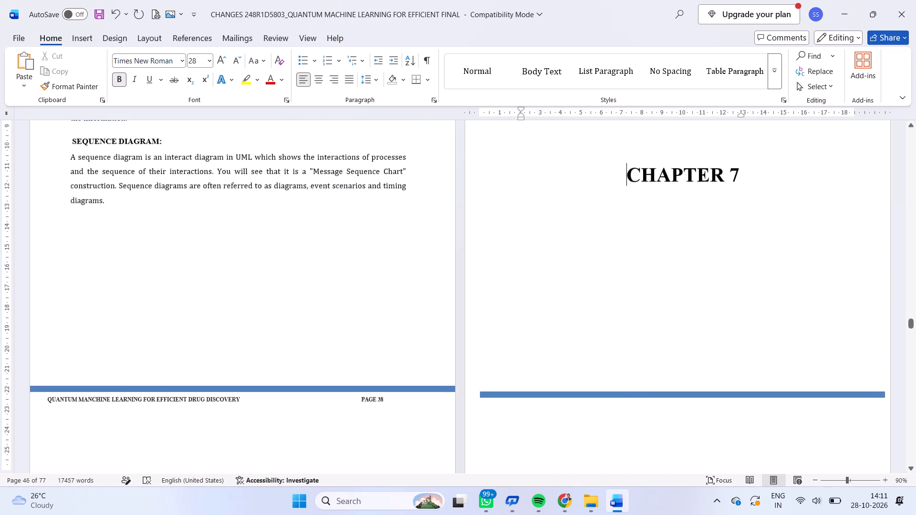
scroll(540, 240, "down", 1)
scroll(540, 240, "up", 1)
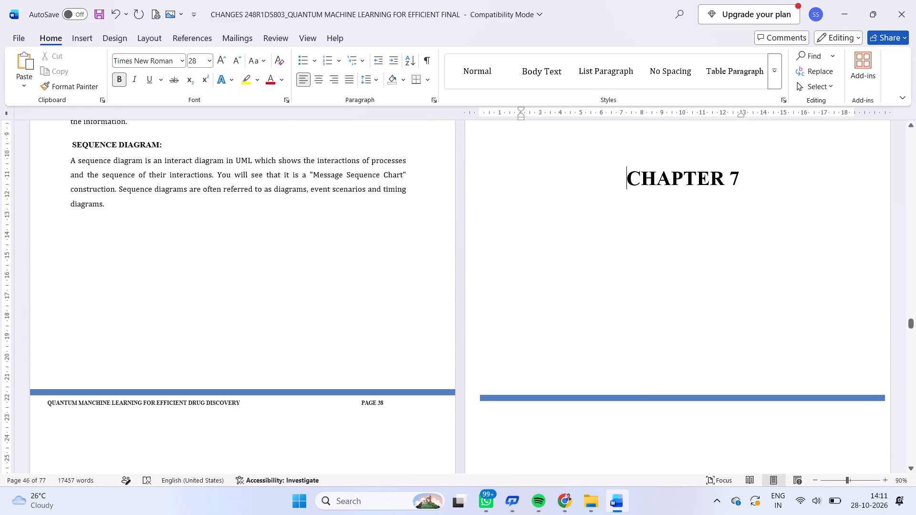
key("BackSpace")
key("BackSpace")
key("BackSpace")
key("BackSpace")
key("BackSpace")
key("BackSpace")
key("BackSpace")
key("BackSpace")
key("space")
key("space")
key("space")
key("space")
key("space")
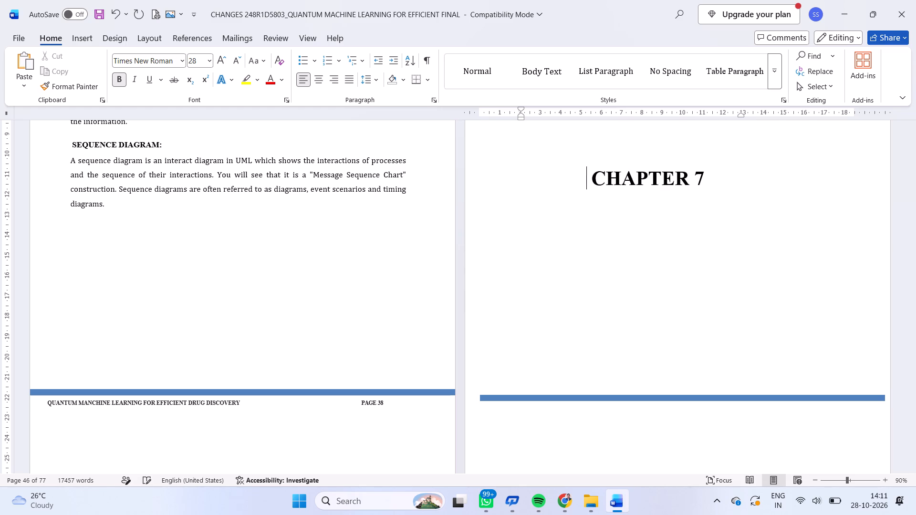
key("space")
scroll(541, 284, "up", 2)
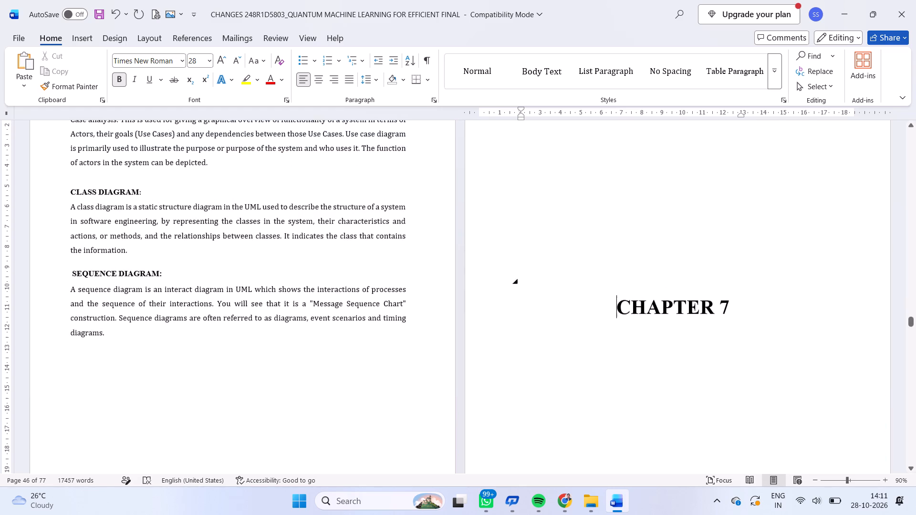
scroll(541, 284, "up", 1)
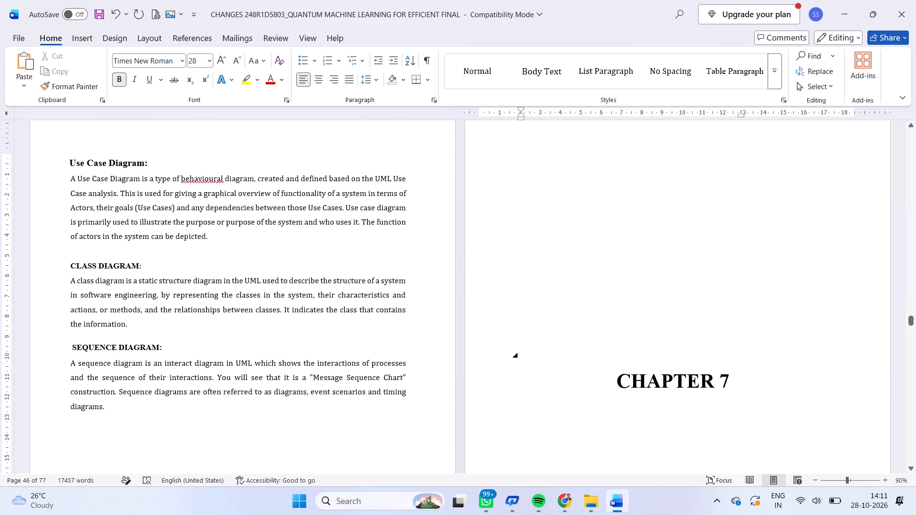
Clear the leading spaces and indent of the CHAPTER 7 heading, raise it about two lines, and space it towards the page's centre again.
key("BackSpace")
key("BackSpace")
key("BackSpace")
key("BackSpace")
key("BackSpace")
key("BackSpace")
key("BackSpace")
key("BackSpace")
key("BackSpace")
key("BackSpace")
key("BackSpace")
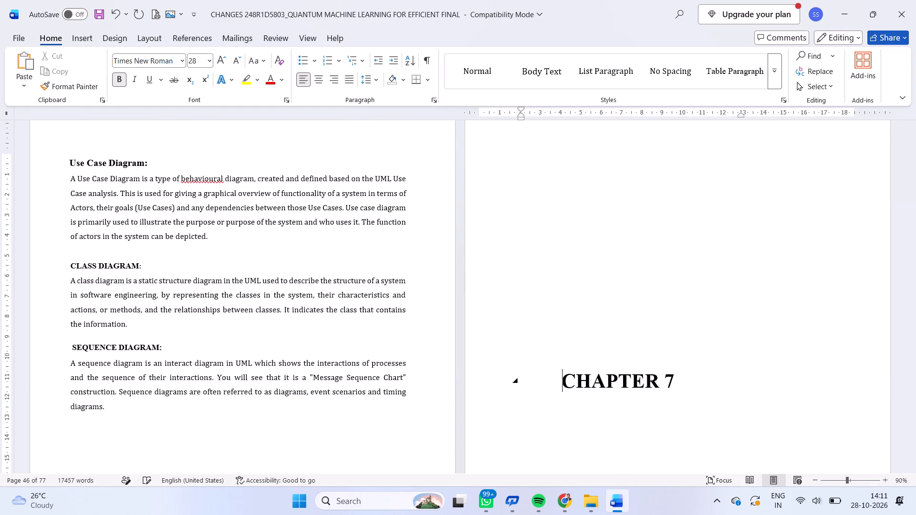
key("BackSpace")
key("BackSpace")
key("BackSpace")
key("BackSpace")
key("BackSpace")
key("BackSpace")
key("BackSpace")
key("BackSpace")
key("BackSpace")
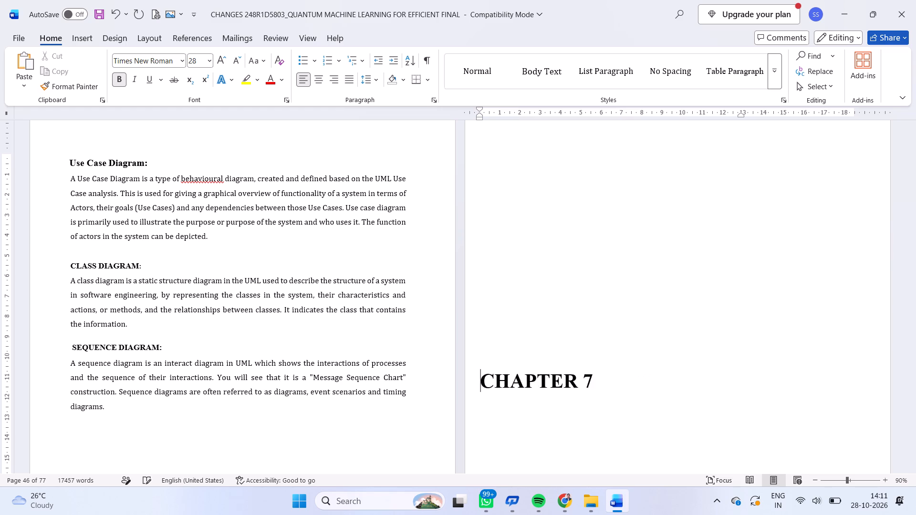
key("BackSpace")
key("BackSpace")
key("space")
key("space")
key("space")
key("space")
key("space")
key("space")
key("space")
key("space")
key("space")
key("space")
key("space")
key("space")
key("space")
key("space")
key("space")
key("space")
key("space")
key("space")
key("space")
key("space")
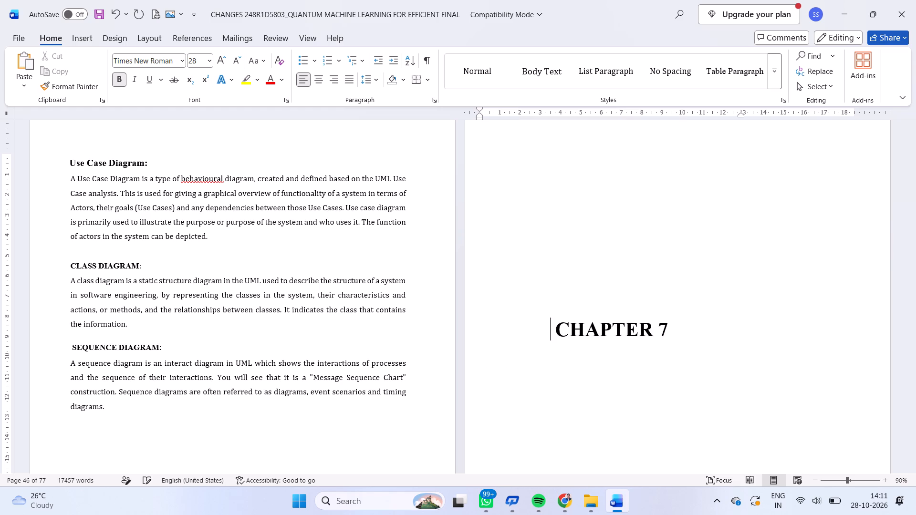
Look through the Chapter 7 pages up to the CHAPTER 8 SOFTWARE TESTING heading.
scroll(624, 371, "down", 3)
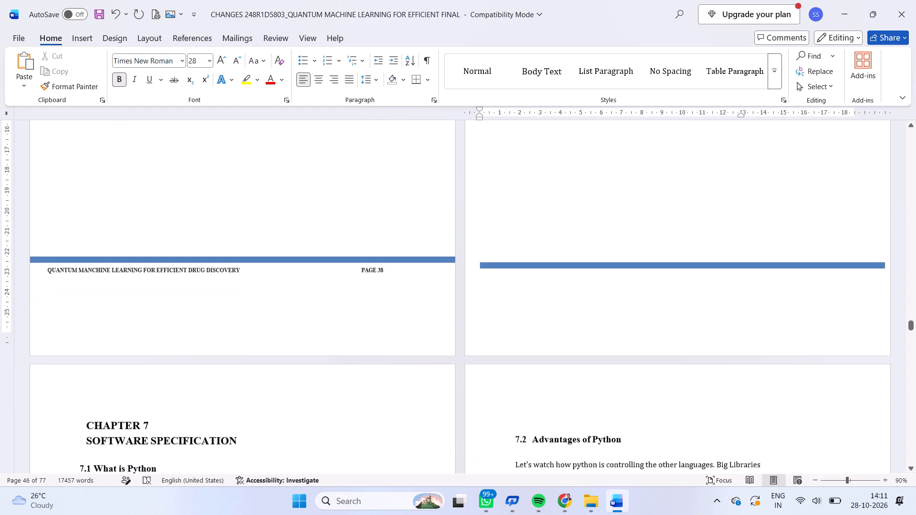
scroll(583, 414, "down", 3)
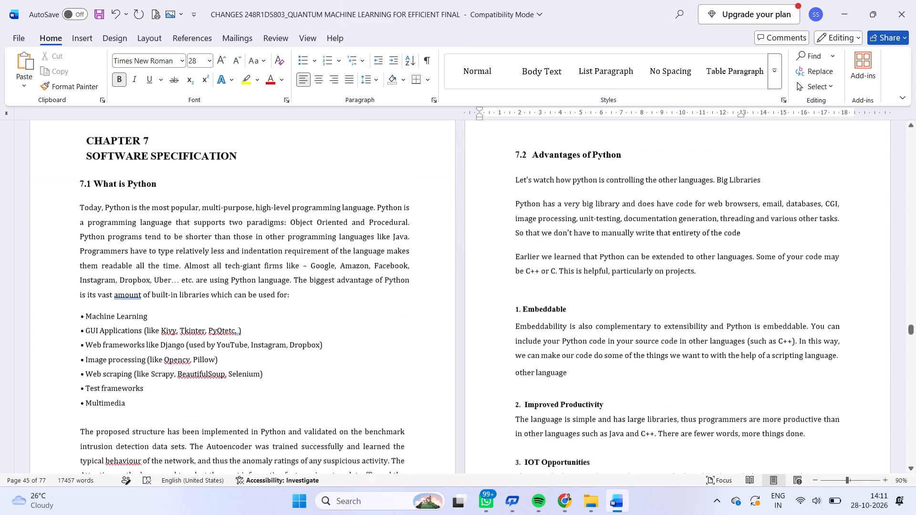
scroll(583, 414, "down", 4)
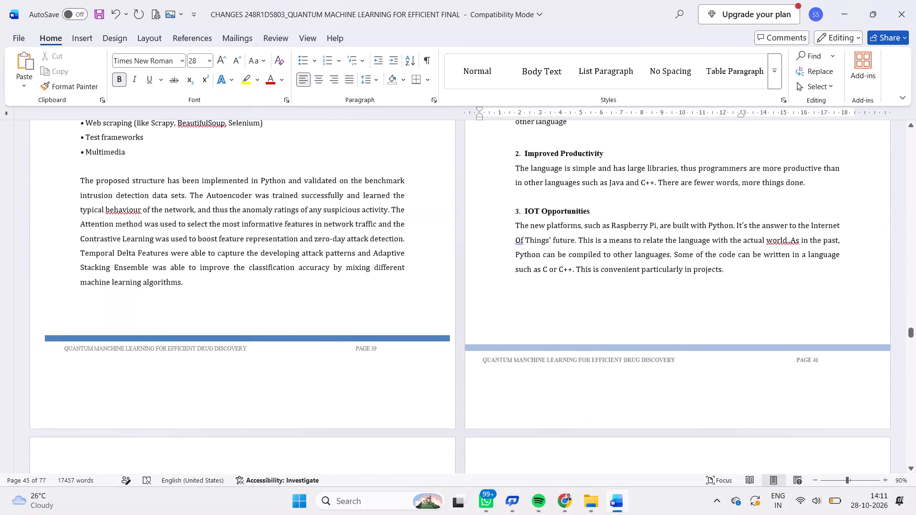
scroll(583, 414, "down", 4)
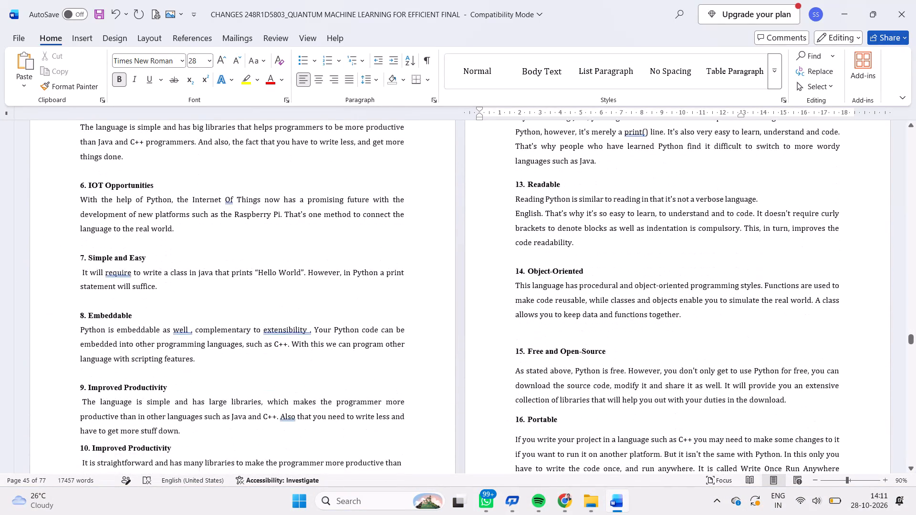
scroll(583, 414, "down", 5)
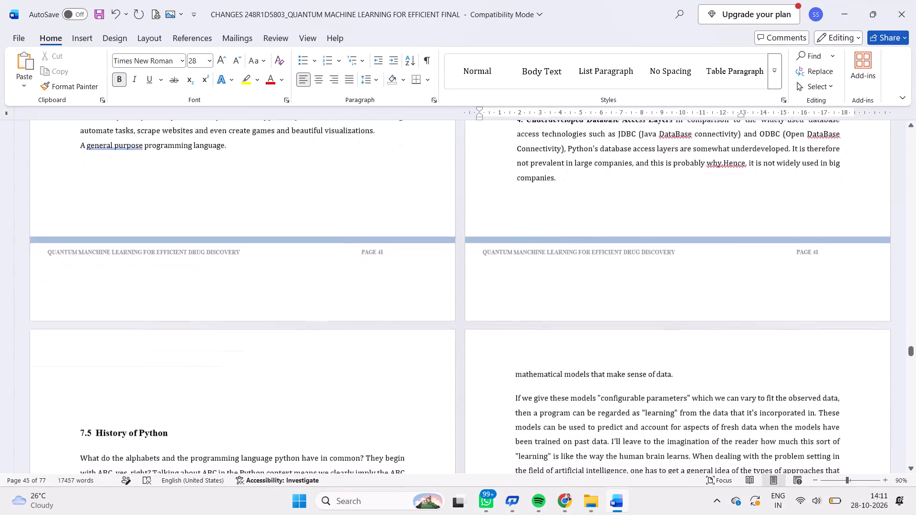
scroll(583, 414, "down", 1)
scroll(583, 414, "up", 1)
scroll(583, 414, "right", 1)
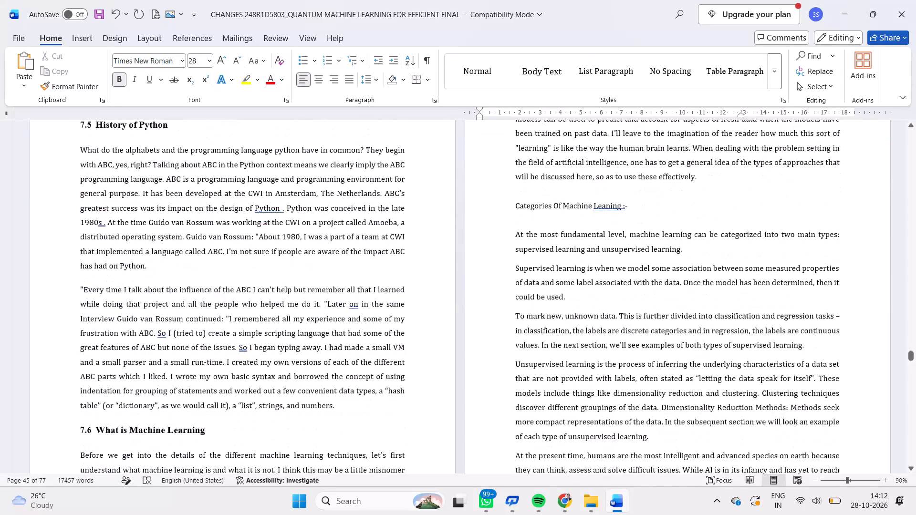
scroll(583, 414, "down", 2)
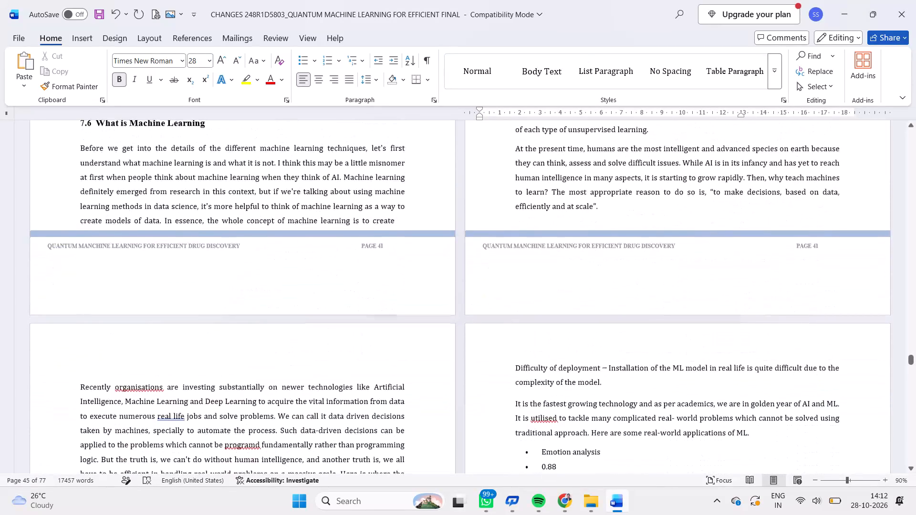
scroll(583, 414, "down", 5)
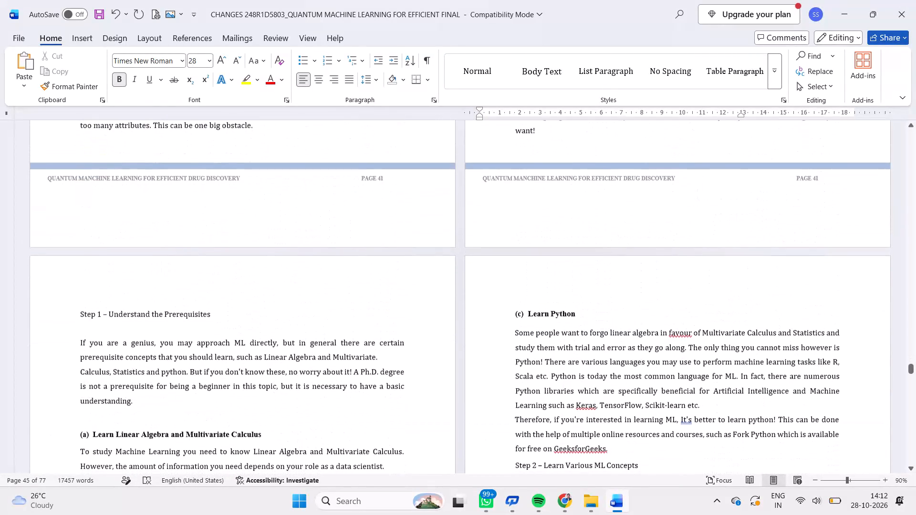
scroll(583, 414, "down", 3)
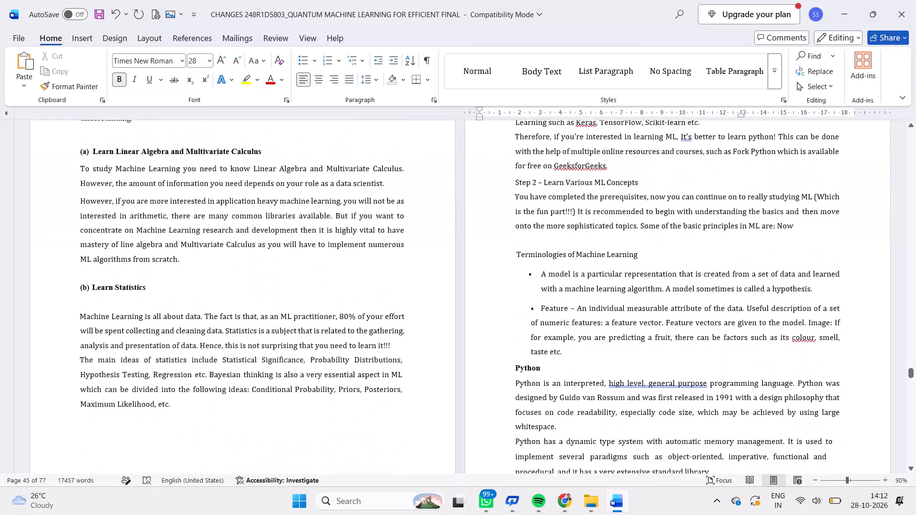
scroll(583, 414, "down", 5)
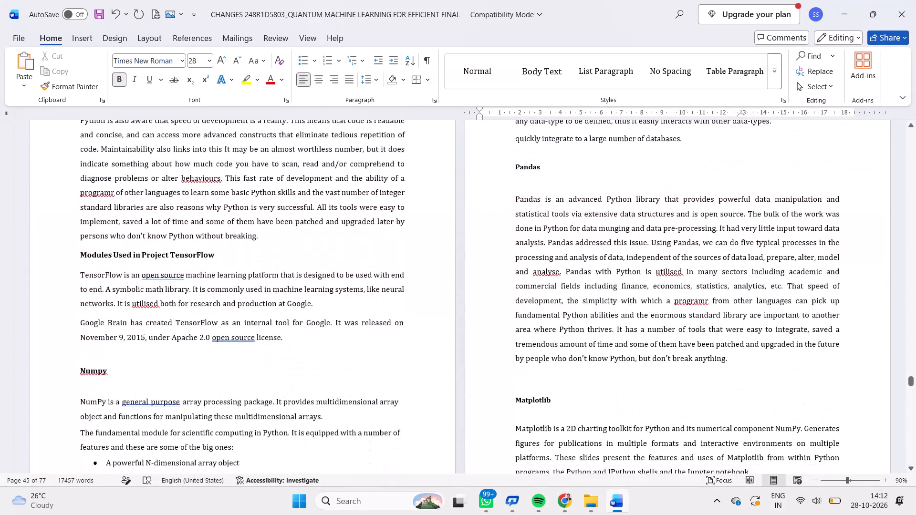
scroll(583, 414, "down", 6)
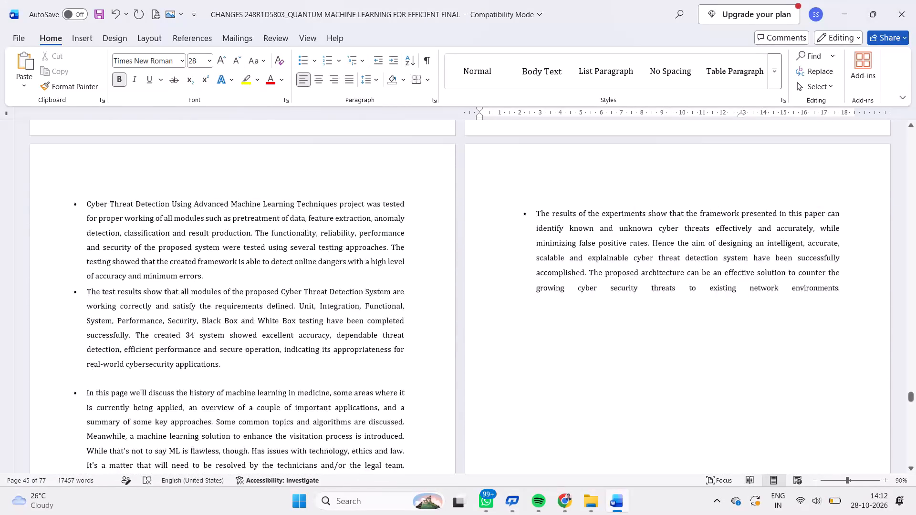
scroll(583, 414, "down", 5)
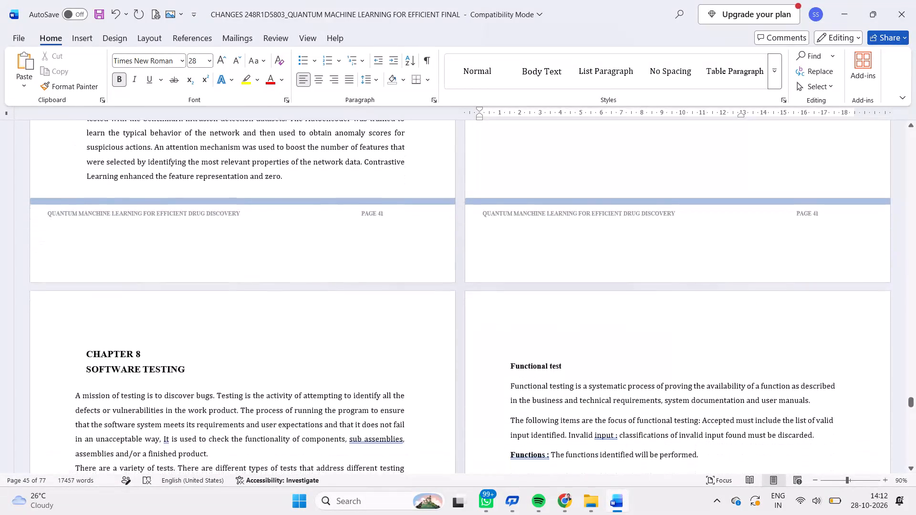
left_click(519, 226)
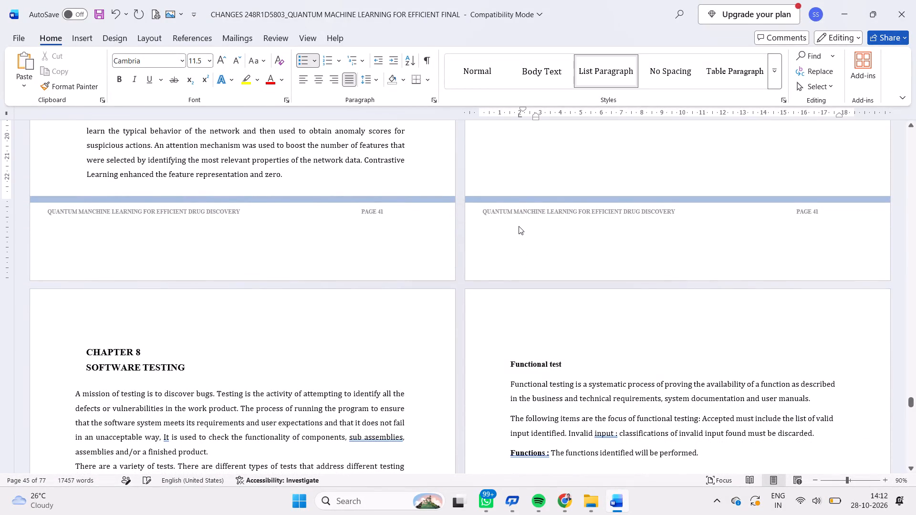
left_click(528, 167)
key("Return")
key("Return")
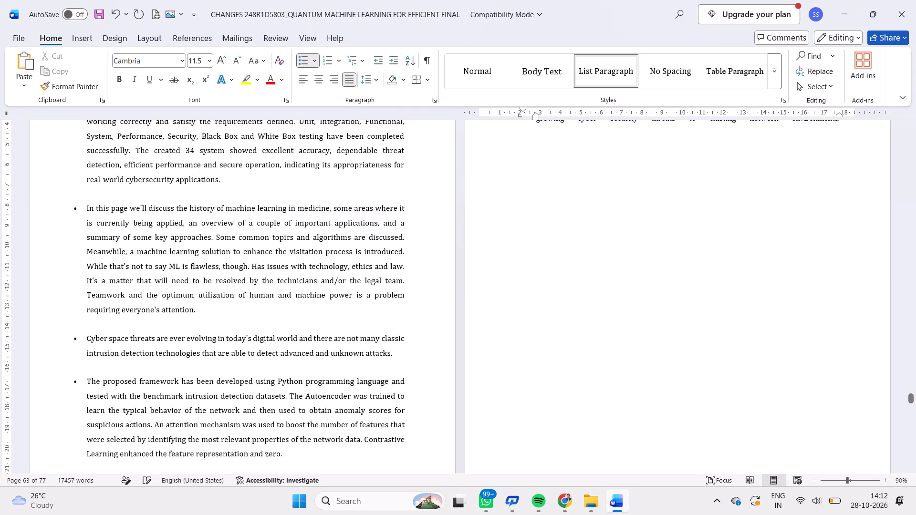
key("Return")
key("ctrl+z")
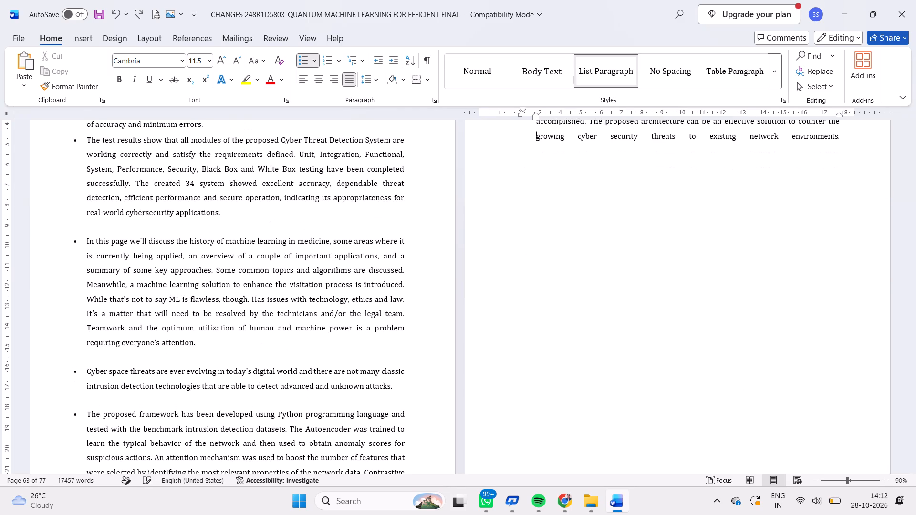
Add blank lines after the last Chapter 7 bullet to create an empty page before CHAPTER 8, leaving no stray characters.
scroll(528, 167, "up", 1)
left_click(593, 236)
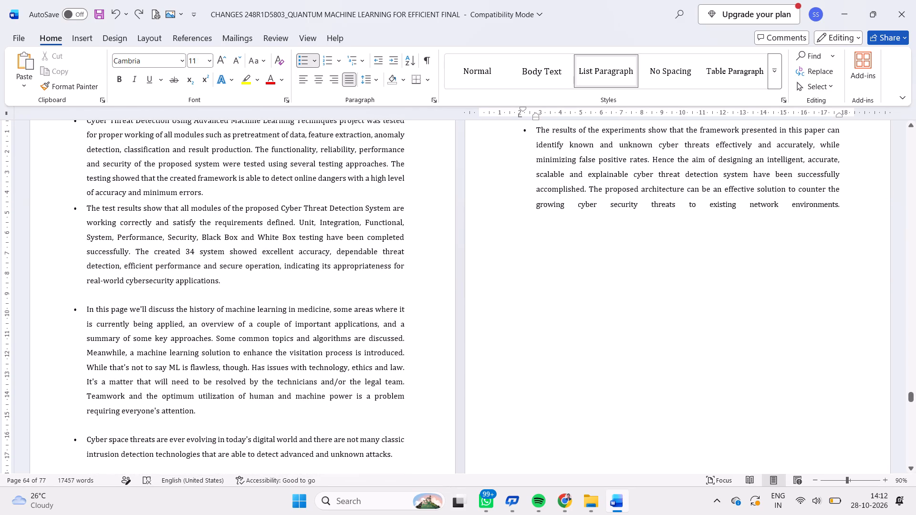
left_click(848, 207)
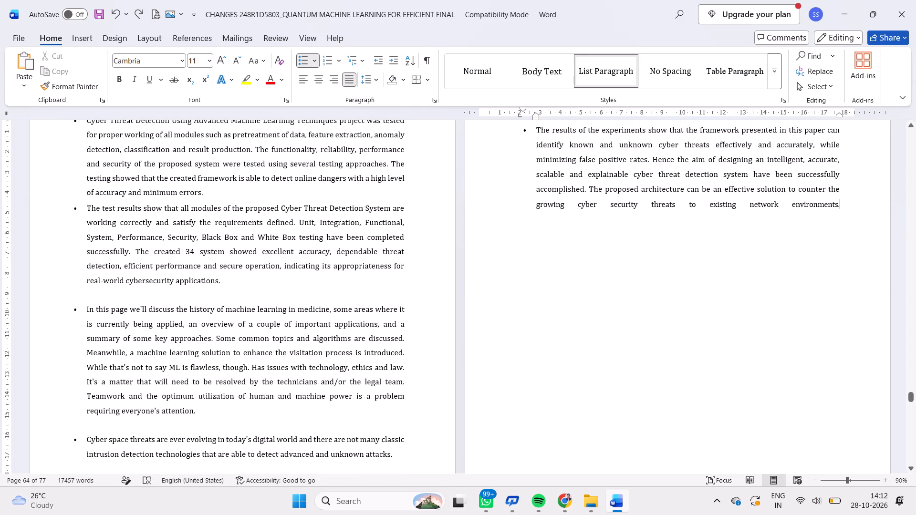
key("Return")
key("Return")
key("Return")
key("Return")
key("Return")
key("Return")
key("Return")
key("Return")
key("Return")
key("Return")
key("Return")
key("Return")
key("Return")
key("Return")
key("Return")
key("Return")
key("Return")
key("Return")
key("Return")
key("Return")
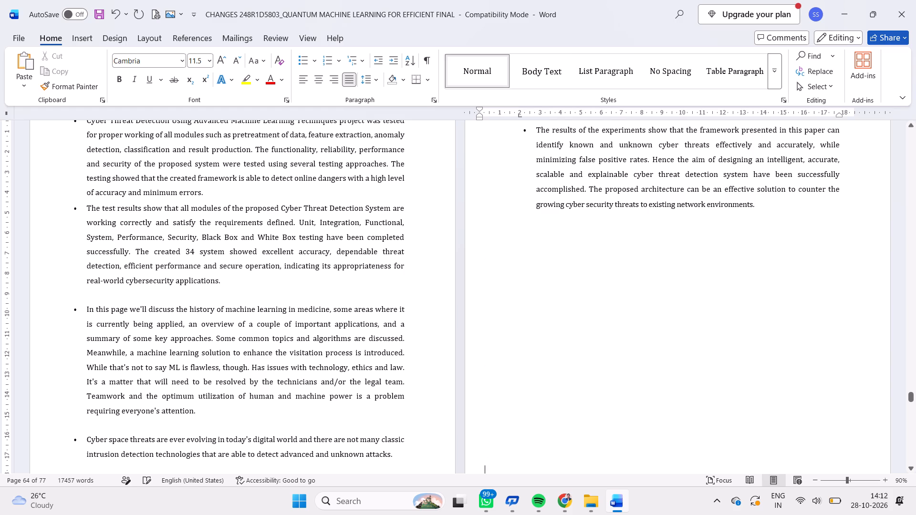
scroll(848, 207, "down", 2)
key("Return")
key("Return")
key("Return")
key("Return")
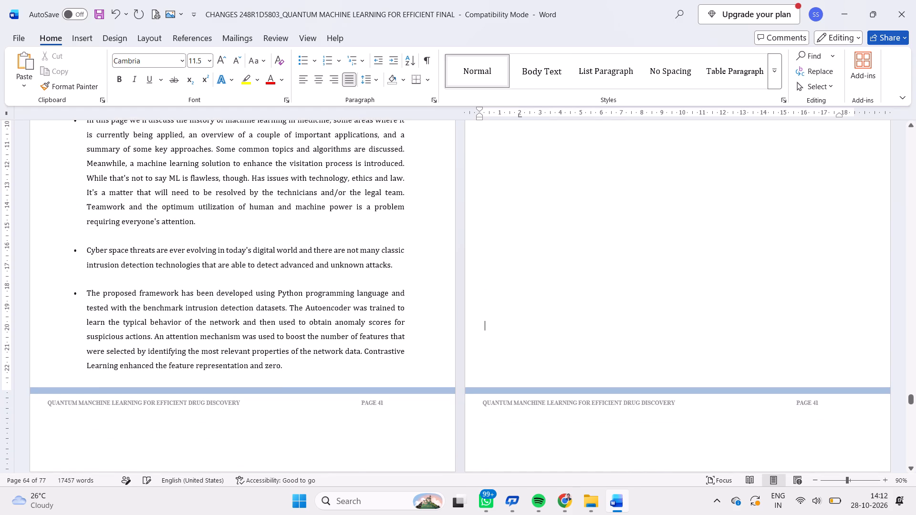
key("Return")
key("Return")
key("Return")
key("Return")
key("backslash")
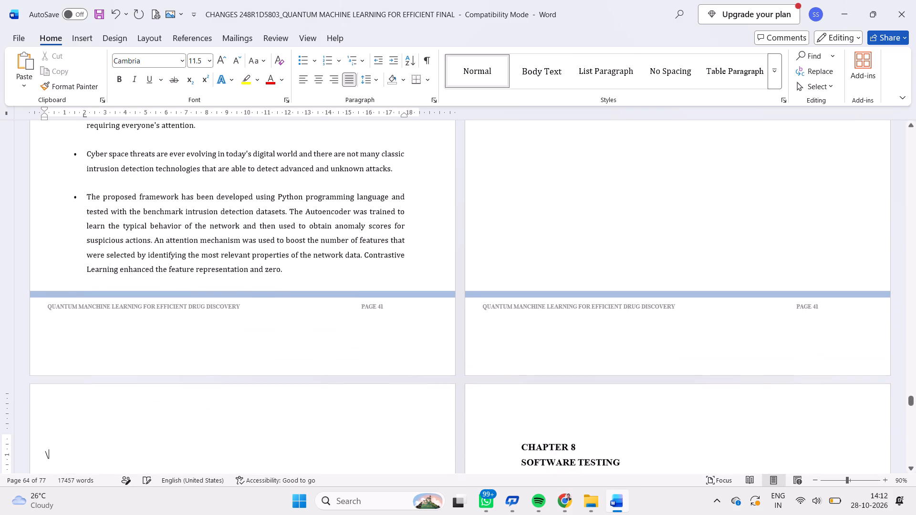
scroll(840, 192, "down", 2)
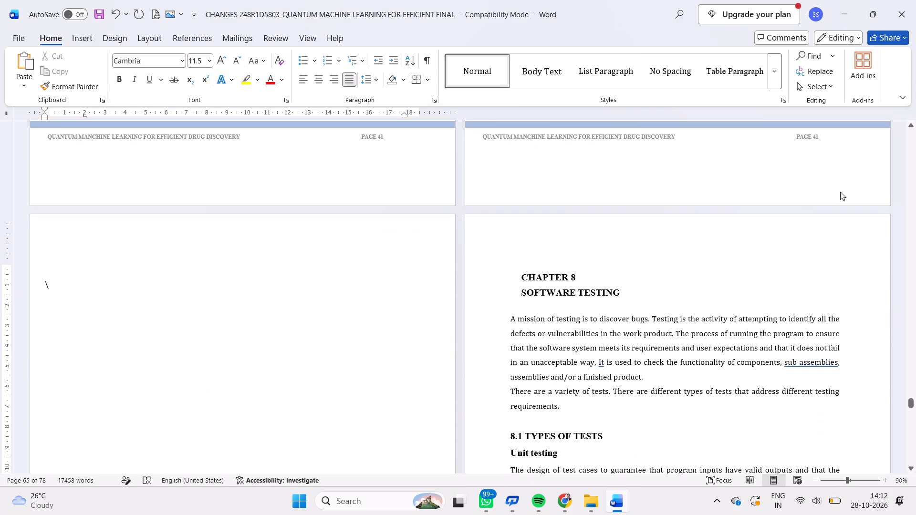
key("BackSpace")
Paste the copied CHAPTER 7 heading at the top of the new empty page.
key("ctrl+v")
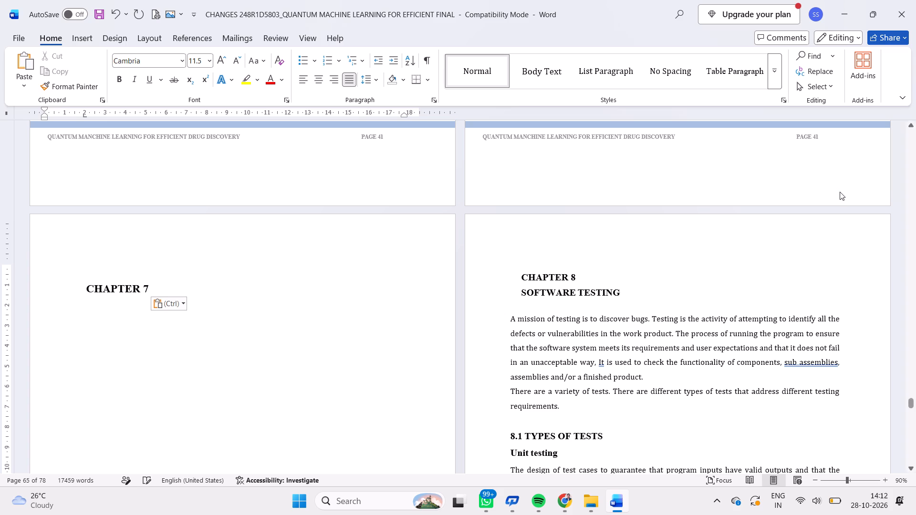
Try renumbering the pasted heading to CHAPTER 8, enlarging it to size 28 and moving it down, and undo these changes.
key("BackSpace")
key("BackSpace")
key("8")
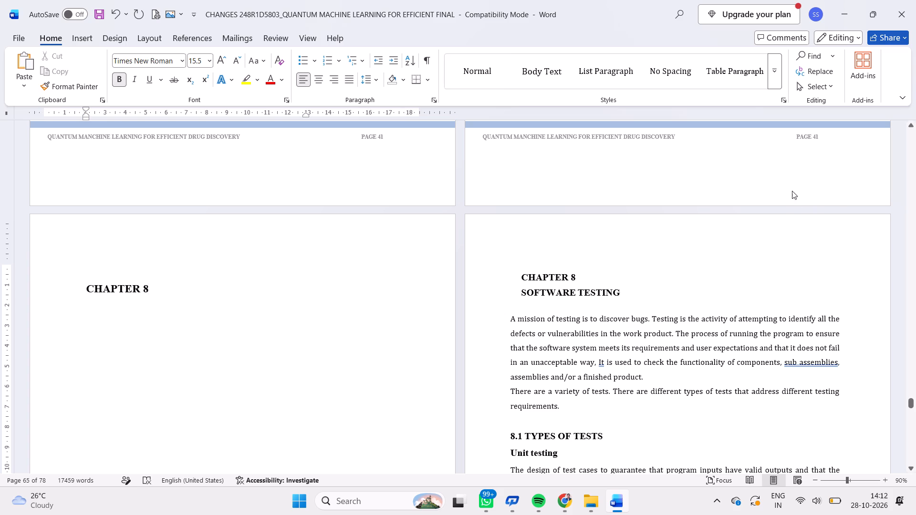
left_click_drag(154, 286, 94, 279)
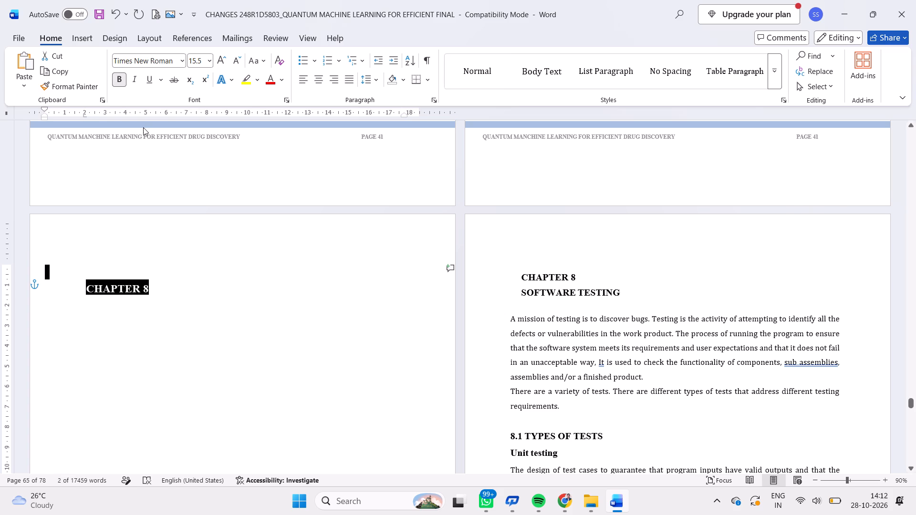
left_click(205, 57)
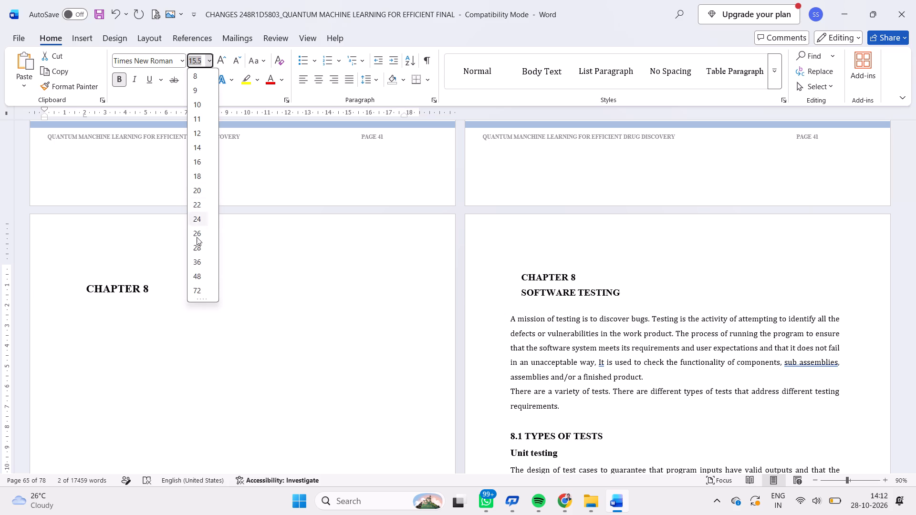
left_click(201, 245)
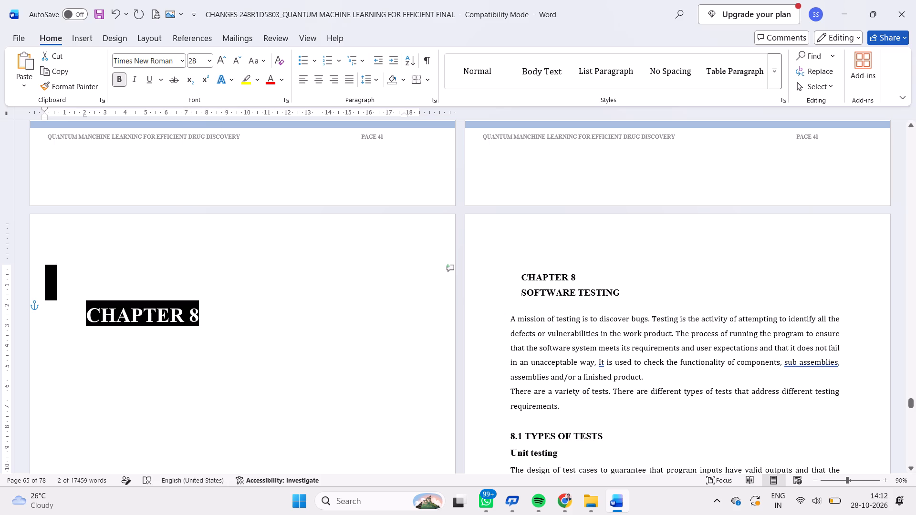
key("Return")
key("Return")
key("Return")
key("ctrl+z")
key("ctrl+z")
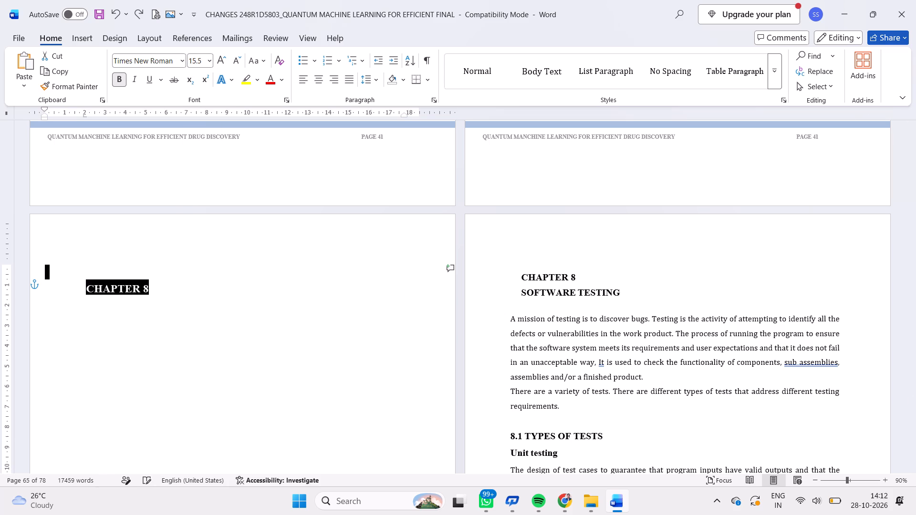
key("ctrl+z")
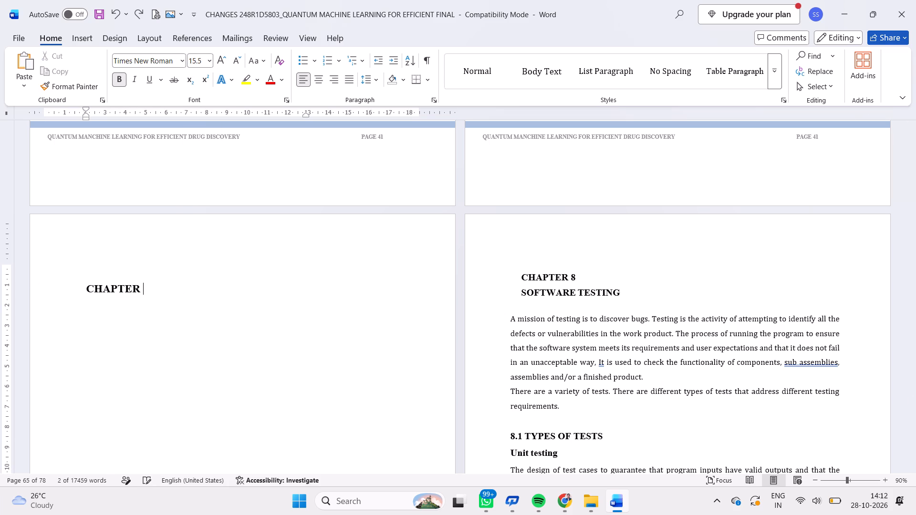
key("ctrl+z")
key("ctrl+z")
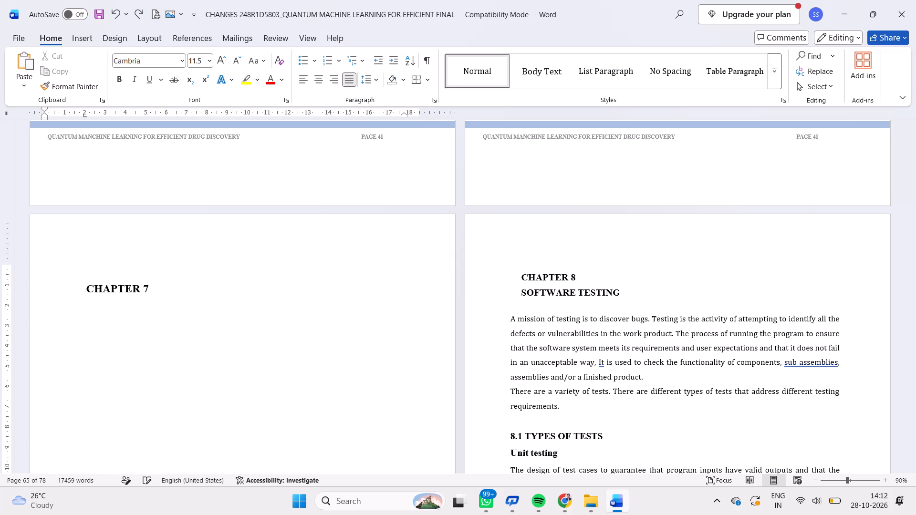
Renumber the pasted heading to CHAPTER 8 and set its font size to 28.
scroll(90, 336, "up", 2)
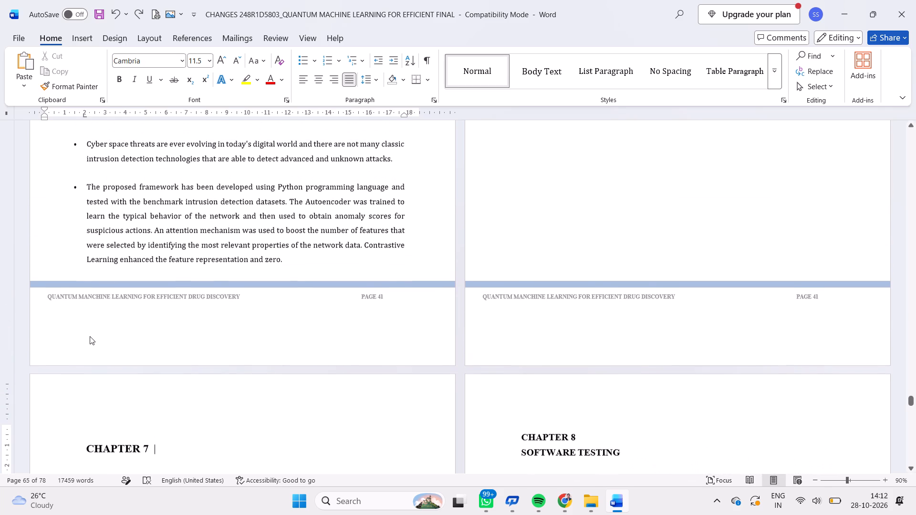
key("BackSpace")
key("BackSpace")
key("BackSpace")
key("space")
type("8")
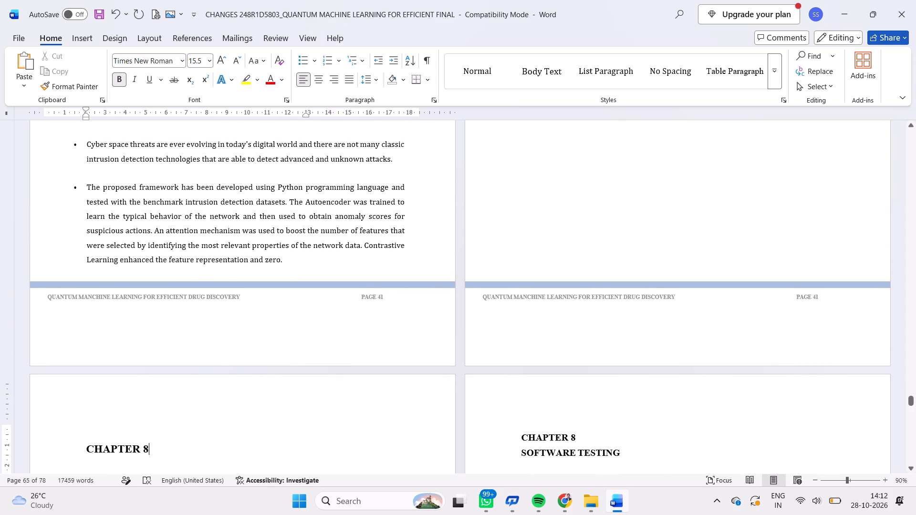
left_click_drag(82, 449, 181, 444)
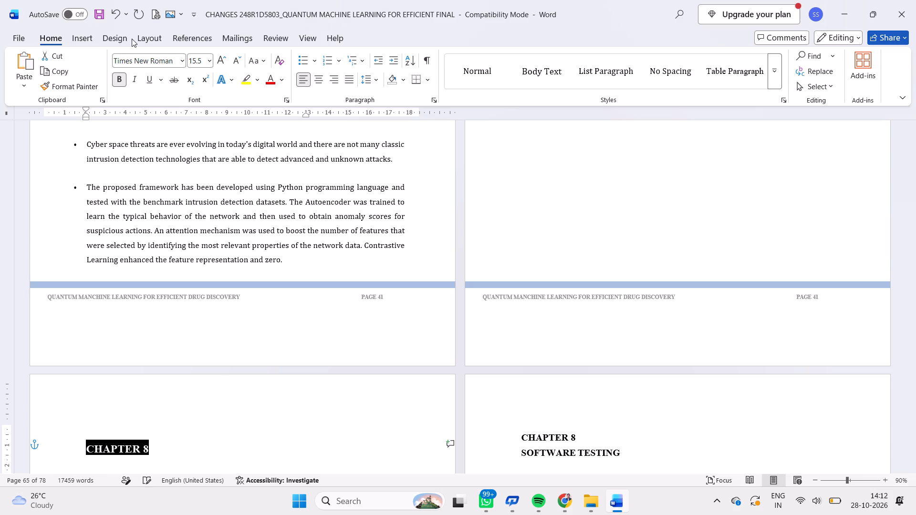
left_click(211, 59)
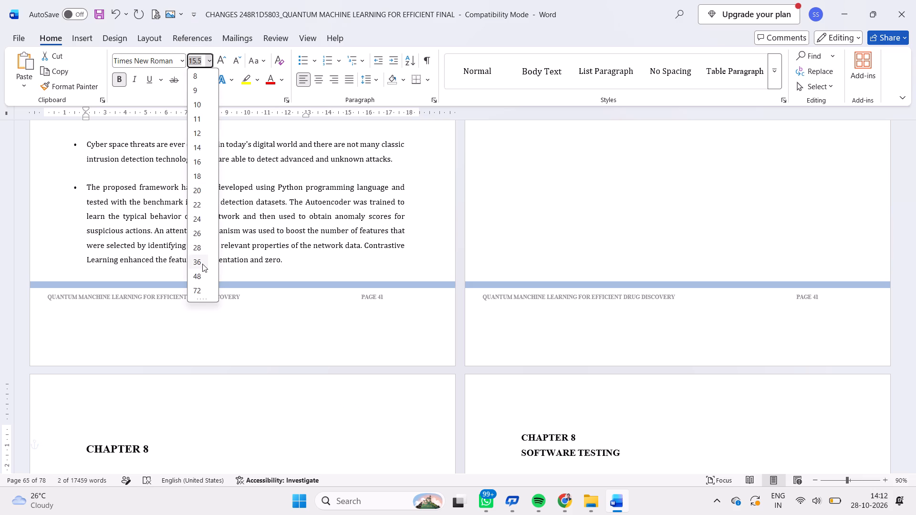
left_click(202, 243)
Move the CHAPTER 8 heading to the middle of its title page using seven blank lines above it and leading spaces.
scroll(208, 294, "down", 2)
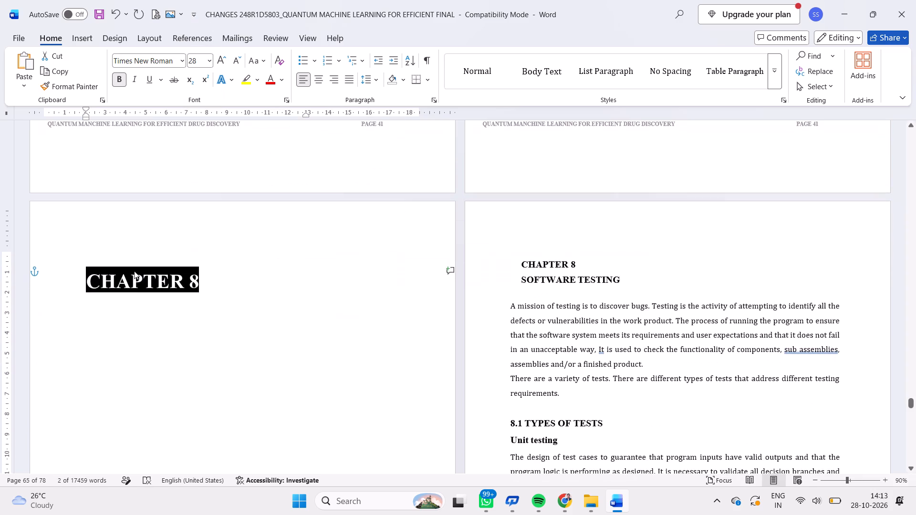
left_click(95, 268)
key("Left")
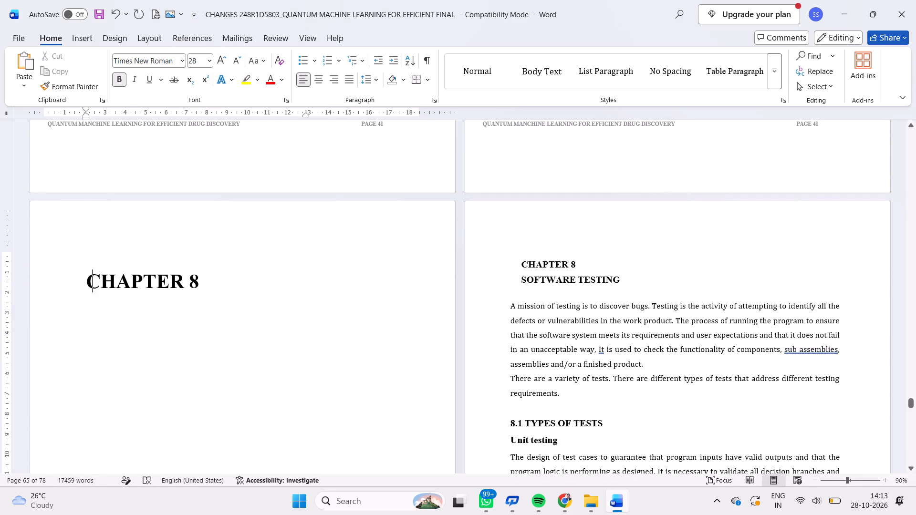
key("Return")
key("Return")
key("Return")
key("Return")
key("Return")
key("Return")
key("space")
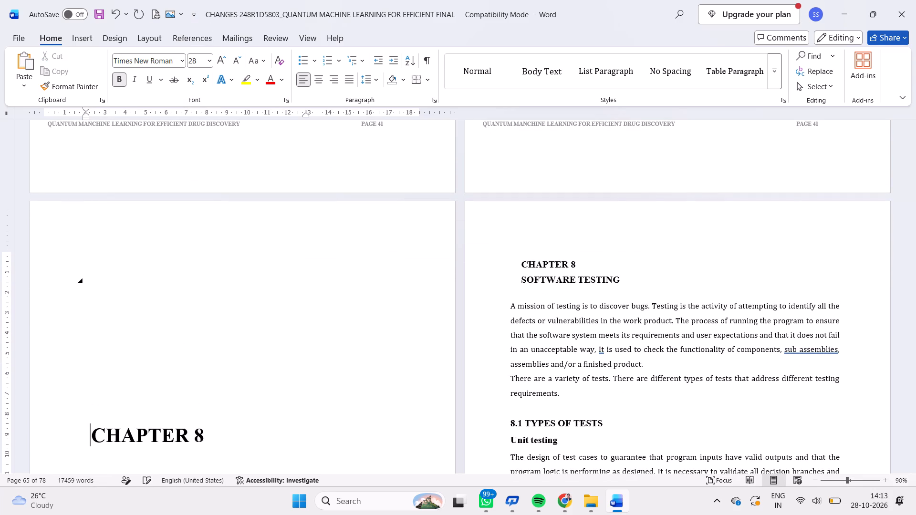
key("space")
key("space")
scroll(90, 268, "down", 3)
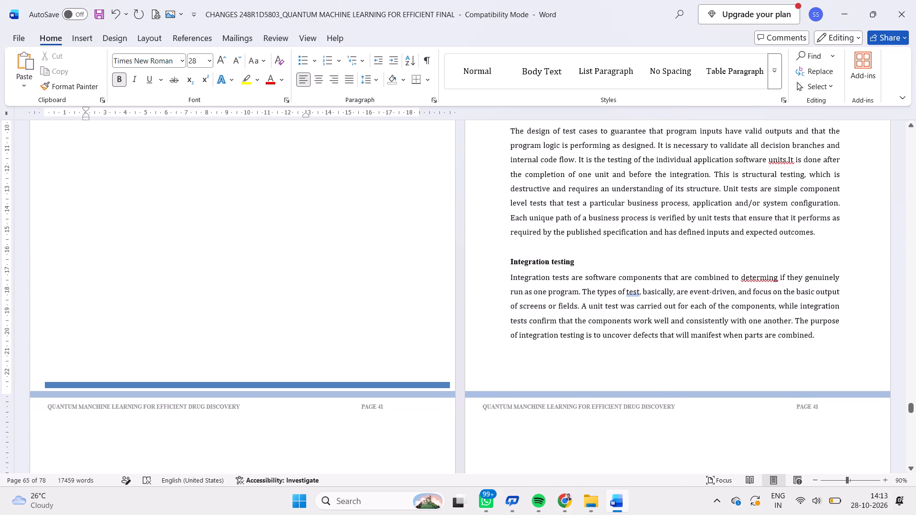
key("Return")
key("space")
key("space")
key("space")
key("space")
key("space")
key("space")
key("space")
key("space")
key("space")
key("space")
key("space")
key("space")
key("space")
key("space")
key("space")
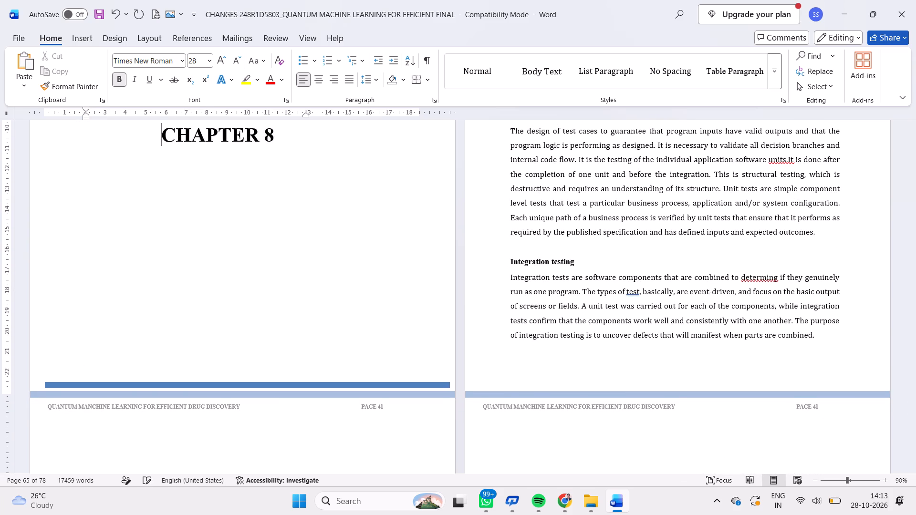
key("space")
key("space")
left_click(128, 318)
Cut the extra dark blue line above the footer on the CHAPTER 8 title page.
scroll(329, 402, "down", 1)
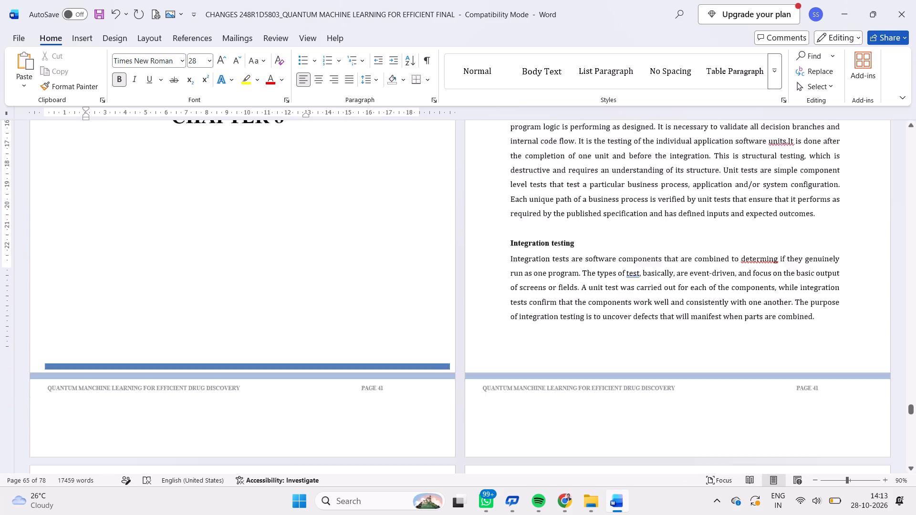
scroll(329, 402, "down", 1)
left_click(366, 227)
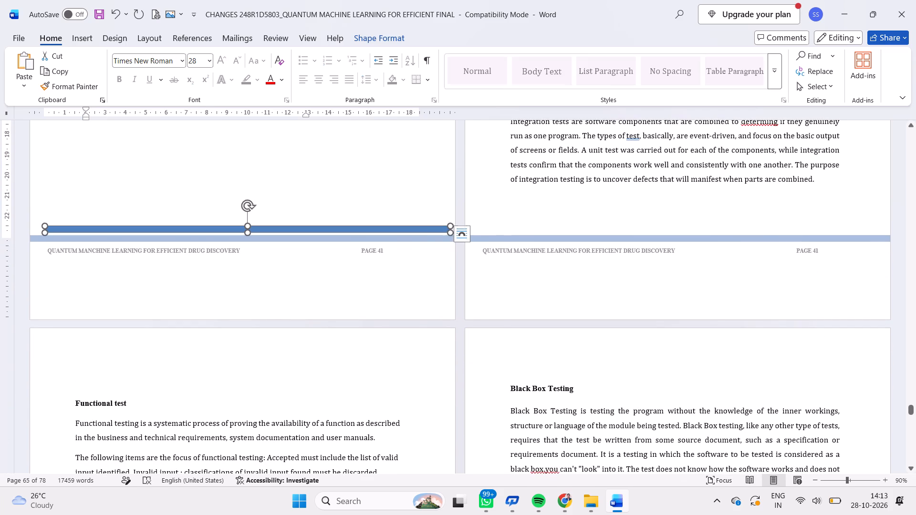
right_click(366, 227)
left_click(408, 185)
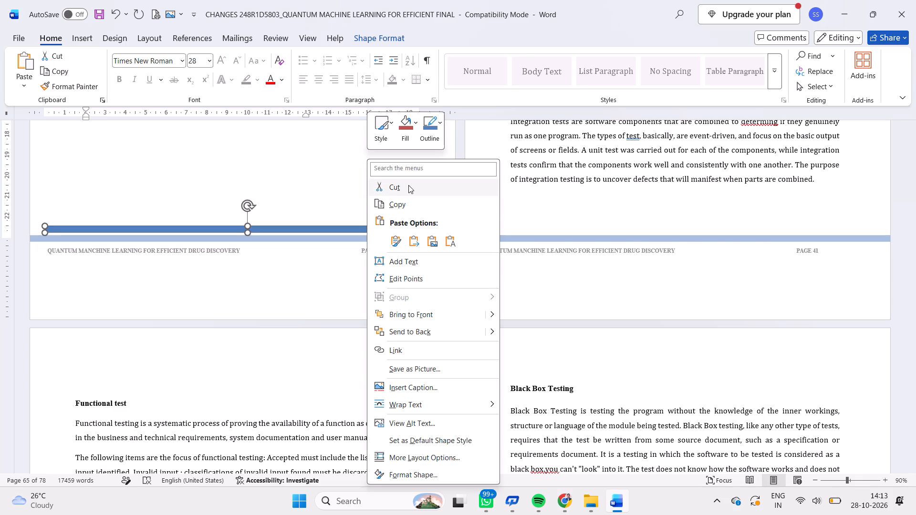
Delete one leading space before the CHAPTER 8 title heading.
scroll(440, 273, "up", 3)
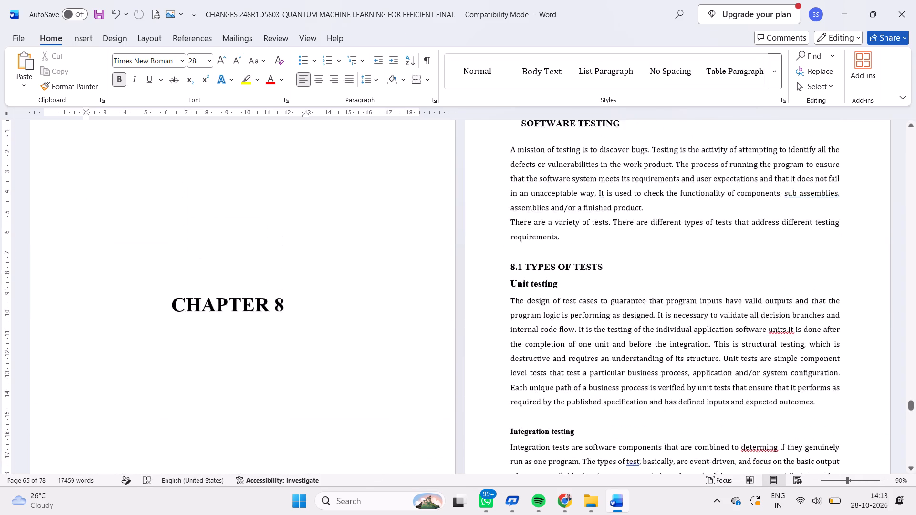
scroll(440, 273, "up", 3)
scroll(440, 273, "right", 1)
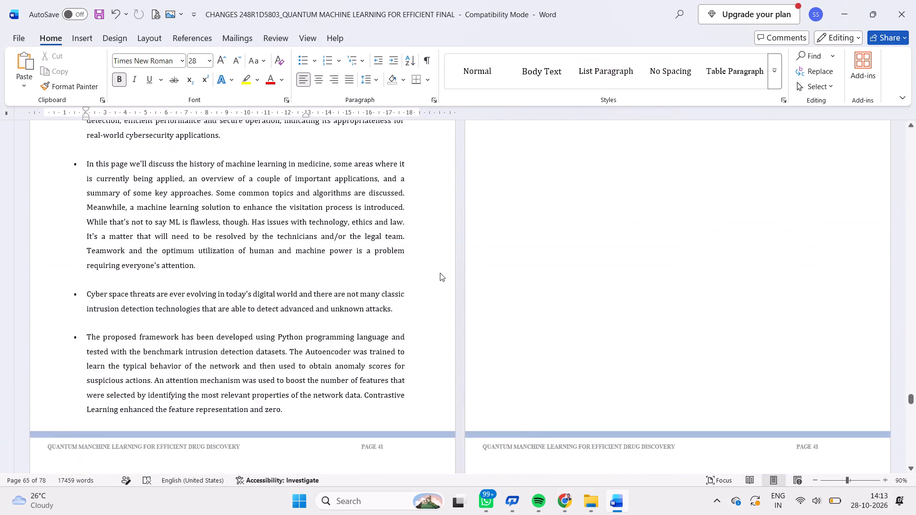
scroll(440, 273, "right", 1)
scroll(440, 273, "down", 1)
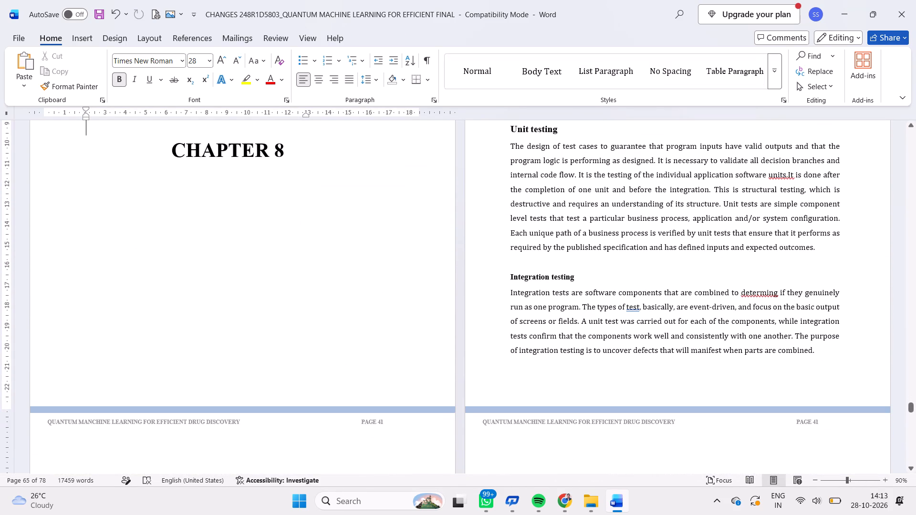
left_click(172, 145)
key("BackSpace")
Add seven blank lines after the last Test Results paragraph to create an empty page before CHAPTER 9.
scroll(257, 236, "down", 3)
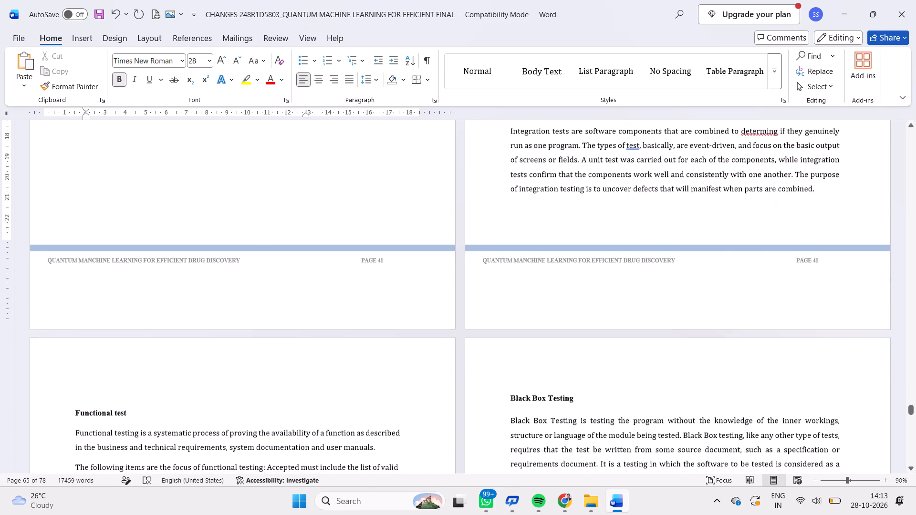
scroll(257, 236, "down", 1)
scroll(273, 322, "up", 2)
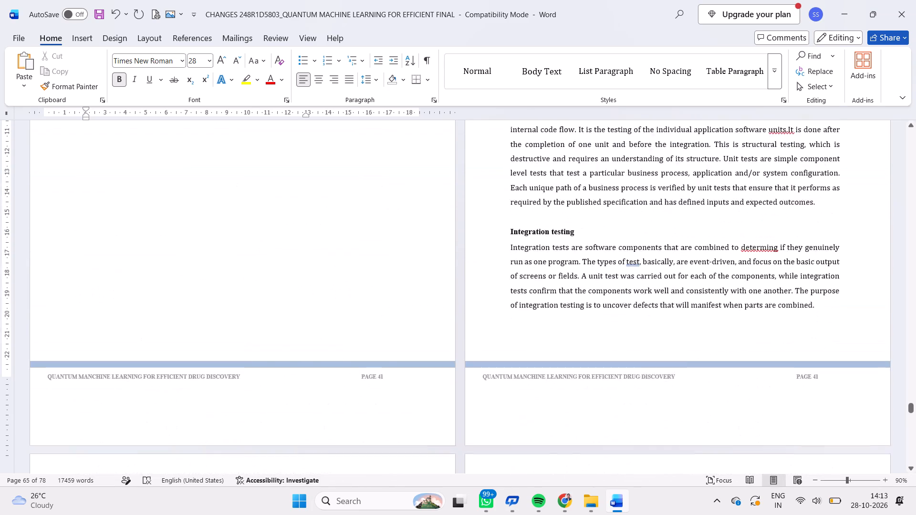
scroll(273, 322, "up", 2)
scroll(273, 322, "down", 5)
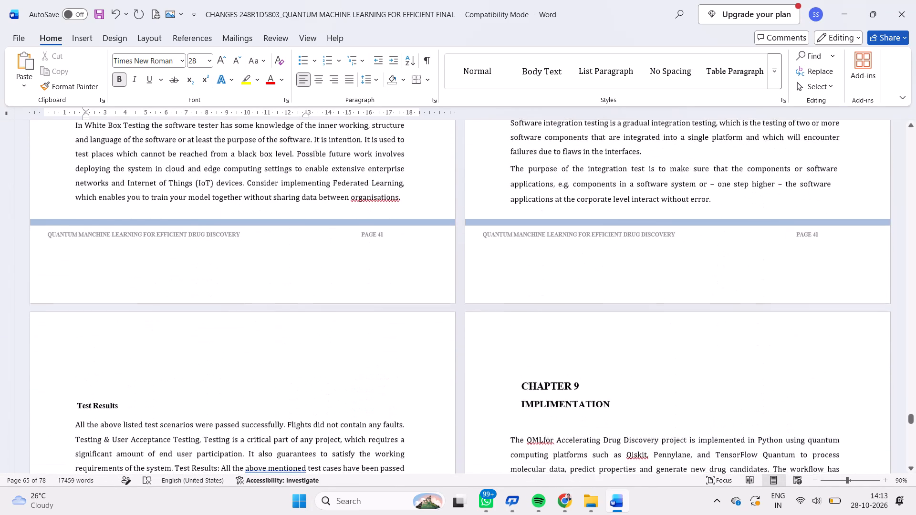
scroll(273, 322, "down", 2)
scroll(344, 371, "down", 1)
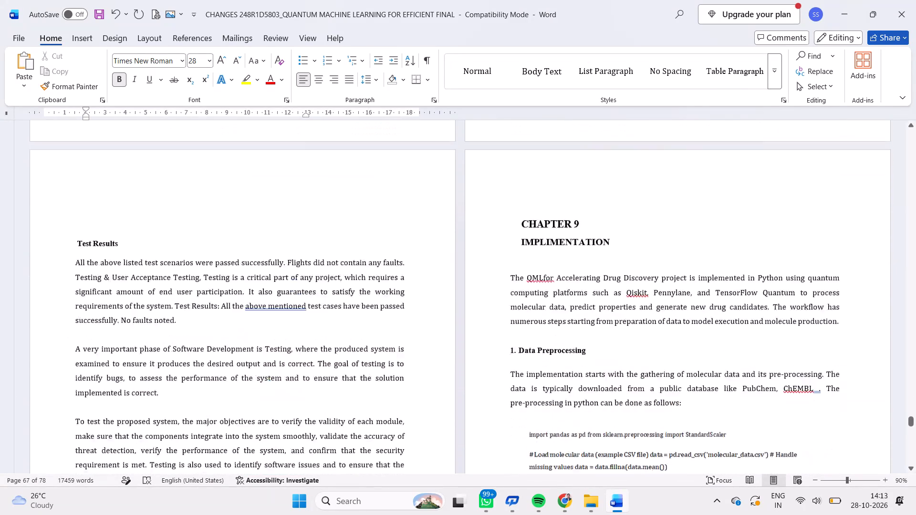
scroll(344, 371, "down", 3)
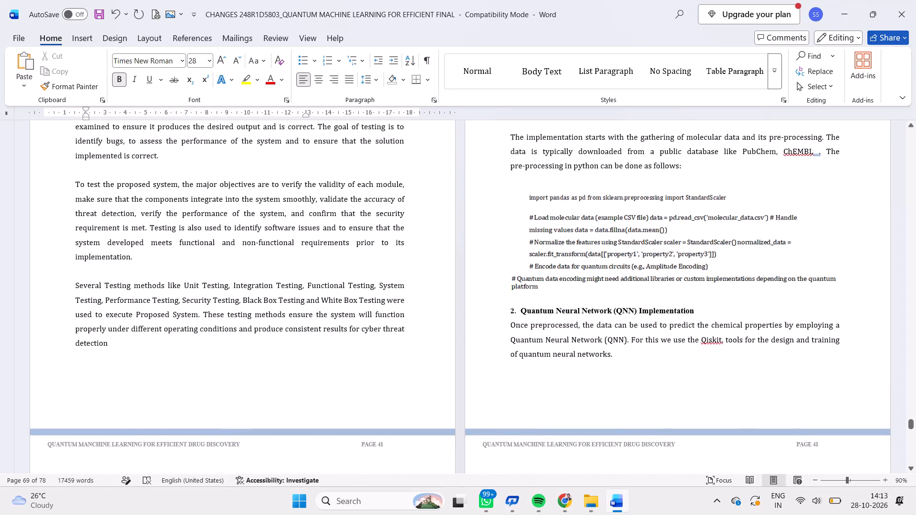
left_click(148, 351)
scroll(148, 351, "down", 1)
key("Return")
key("Return")
key("Return")
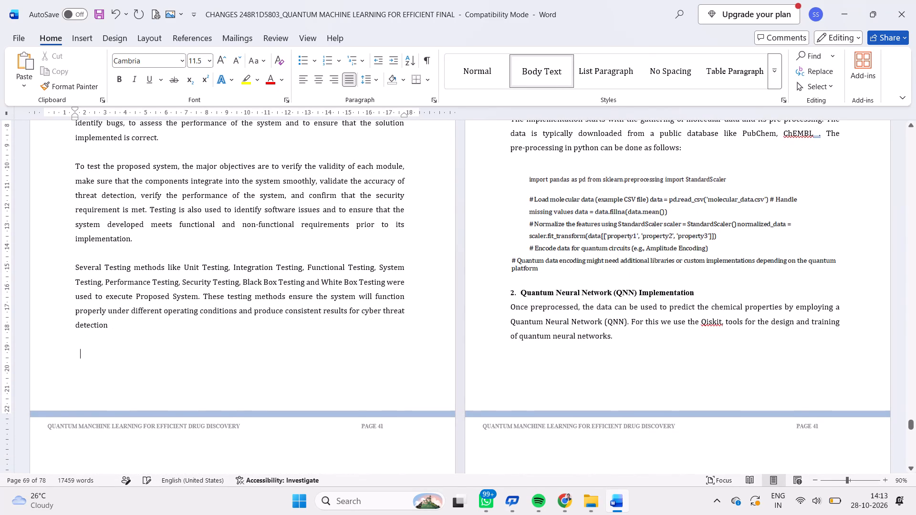
key("Return")
key("Return")
key("Return")
key("Return")
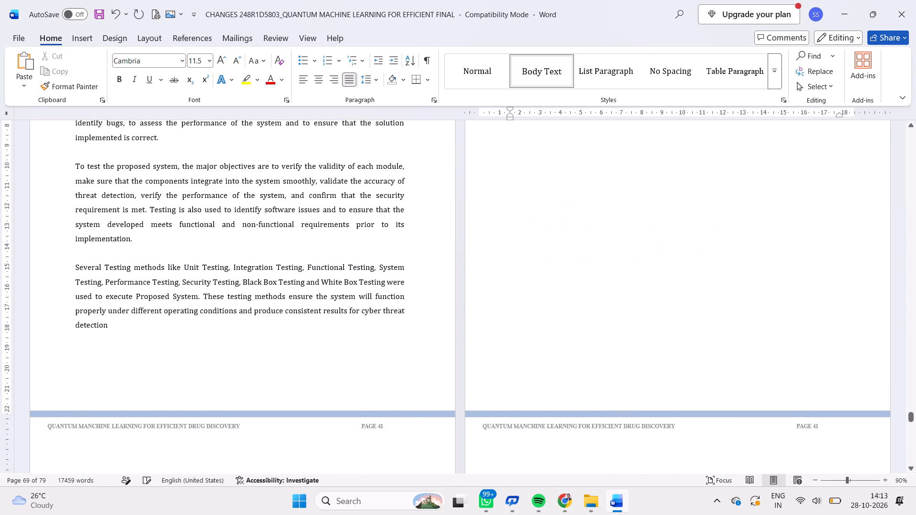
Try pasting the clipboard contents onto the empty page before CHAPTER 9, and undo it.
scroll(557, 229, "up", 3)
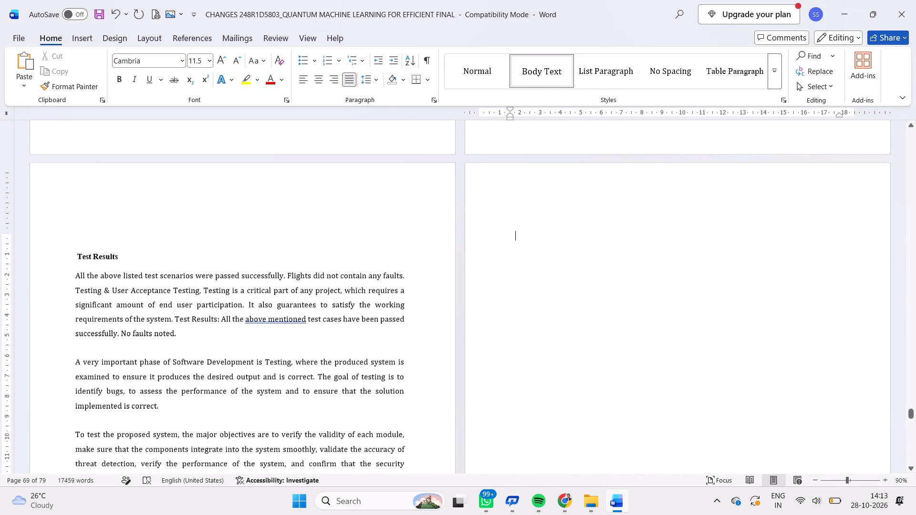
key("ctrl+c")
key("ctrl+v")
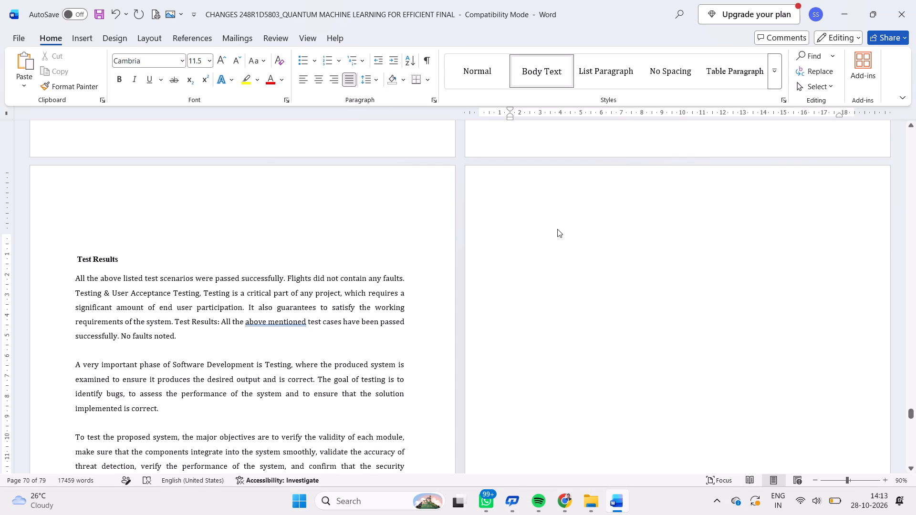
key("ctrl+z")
Copy the CHAPTER 9 heading above IMPLIMENTATION and paste it near the top of the empty page before it.
scroll(474, 253, "right", 1)
scroll(474, 253, "up", 1, "ctrl")
scroll(474, 253, "right", 1, "ctrl")
scroll(474, 253, "up", 1, "ctrl")
scroll(474, 253, "right", 1, "ctrl")
scroll(474, 253, "up", 1, "ctrl")
scroll(474, 253, "right", 1, "ctrl")
scroll(474, 253, "down", 2)
scroll(474, 253, "down", 2, "ctrl")
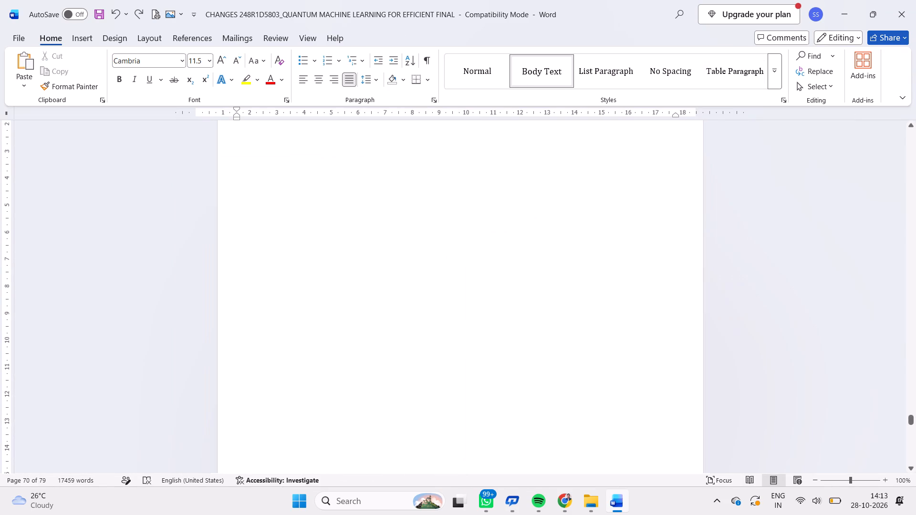
scroll(474, 253, "down", 2)
scroll(474, 253, "down", 2, "ctrl")
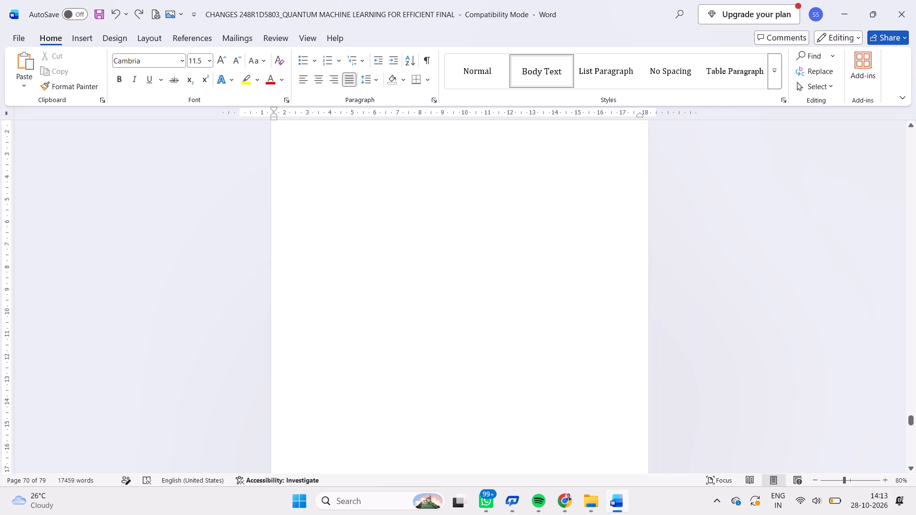
scroll(468, 288, "down", 4)
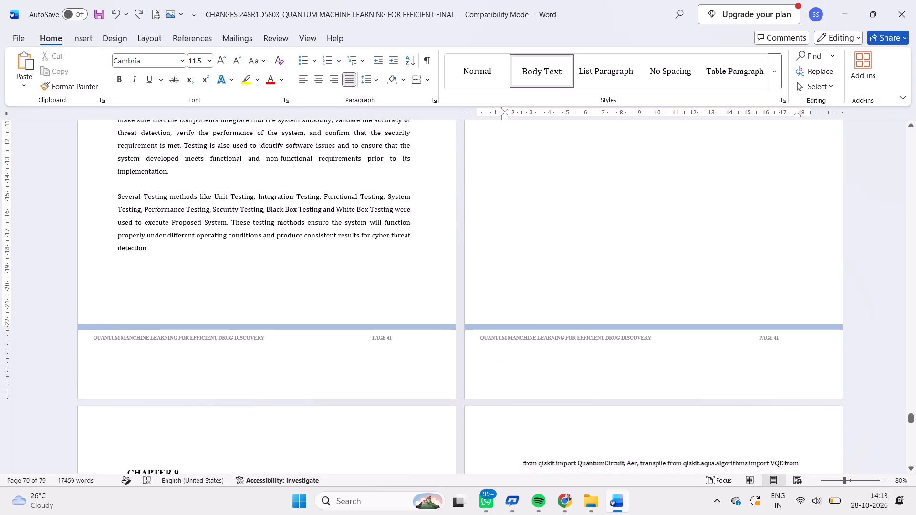
scroll(468, 288, "down", 4, "ctrl")
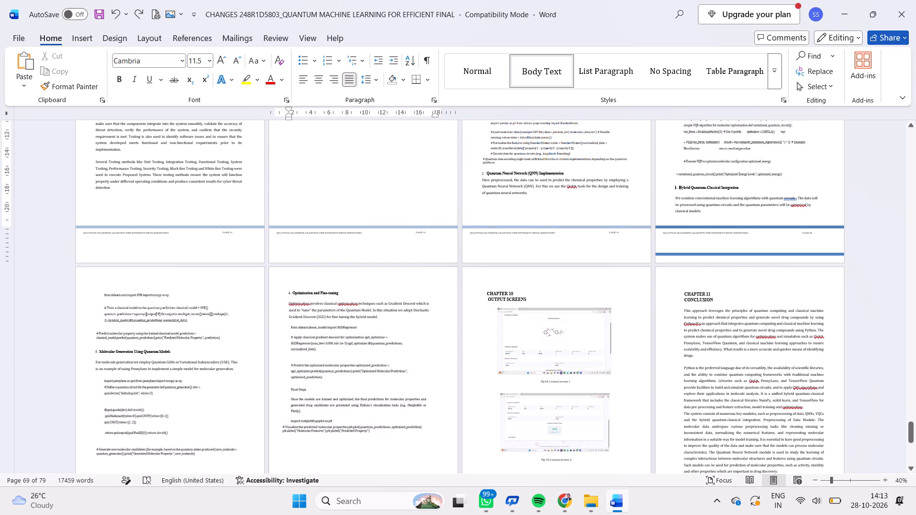
scroll(312, 304, "up", 2)
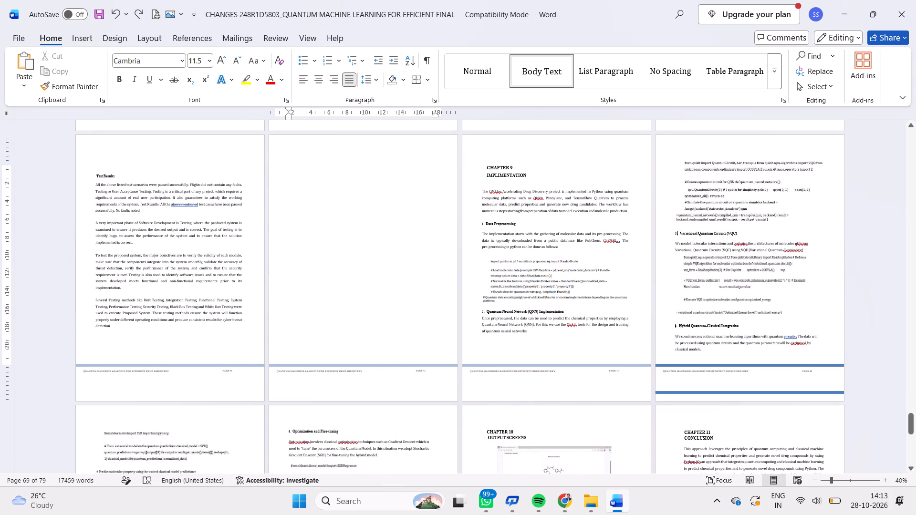
left_click_drag(520, 165, 488, 167)
left_click_drag(488, 167, 485, 167)
key("ctrl+c")
double_click(313, 180)
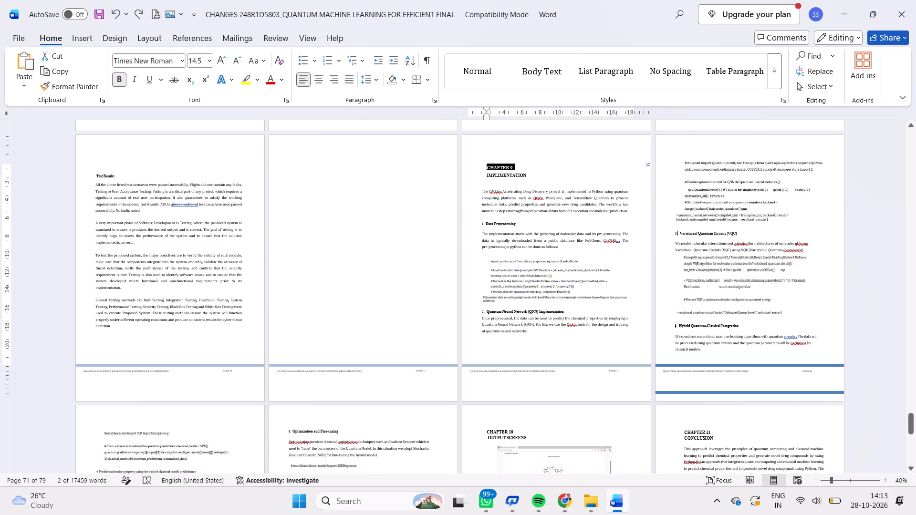
key("ctrl+v")
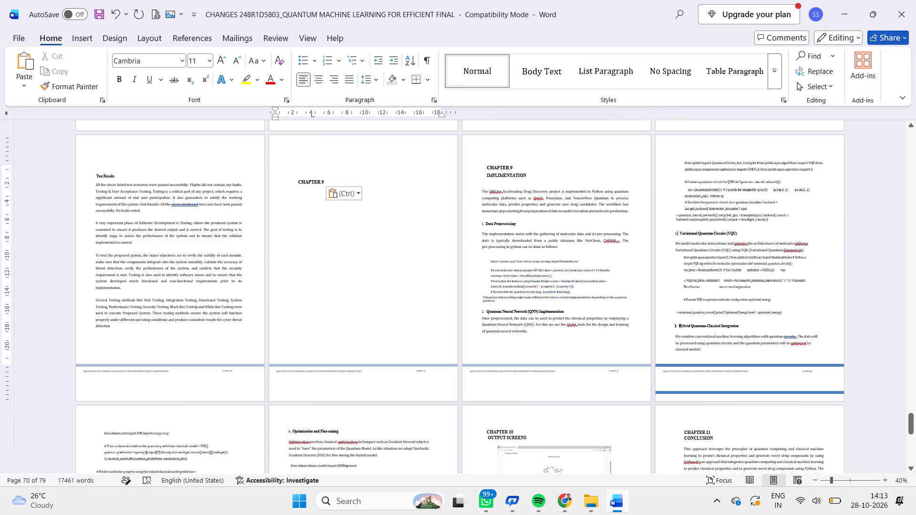
Set the pasted CHAPTER 9 heading's font size to 28.
left_click_drag(330, 182, 305, 180)
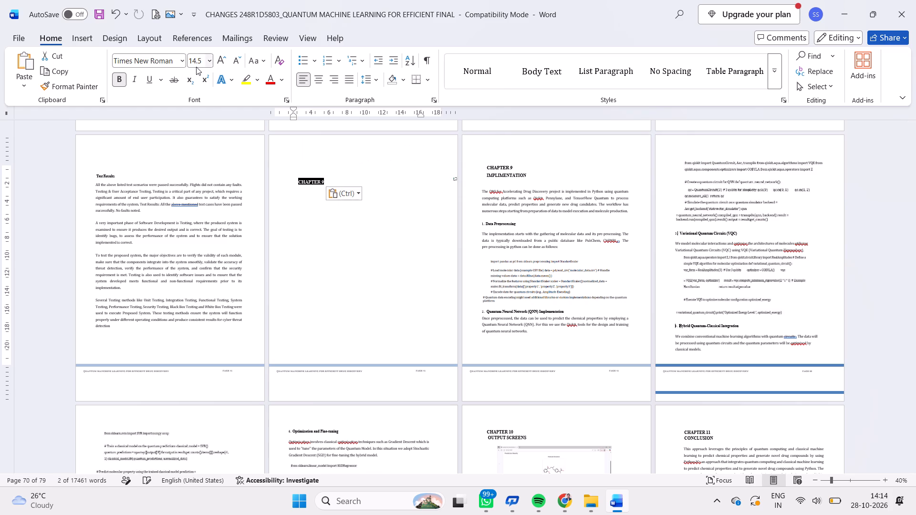
left_click(196, 67)
left_click(197, 65)
key("BackSpace")
type("28")
key("Return")
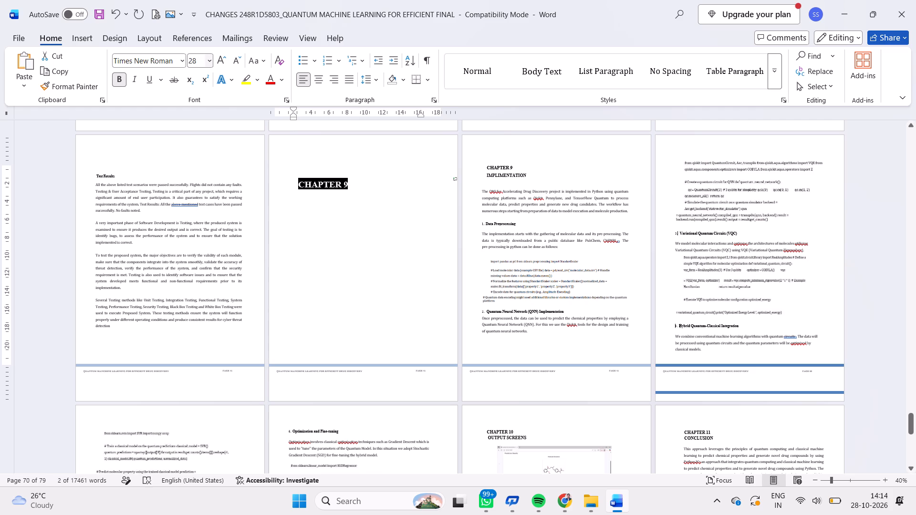
left_click(197, 65)
Centre the large CHAPTER 9 heading on its title page using ten blank lines above it and leading spaces.
left_click(301, 186)
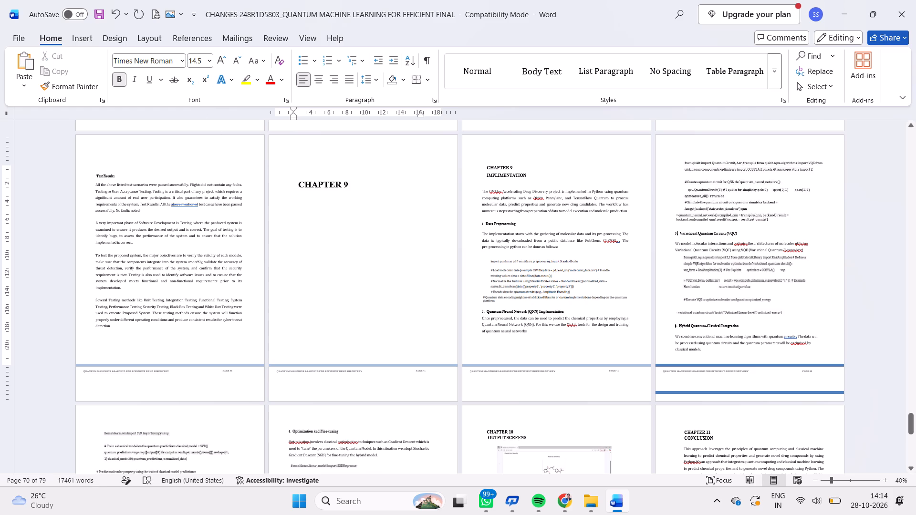
key("Return")
key("Return")
key("Return")
key("Return")
key("Return")
key("Return")
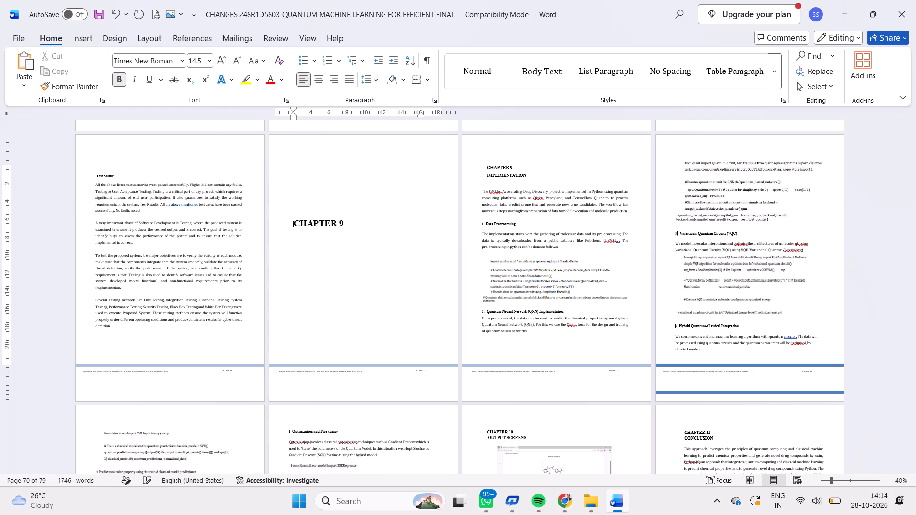
key("Return")
key("Return")
key("Return")
key("Return")
key("space")
key("space")
key("space")
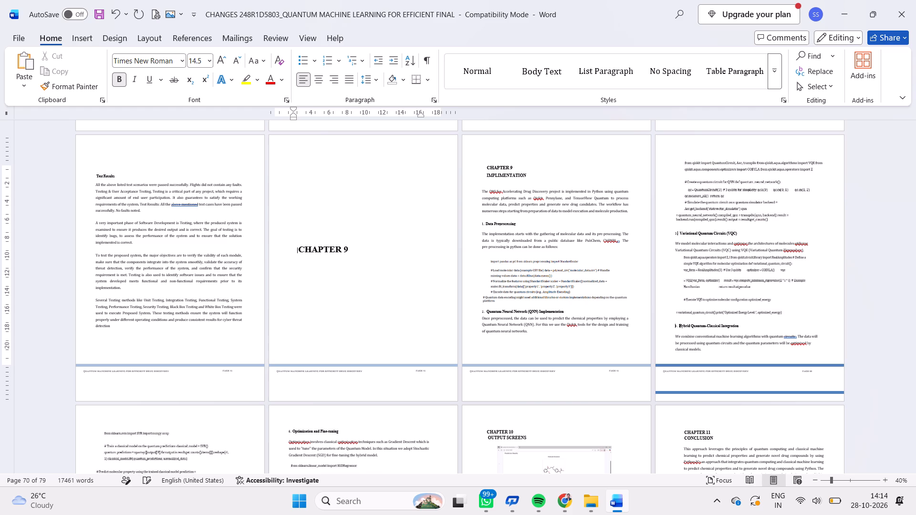
key("BackSpace")
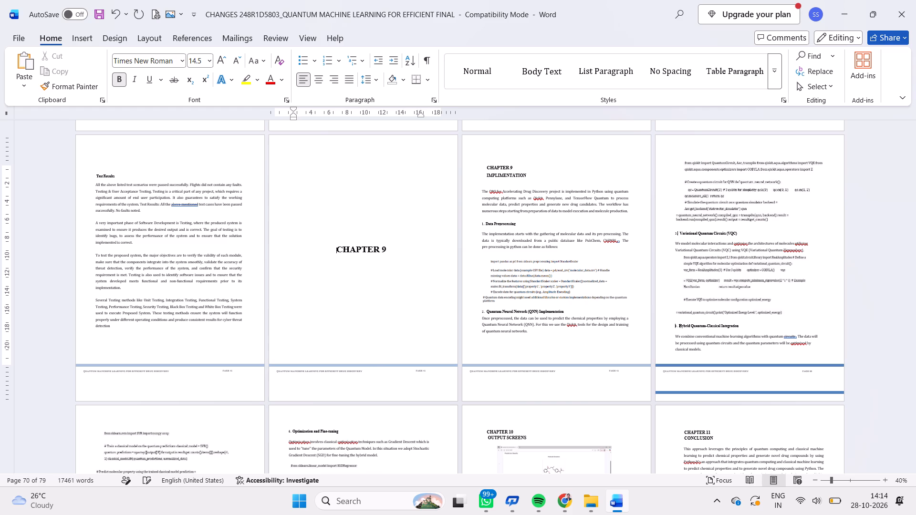
Add eighteen blank lines after the final code line of the Optimization and Fine-tuning section to create an empty page before CHAPTER 10.
scroll(390, 267, "down", 3)
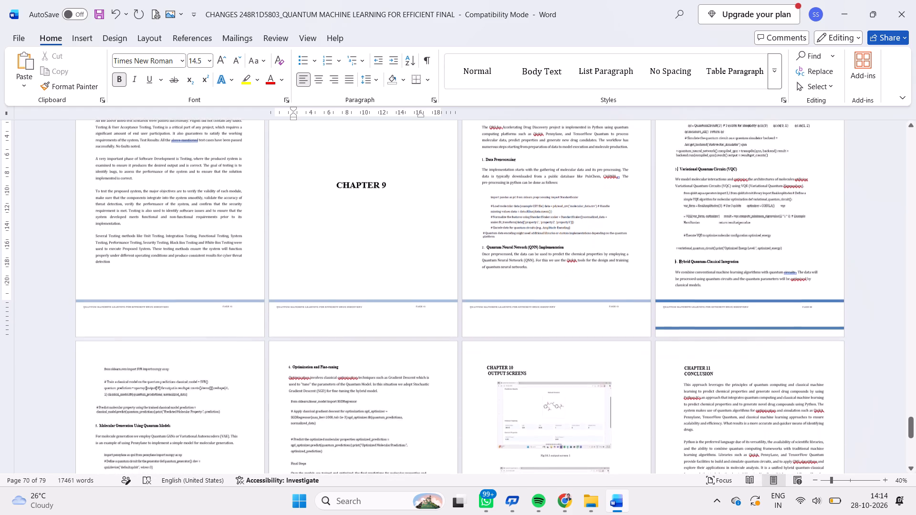
left_click(390, 267)
scroll(390, 267, "down", 4)
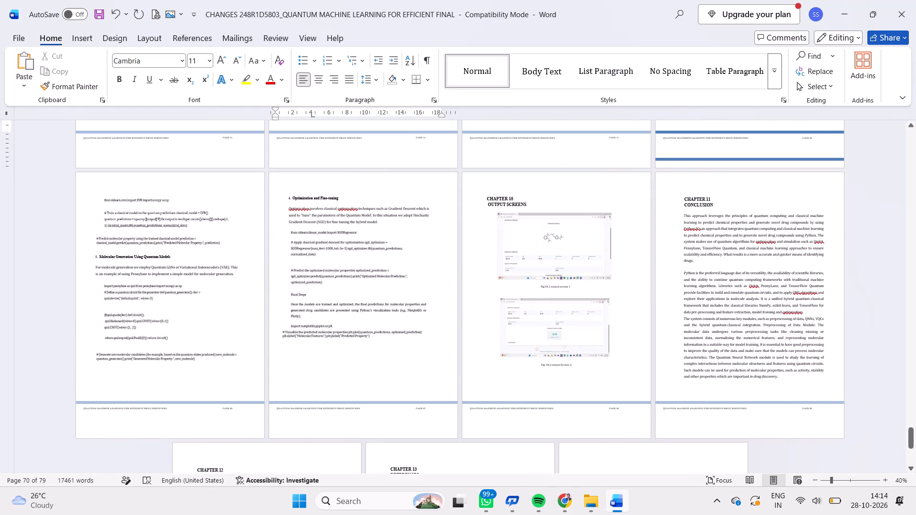
left_click(352, 360)
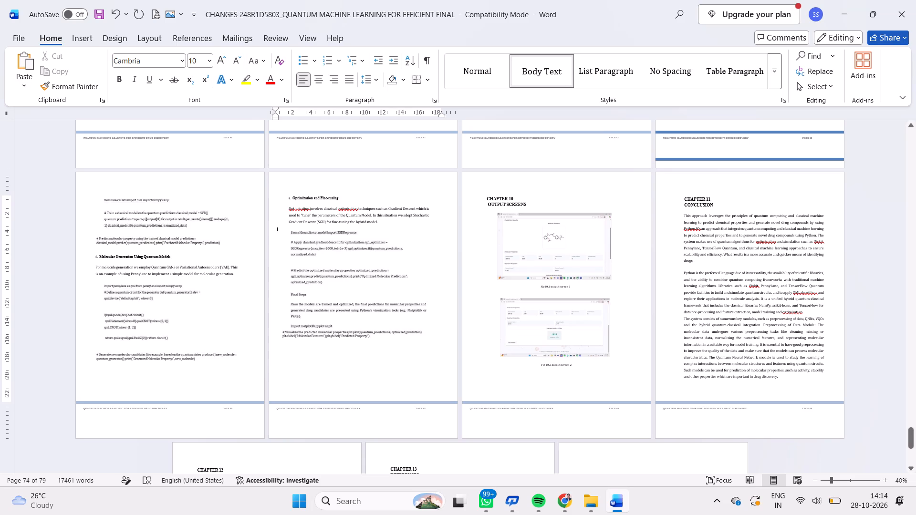
left_click(365, 376)
left_click(376, 388)
left_click(433, 332)
key("Return")
key("Return")
key("Return")
key("Return")
key("Return")
key("Return")
key("Return")
key("Return")
key("Return")
key("Return")
key("Return")
key("Return")
key("Return")
key("Return")
key("Return")
key("Return")
key("Return")
key("Return")
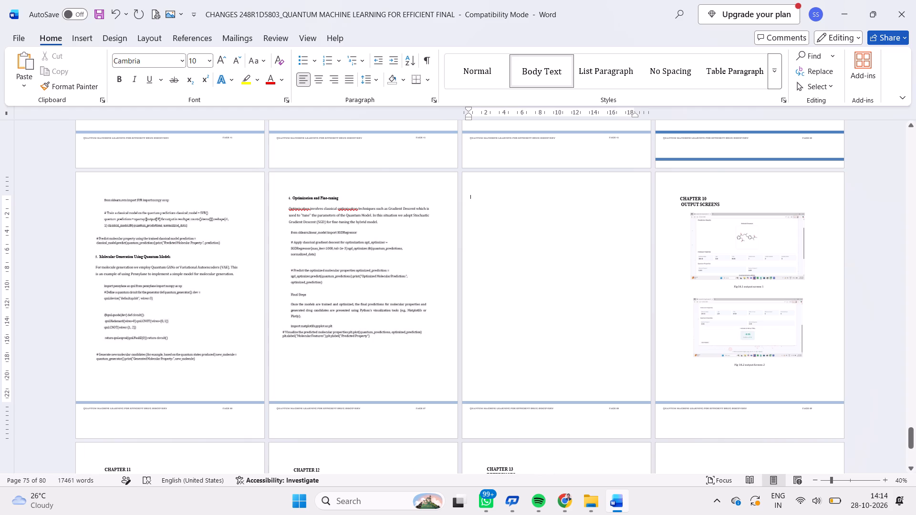
Paste the copied chapter heading onto the empty page before OUTPUT SCREENS and change its number to 10.
left_click(548, 232)
key("ctrl+v")
key("BackSpace")
key("BackSpace")
type("10")
Set the pasted CHAPTER 10 heading's font size to 28.
key("shift+Left")
key("shift+Left")
key("shift+Left")
key("shift+Left")
key("shift+Left")
key("shift+Left")
key("shift+Left")
key("shift+Left")
key("shift+Left")
key("shift+Left")
key("shift+Left")
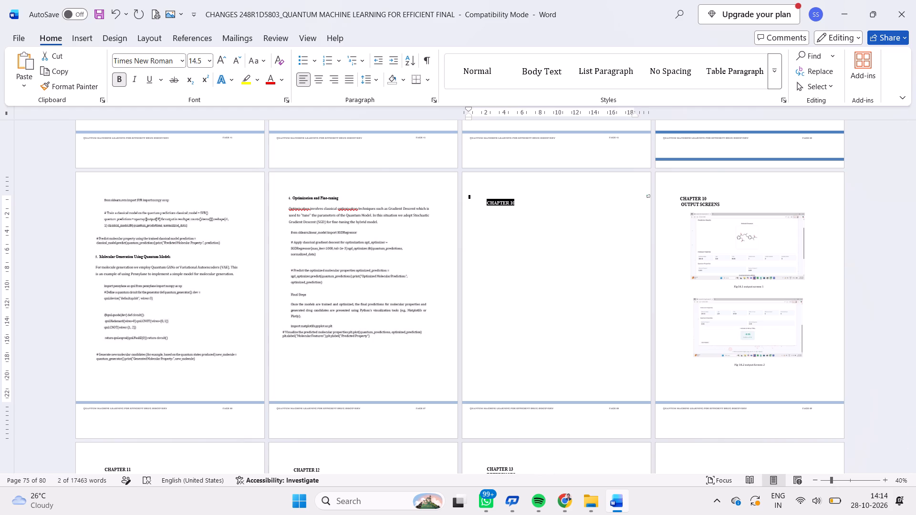
left_click(193, 57)
key("BackSpace")
type("28")
key("Return")
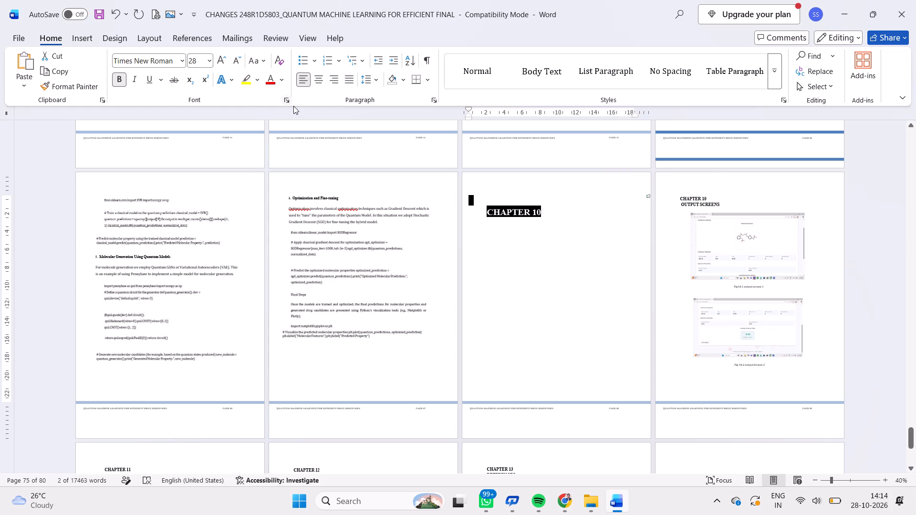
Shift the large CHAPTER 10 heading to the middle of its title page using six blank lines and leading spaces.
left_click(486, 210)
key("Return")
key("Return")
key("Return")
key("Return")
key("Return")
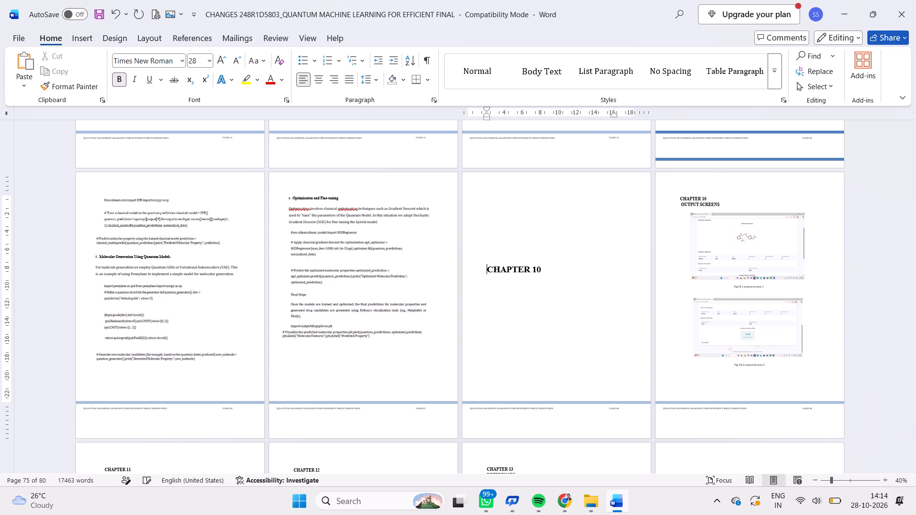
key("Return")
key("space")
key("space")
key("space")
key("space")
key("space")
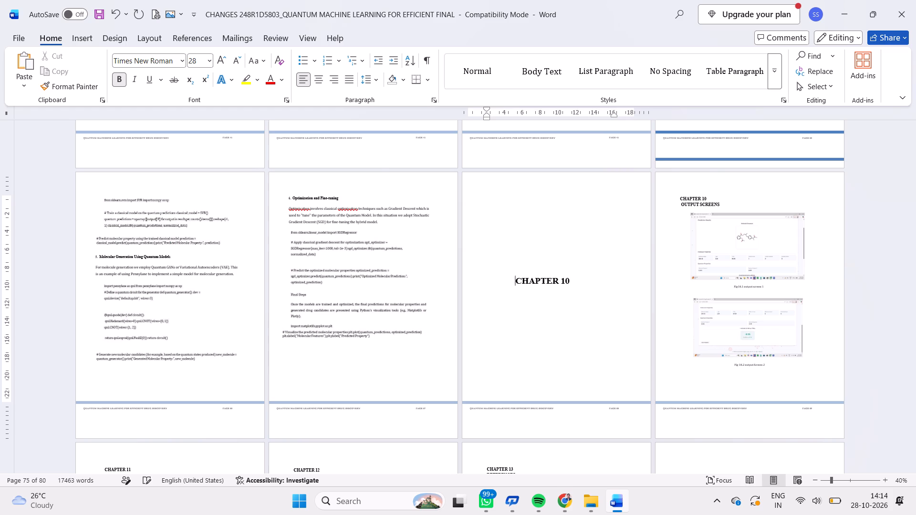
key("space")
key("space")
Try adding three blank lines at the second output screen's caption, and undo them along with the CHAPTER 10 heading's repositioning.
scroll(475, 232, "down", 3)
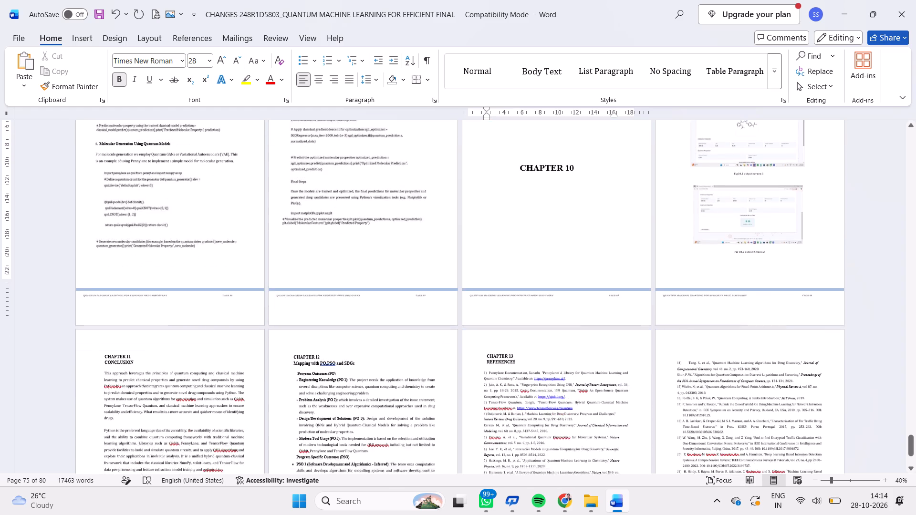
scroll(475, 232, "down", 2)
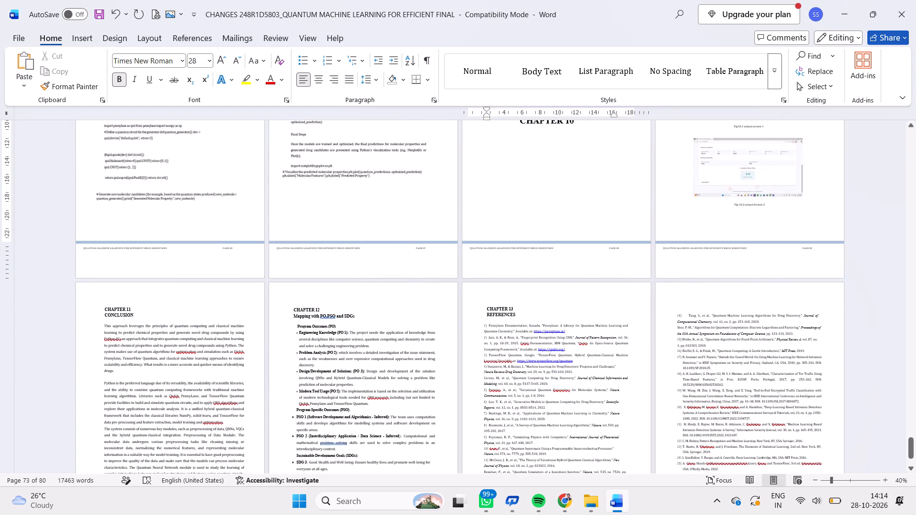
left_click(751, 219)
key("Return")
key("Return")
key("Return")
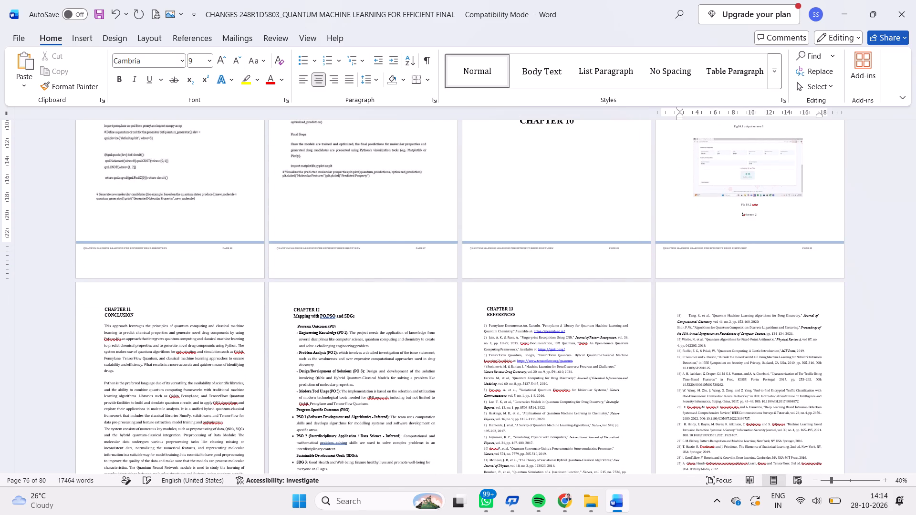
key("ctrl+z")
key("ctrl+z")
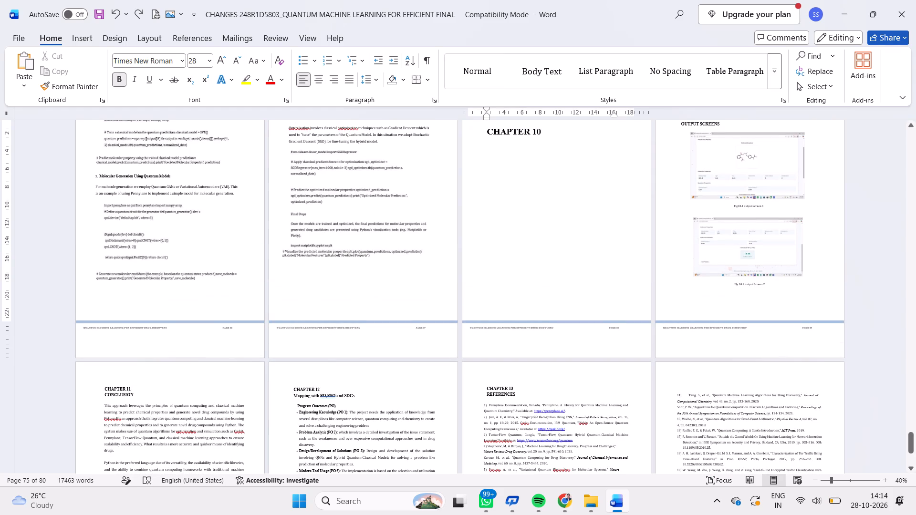
Move the large CHAPTER 10 heading down towards the middle of its title page by inserting blank lines above it.
key("space")
key("space")
key("space")
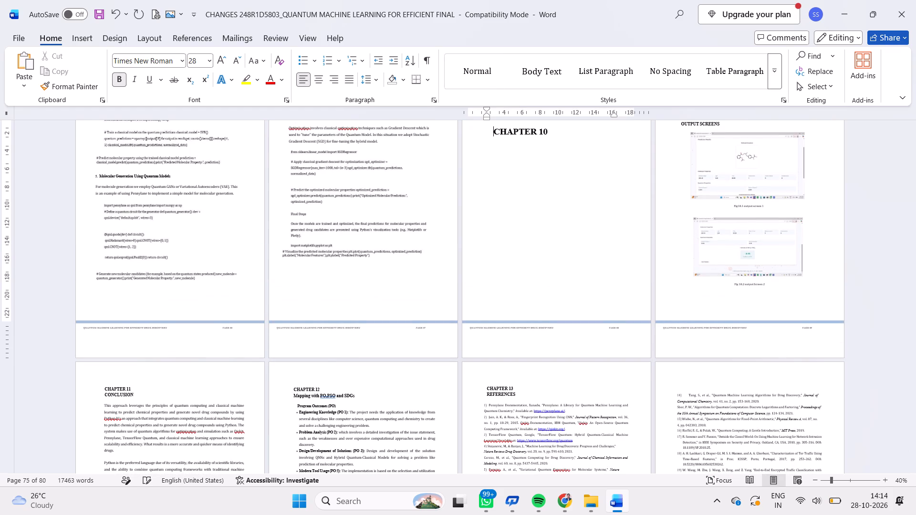
key("Return")
key("Return")
key("Return")
key("Return")
key("Return")
key("Return")
key("Return")
key("Return")
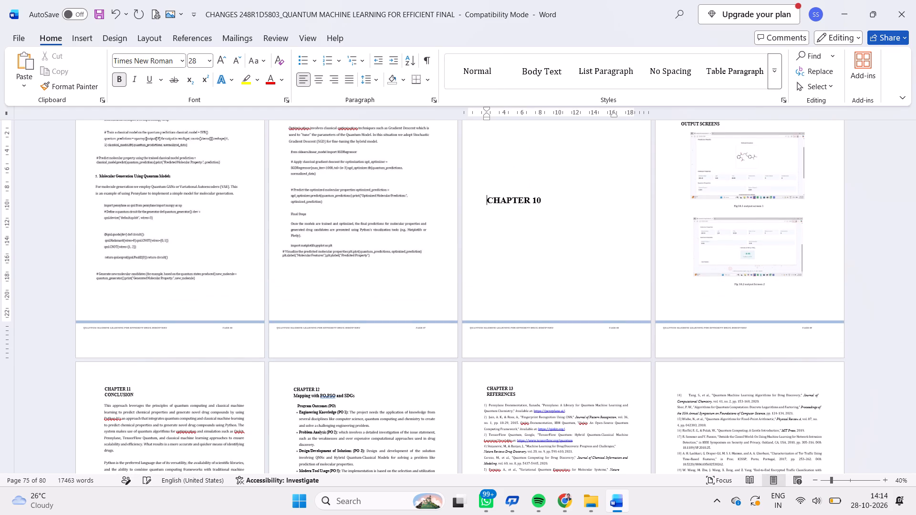
key("Return")
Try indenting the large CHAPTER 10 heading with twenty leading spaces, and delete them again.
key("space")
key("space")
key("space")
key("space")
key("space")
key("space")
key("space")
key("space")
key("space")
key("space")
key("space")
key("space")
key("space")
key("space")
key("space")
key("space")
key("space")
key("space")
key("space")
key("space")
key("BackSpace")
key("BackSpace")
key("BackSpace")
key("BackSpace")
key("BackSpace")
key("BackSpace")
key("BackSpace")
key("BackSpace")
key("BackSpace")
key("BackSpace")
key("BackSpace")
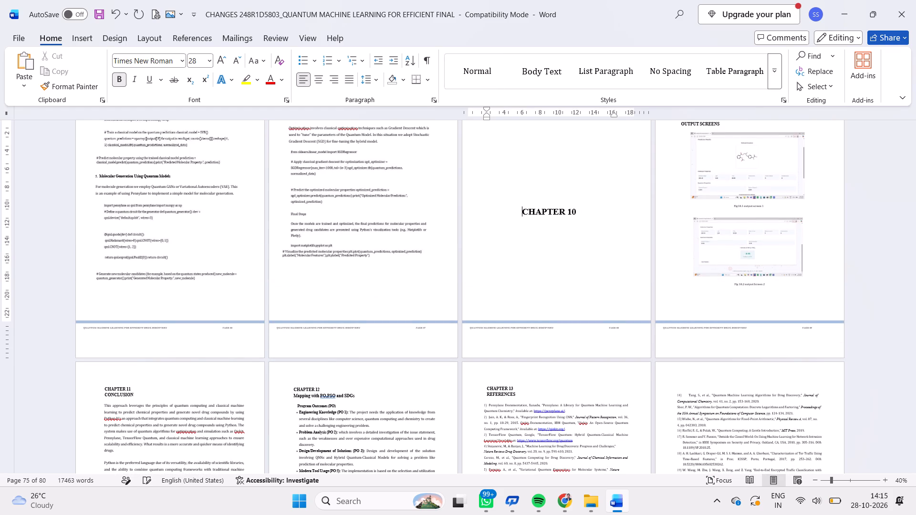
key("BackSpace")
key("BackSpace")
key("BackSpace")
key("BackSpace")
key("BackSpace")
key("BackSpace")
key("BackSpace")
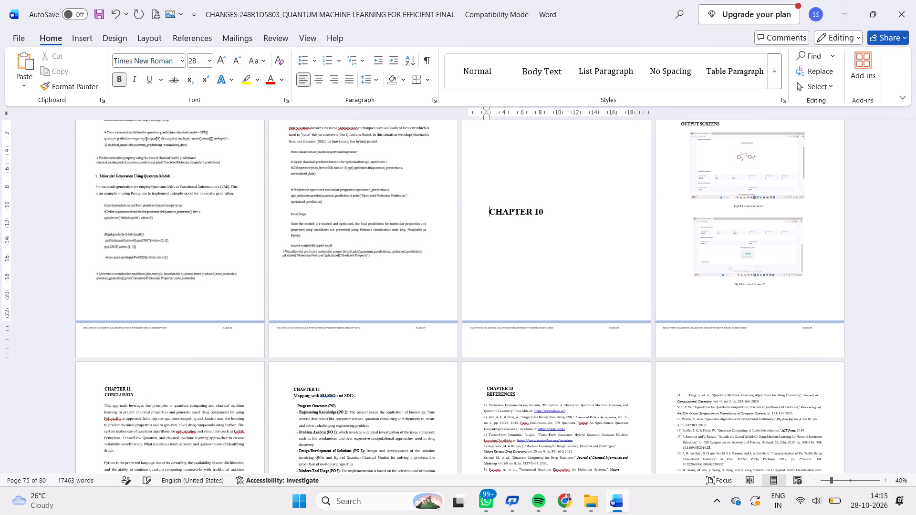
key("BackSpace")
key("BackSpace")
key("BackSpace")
Indent the large CHAPTER 10 heading with leading spaces so it sits roughly centred across its title page.
key("space")
key("space")
key("space")
key("space")
key("space")
key("space")
key("space")
key("space")
key("space")
key("space")
key("space")
key("space")
key("space")
key("space")
key("space")
key("space")
key("space")
key("space")
key("space")
key("space")
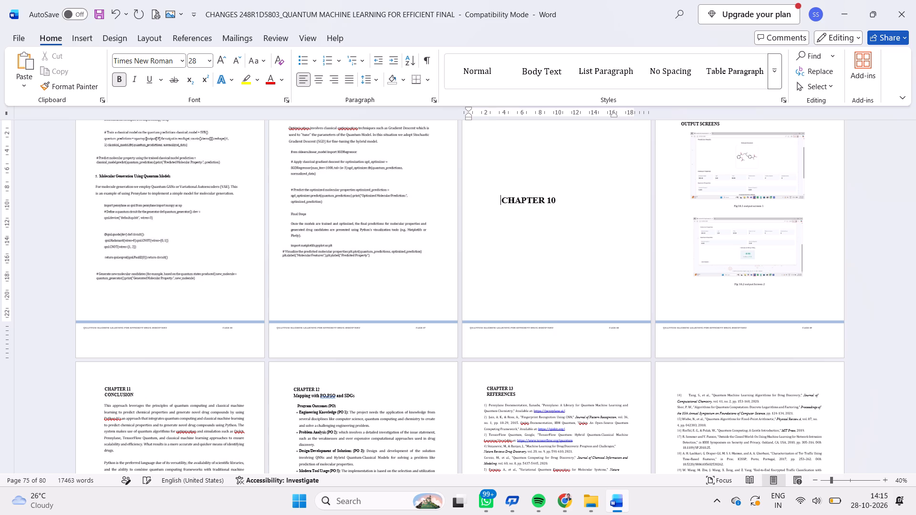
key("BackSpace")
key("BackSpace")
key("BackSpace")
key("space")
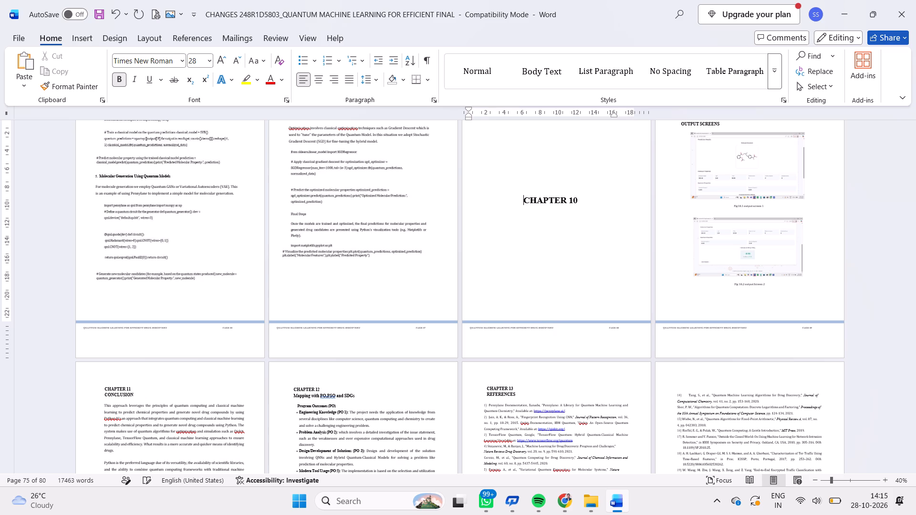
Insert blank lines after the second output screen's caption, Fig 10.2, to open a blank page before the CONCLUSION page.
left_click(744, 305)
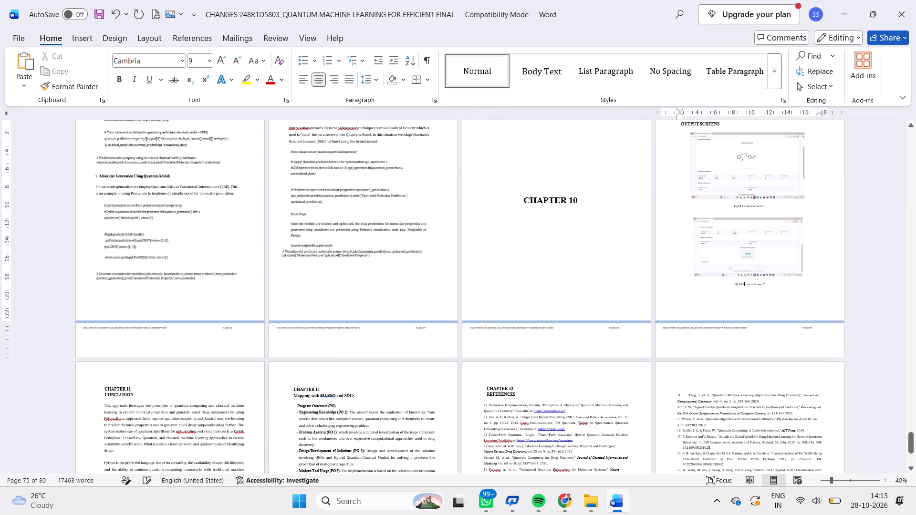
scroll(782, 303, "up", 7, "ctrl")
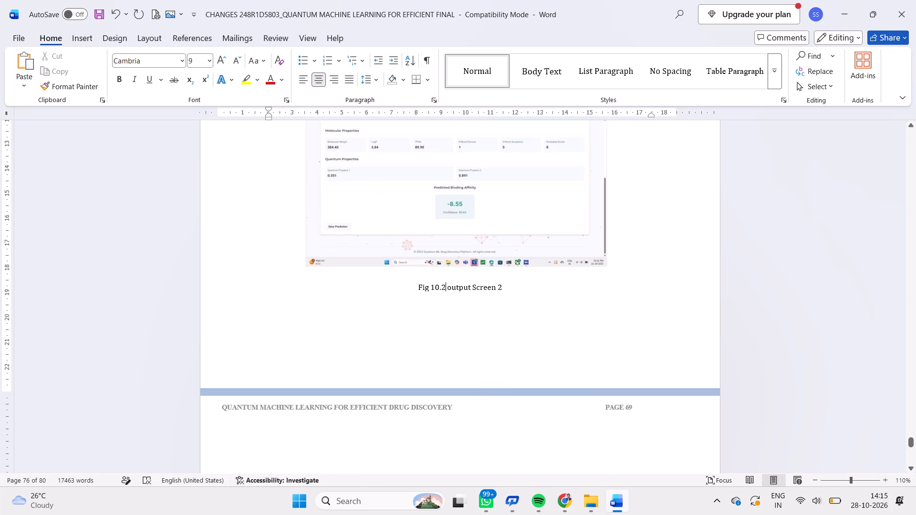
left_click(526, 297)
key("Return")
key("Return")
key("Return")
key("Return")
key("Return")
key("Return")
key("Return")
key("Return")
key("Return")
key("Return")
key("Return")
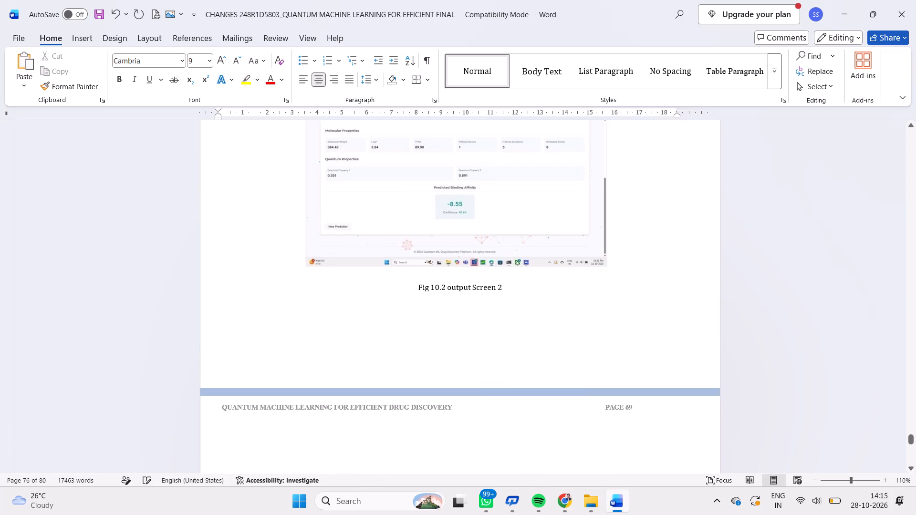
key("Return")
Paste the copied chapter heading onto the blank page before CONCLUSION and change its number to read CHAPTER 11.
scroll(526, 297, "down", 7, "ctrl")
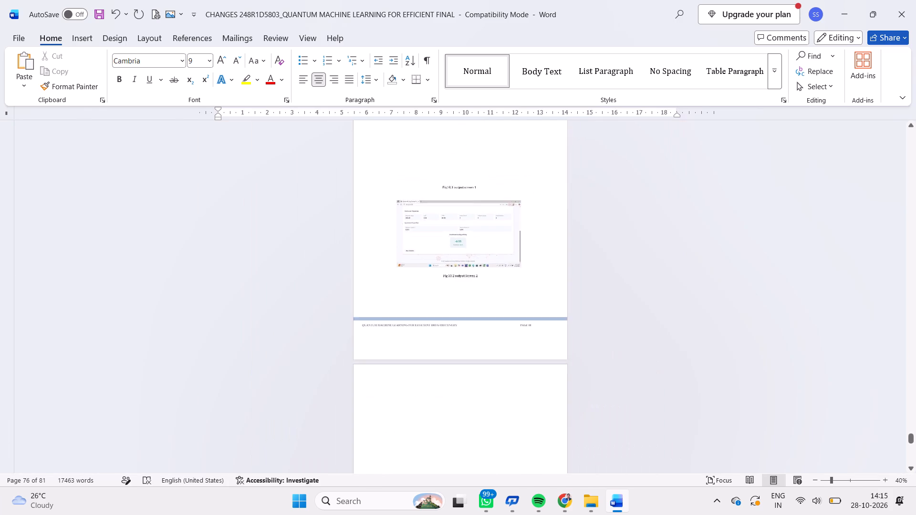
scroll(526, 297, "down", 2)
scroll(526, 297, "up", 1)
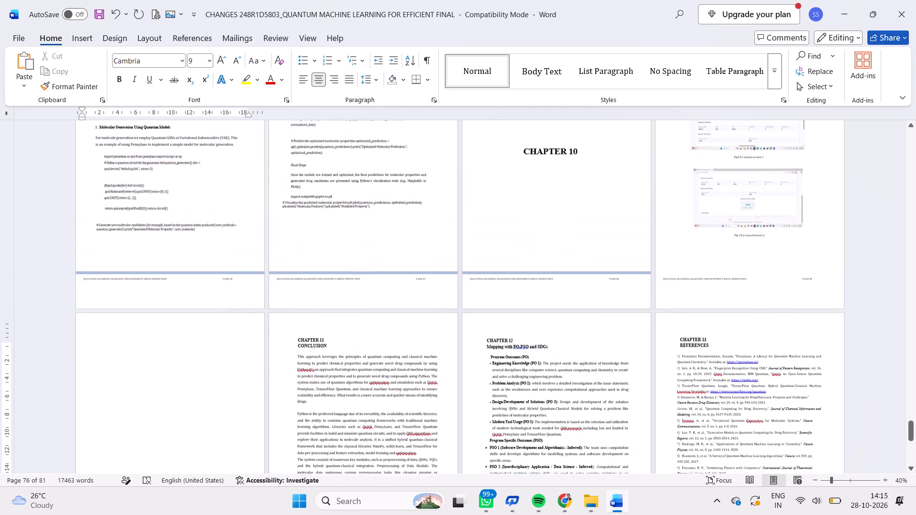
scroll(526, 297, "up", 1)
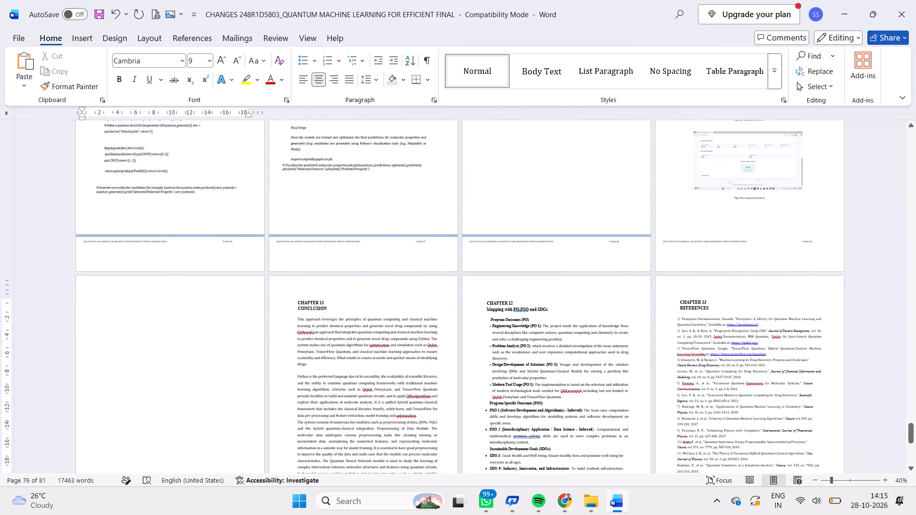
left_click(150, 330)
key("ctrl+v")
left_click(130, 304)
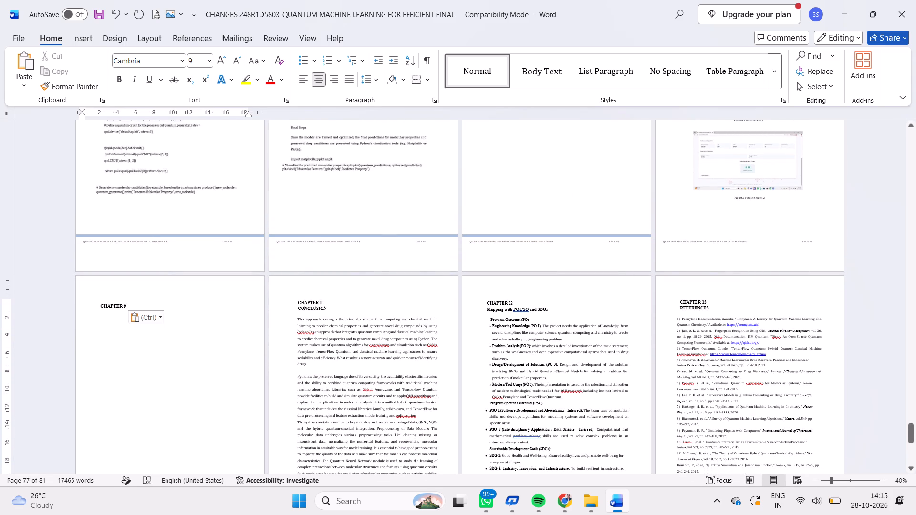
key("BackSpace")
type("11")
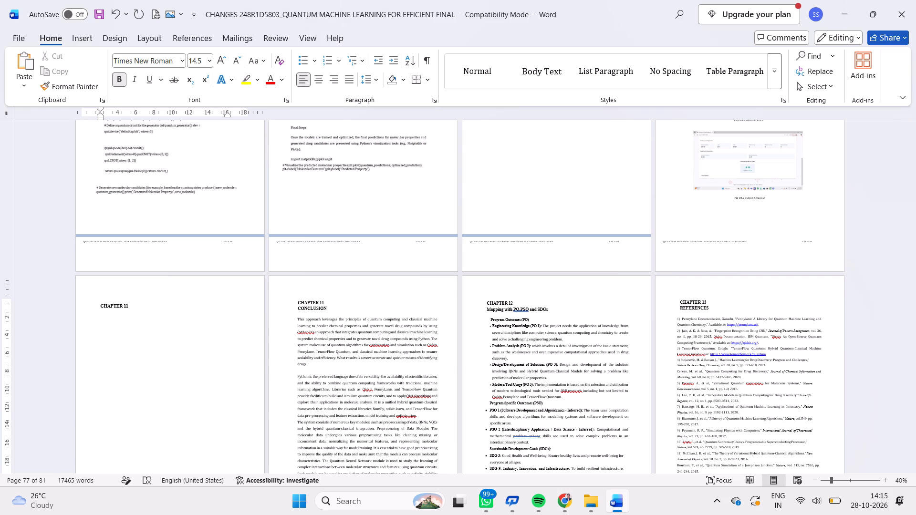
Set the pasted CHAPTER 11 heading's font size to 28.
left_click_drag(130, 304, 68, 305)
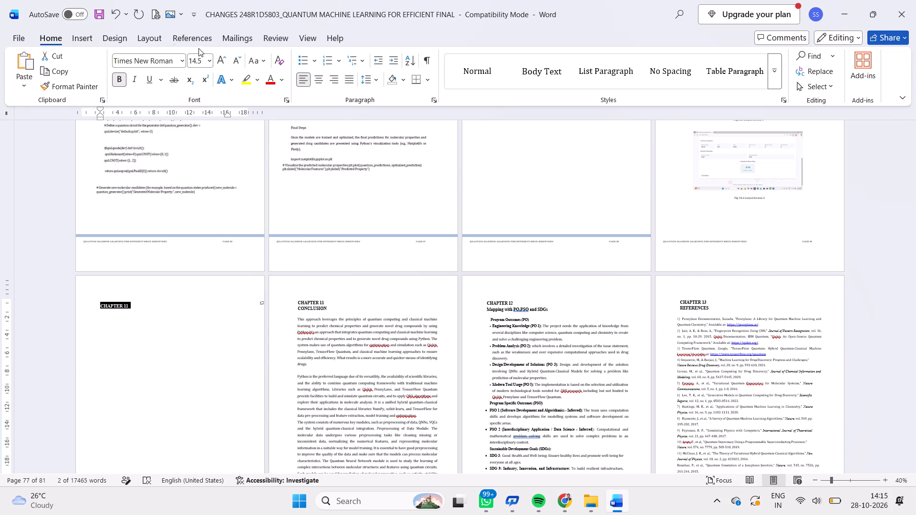
left_click(200, 58)
key("BackSpace")
type("28")
key("Return")
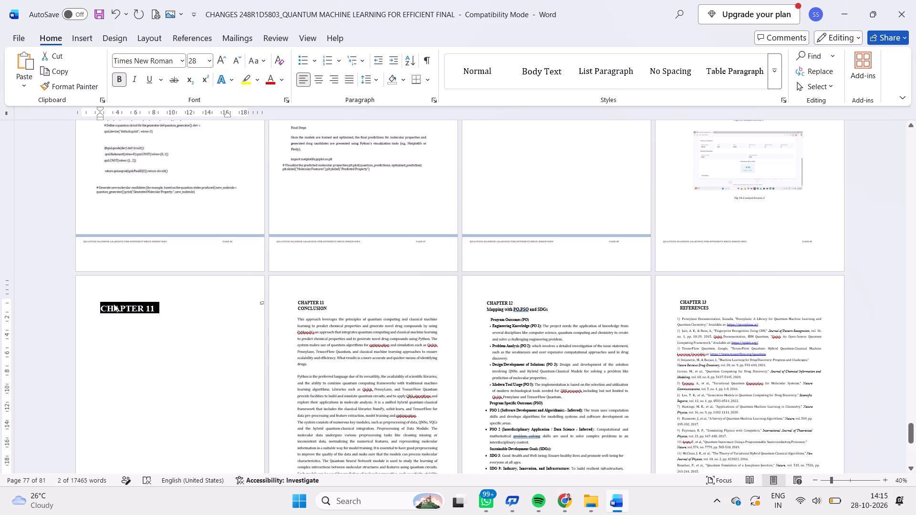
Move the large CHAPTER 11 heading down towards the middle of its title page by inserting eight blank lines above it.
left_click(101, 307)
key("Return")
key("Return")
key("Return")
key("Return")
key("Return")
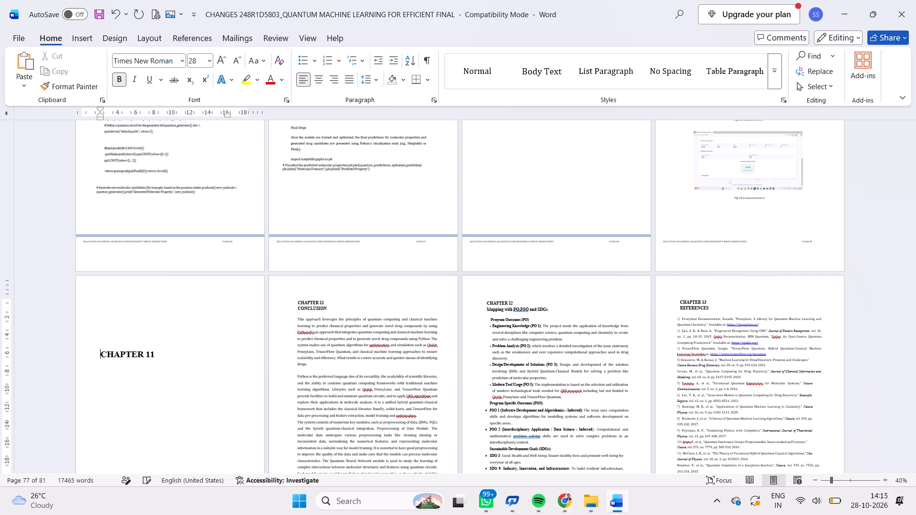
key("Return")
key("Return")
key("Return")
Indent the large CHAPTER 11 heading with thirteen leading spaces so it sits roughly centred across its title page.
key("space")
key("space")
key("space")
key("space")
key("space")
key("space")
key("space")
key("space")
key("space")
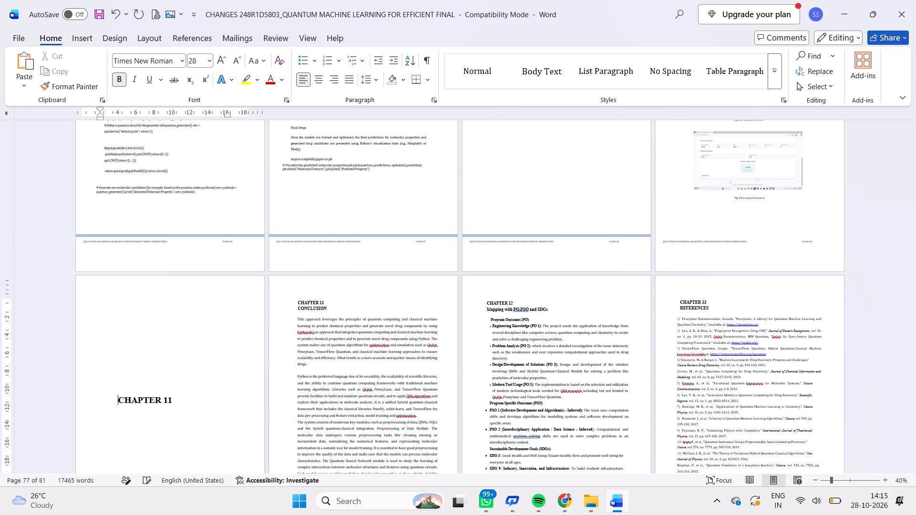
key("space")
key("space")
key("space")
key("space")
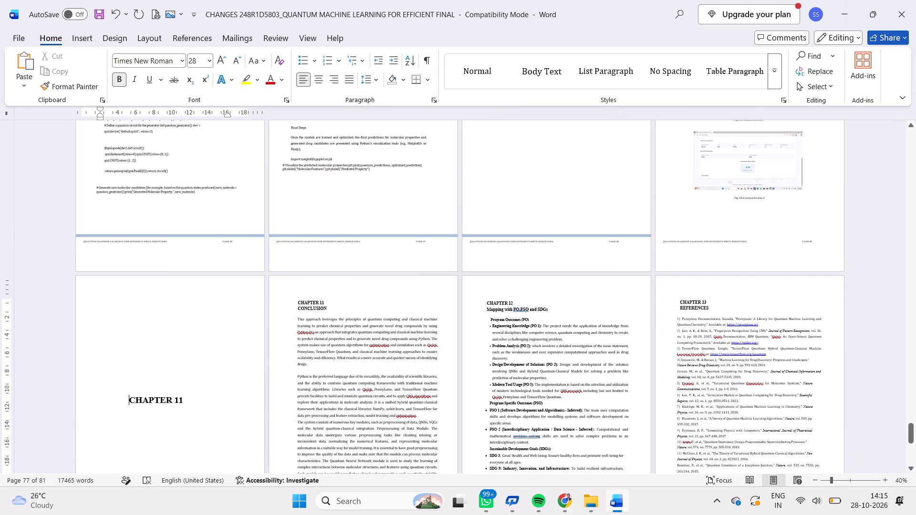
Insert four line breaks after the last CONCLUSION paragraph to open a blank page before the CHAPTER 12 mapping page.
scroll(288, 338, "down", 1)
scroll(369, 399, "down", 1)
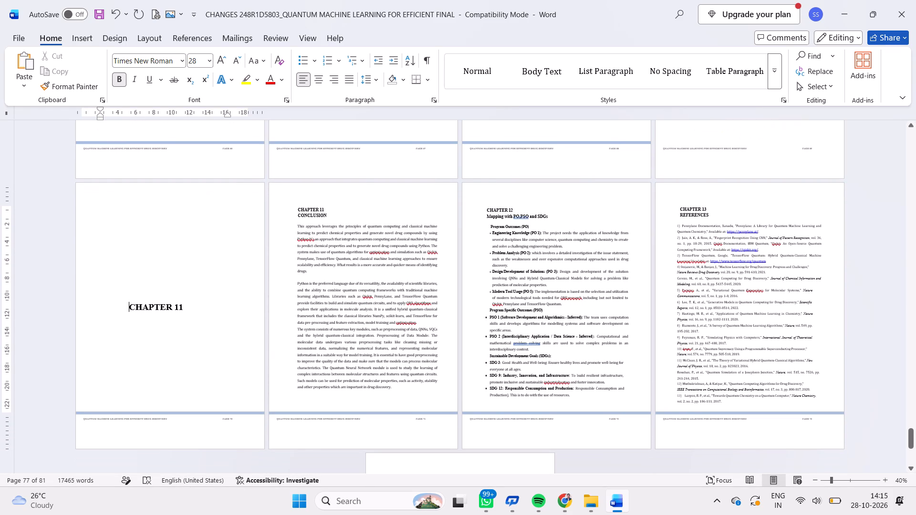
left_click(403, 387)
key("Return")
key("Return")
key("Return")
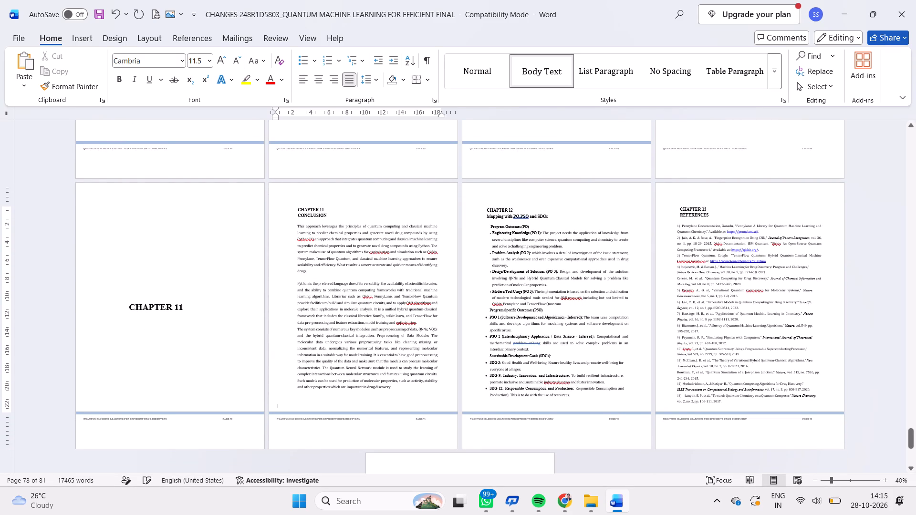
key("Return")
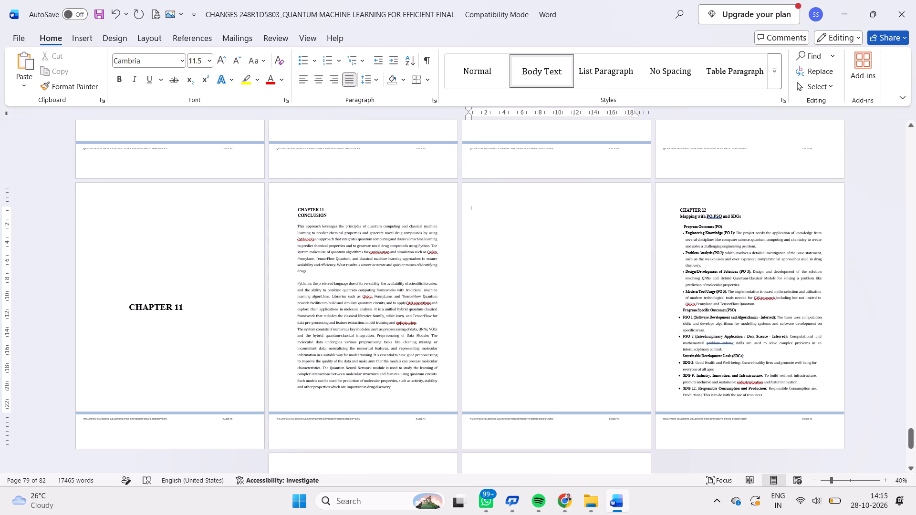
Paste the copied chapter heading onto the blank page after CONCLUSION and renumber it to read CHAPTER 12.
key("ctrl+v")
key("BackSpace")
key("BackSpace")
type("12")
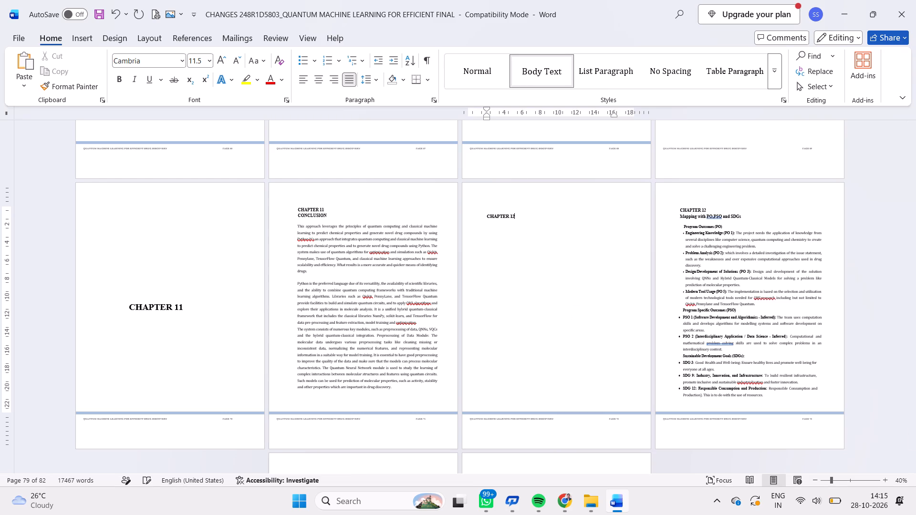
Set the pasted CHAPTER 12 heading's font size to 28.
key("shift+Left")
key("shift+Left")
key("shift+Left")
key("shift+Left")
key("shift+Left")
key("shift+Left")
key("shift+Left")
key("shift+Left")
key("shift+Left")
key("shift+Left")
key("shift+Left")
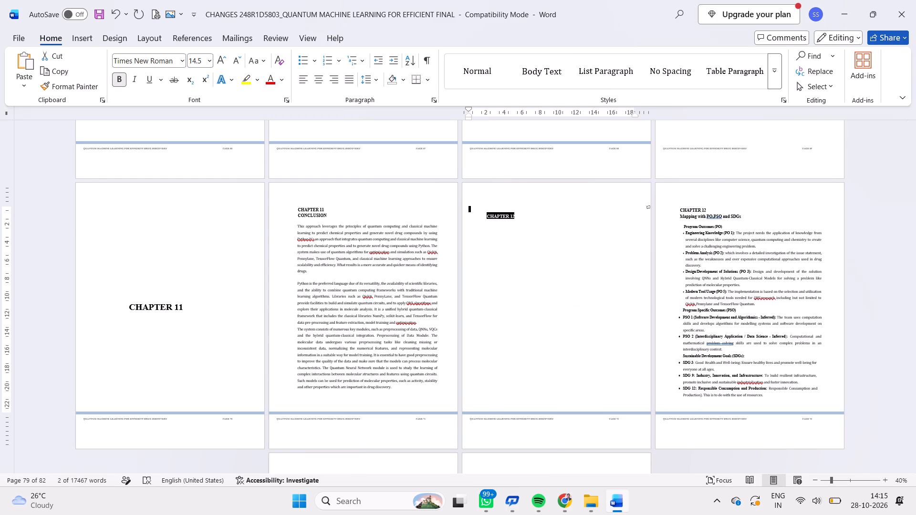
left_click(209, 60)
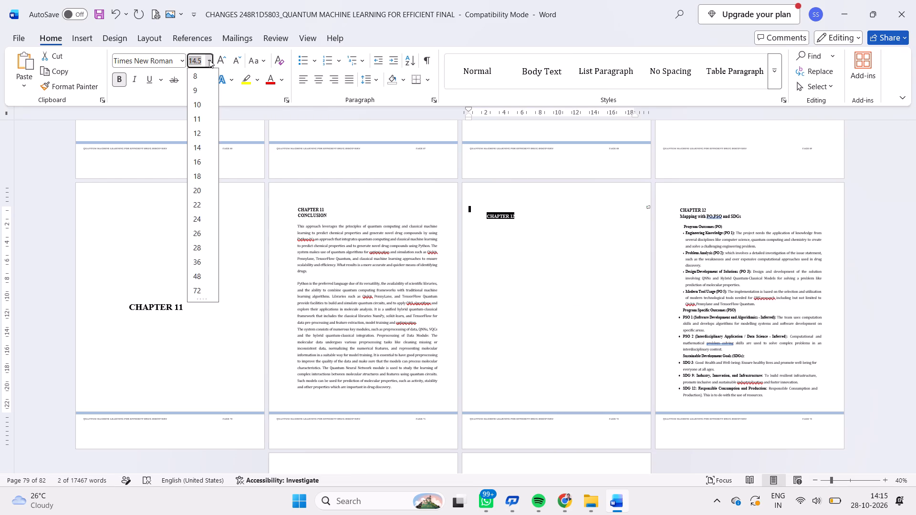
left_click(201, 244)
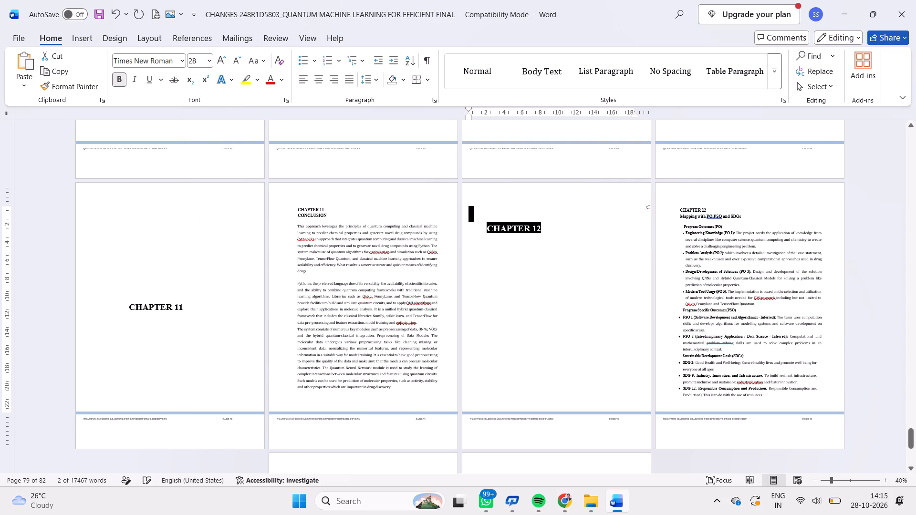
Move the large CHAPTER 12 heading down towards the middle of its title page by inserting seven blank lines above it.
left_click(482, 232)
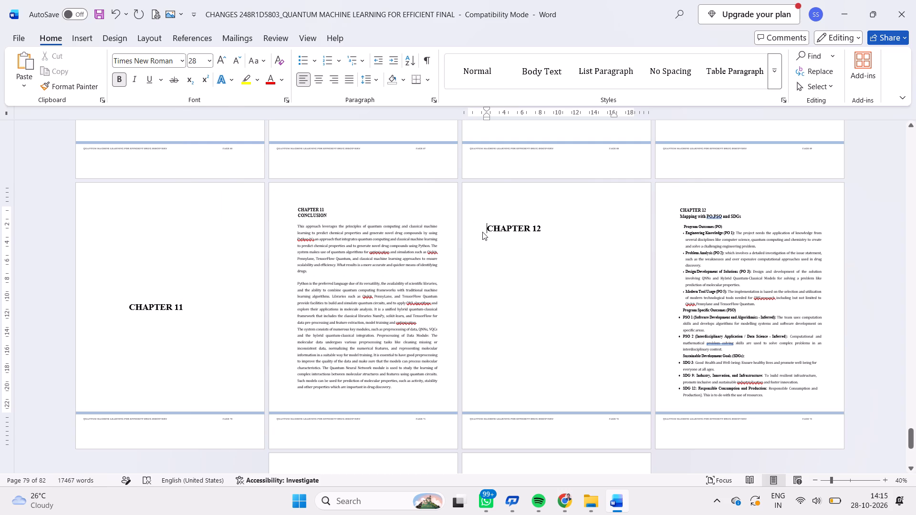
key("Return")
key("Return")
key("Return")
key("Return")
key("Return")
key("Return")
key("Return")
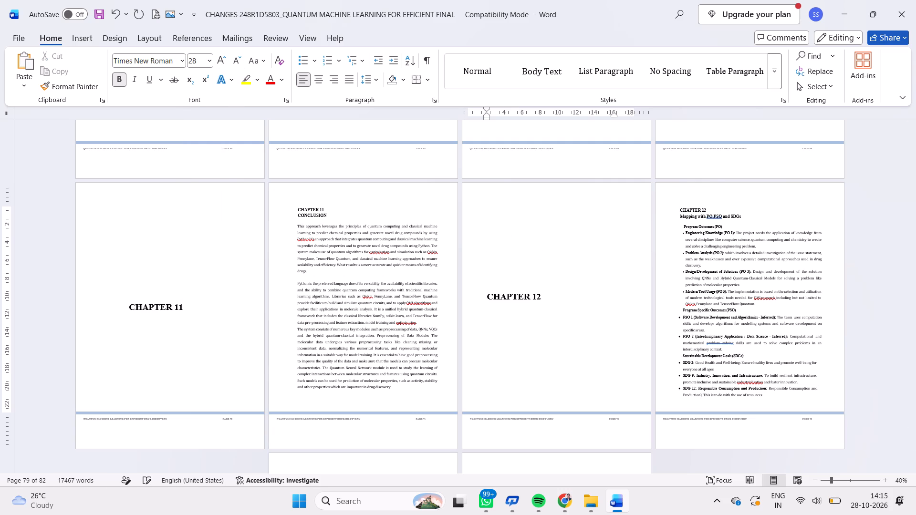
Indent the large CHAPTER 12 heading with leading spaces so it sits roughly centred across its title page.
key("space")
key("space")
key("space")
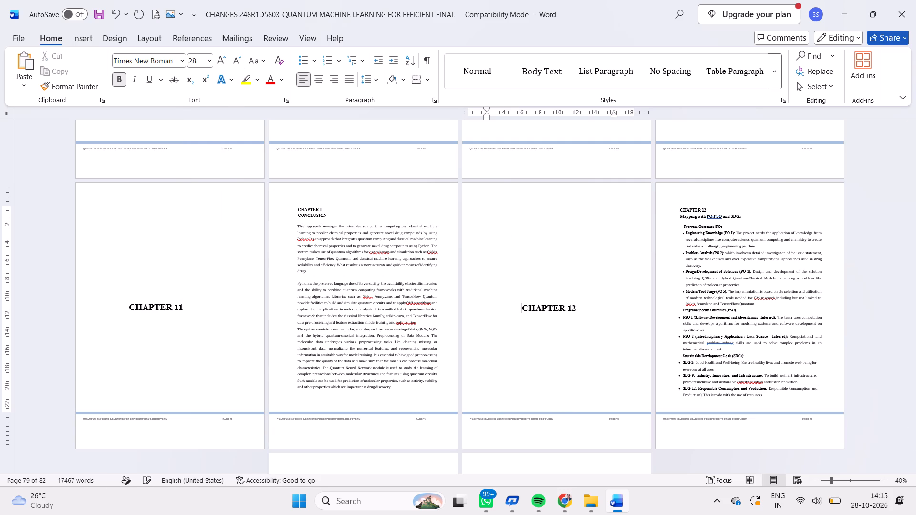
key("space")
key("BackSpace")
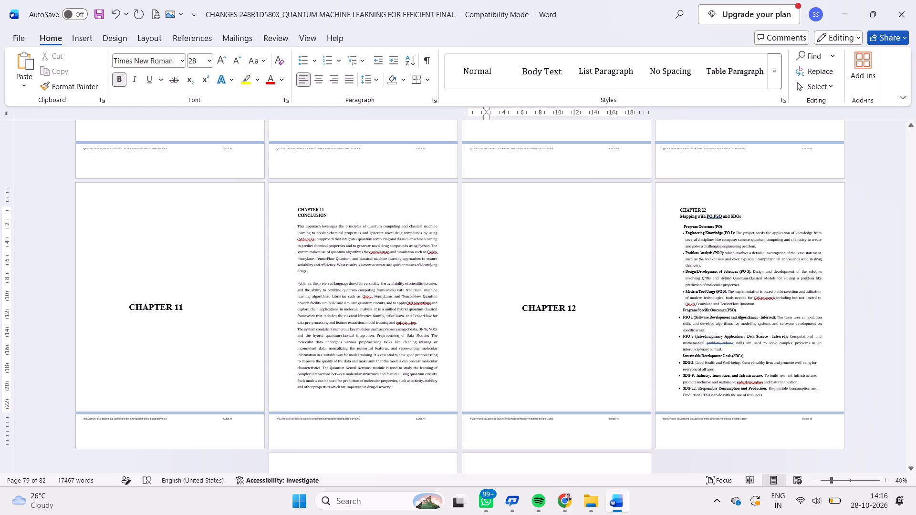
Insert three line breaks after the SDG 12 item to open a blank page before the CHAPTER 13 REFERENCES page.
scroll(508, 273, "down", 2)
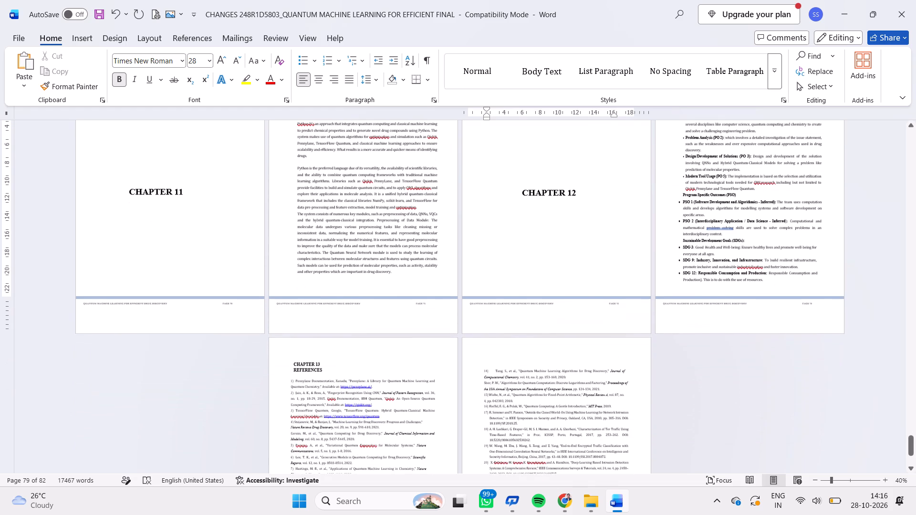
scroll(508, 273, "down", 1)
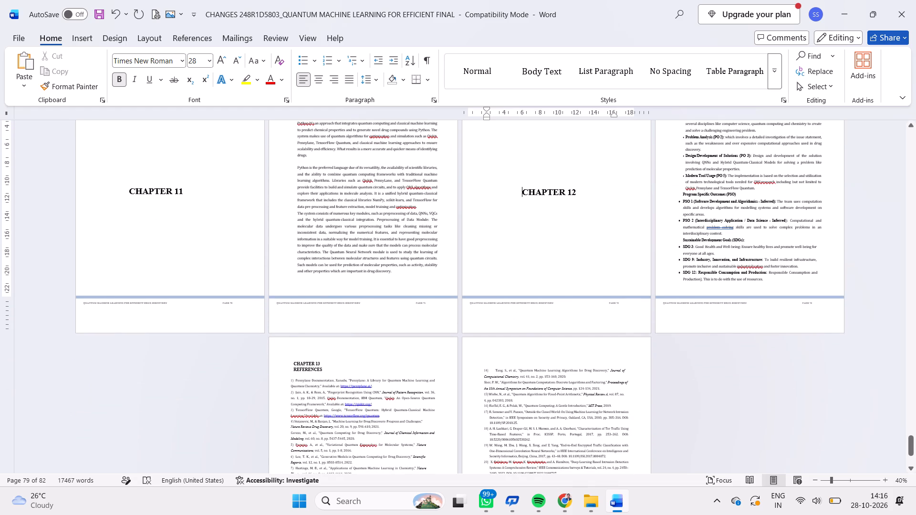
left_click(775, 283)
key("Return")
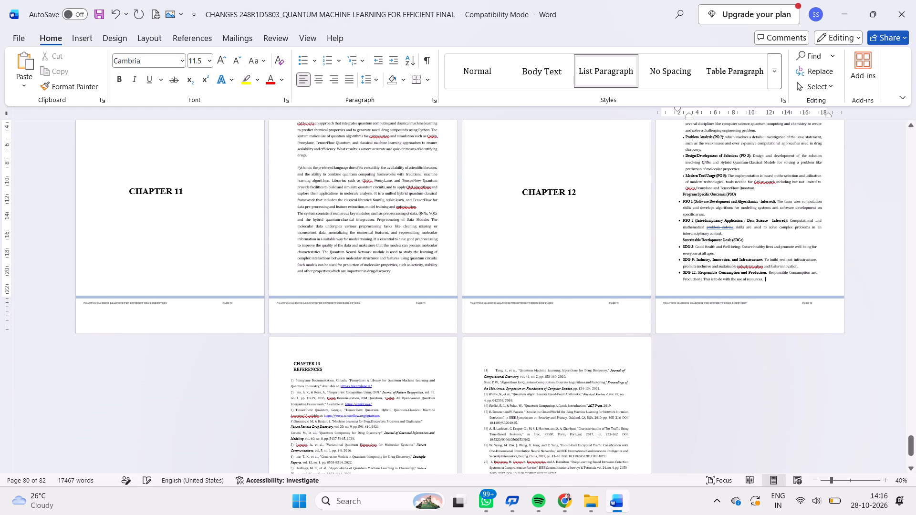
key("Return")
key("Return")
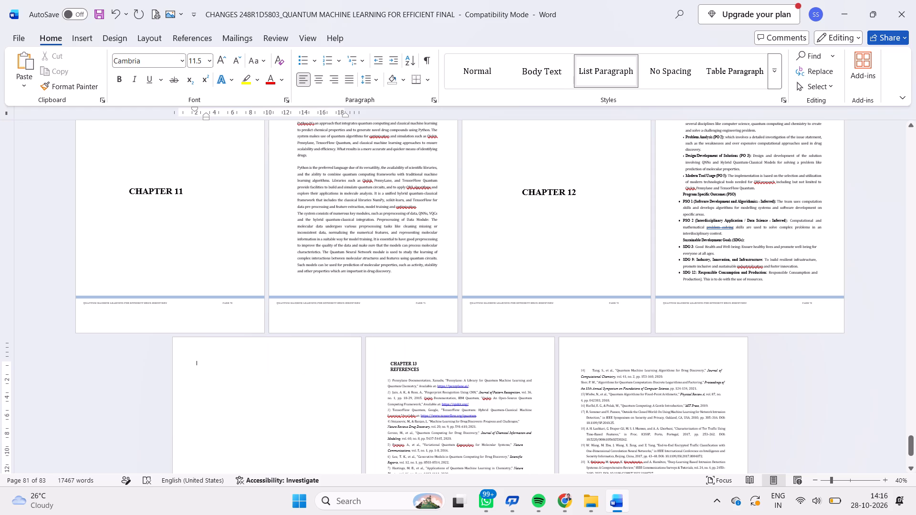
Paste the copied chapter heading onto the blank page before REFERENCES and renumber it to read CHAPTER 13.
scroll(506, 369, "down", 1)
key("ctrl+v")
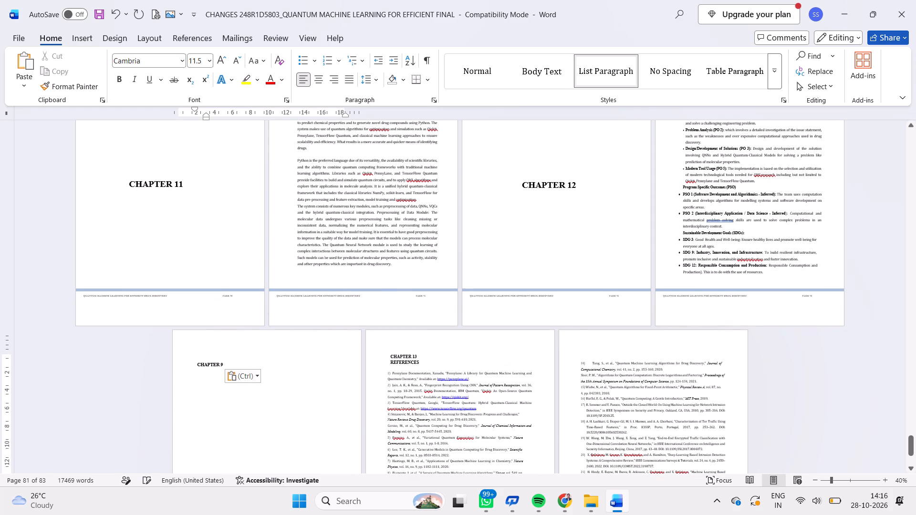
key("BackSpace")
key("BackSpace")
key("BackSpace")
type("13")
Set the pasted CHAPTER 13 heading's font size to 28.
key("shift+Left")
key("shift+Left")
key("shift+Left")
key("shift+Left")
key("shift+Left")
key("shift+Left")
key("shift+Left")
key("shift+Left")
key("shift+Left")
key("shift+Left")
key("shift+Left")
key("shift+Left")
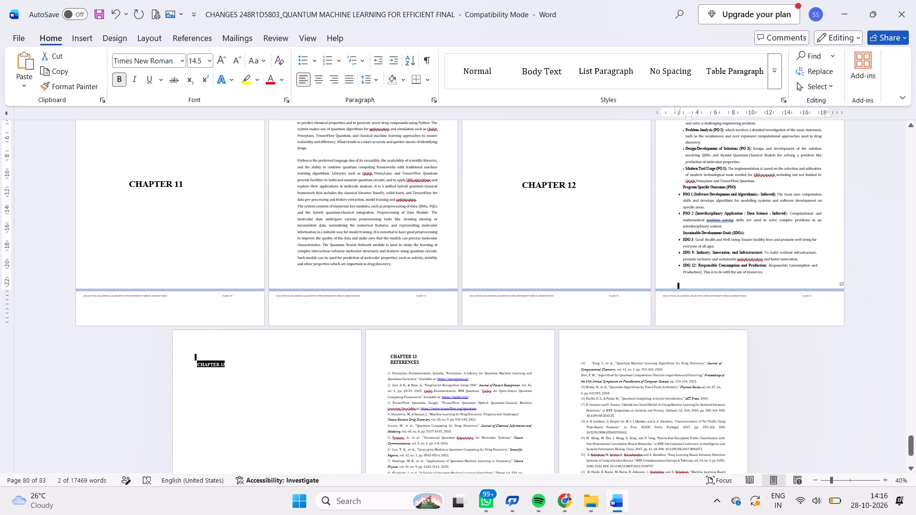
left_click(198, 60)
key("BackSpace")
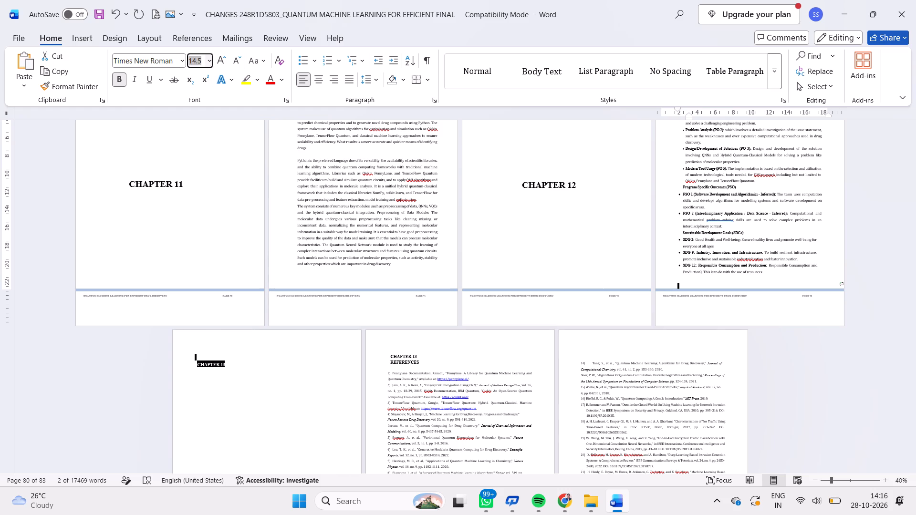
type("28")
key("Return")
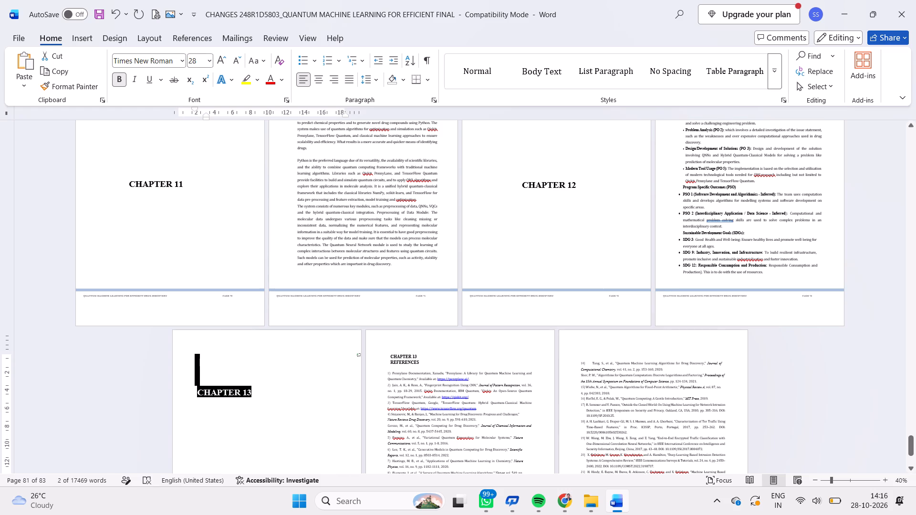
Move the CHAPTER 13 heading down to around the middle of its title page by inserting nine line breaks above it.
left_click(198, 390)
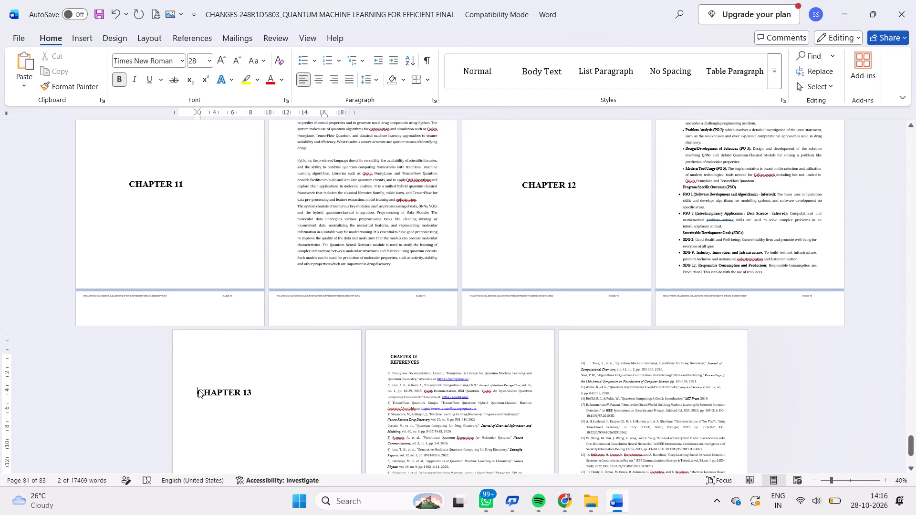
key("space")
key("space")
key("Return")
key("Return")
key("Return")
key("Return")
key("Return")
key("Return")
key("Return")
key("Return")
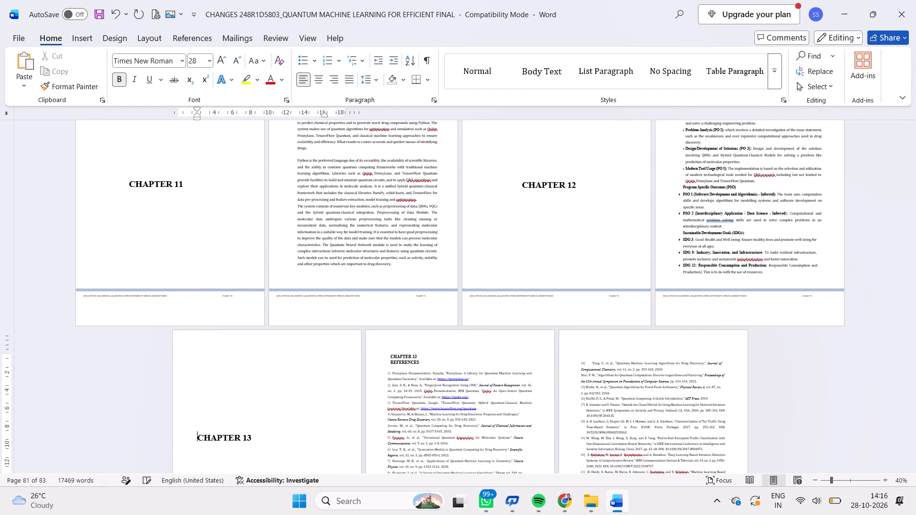
key("Return")
scroll(198, 390, "down", 2)
Indent the large CHAPTER 13 heading with leading spaces so it sits roughly centred across its title page.
key("space")
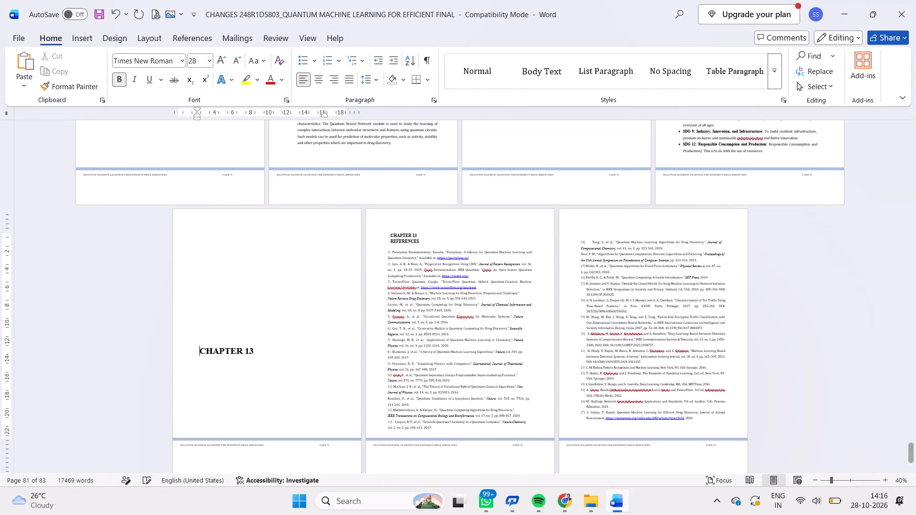
type("\\")
key("BackSpace")
key("backslash")
key("BackSpace")
key("BackSpace")
key("BackSpace")
key("BackSpace")
key("space")
key("space")
key("space")
key("space")
key("space")
key("space")
key("space")
key("space")
key("space")
key("space")
key("space")
key("space")
key("space")
key("space")
key("space")
key("space")
key("space")
key("space")
key("space")
key("space")
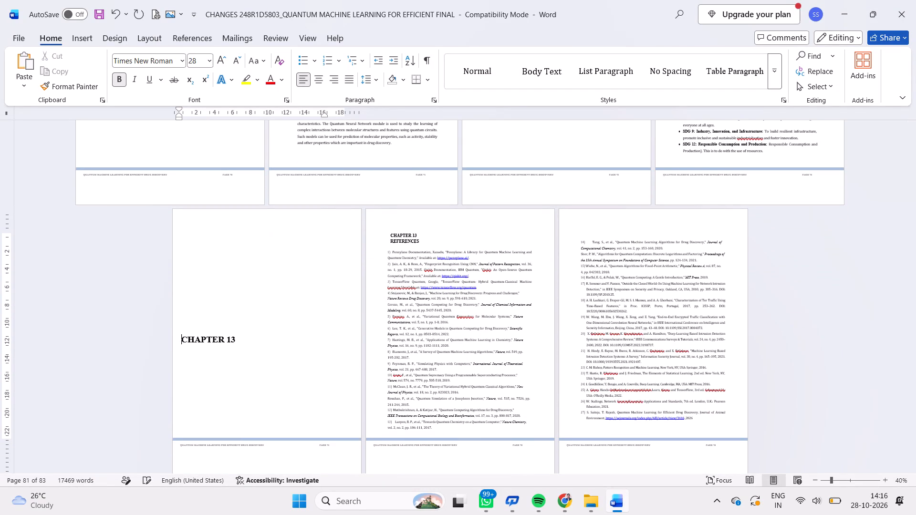
key("space")
key("space")
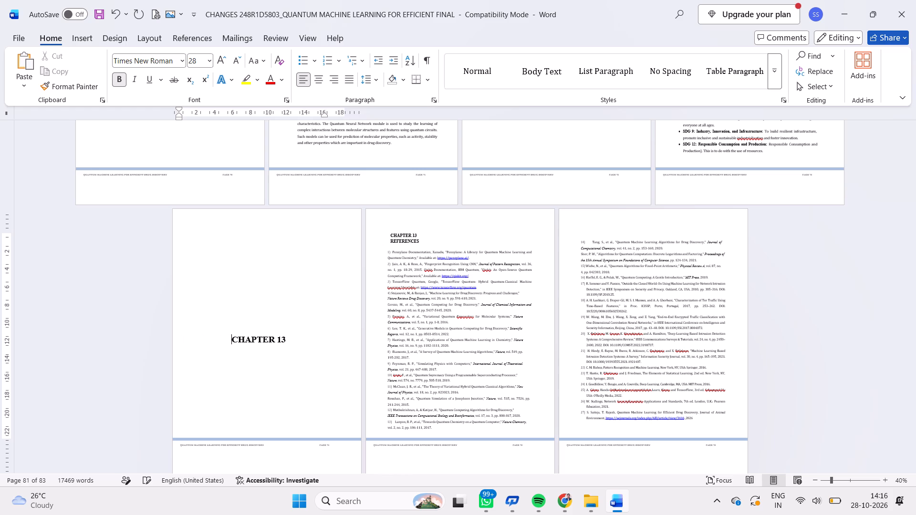
Save the report document.
scroll(358, 486, "down", 3)
scroll(613, 411, "down", 2)
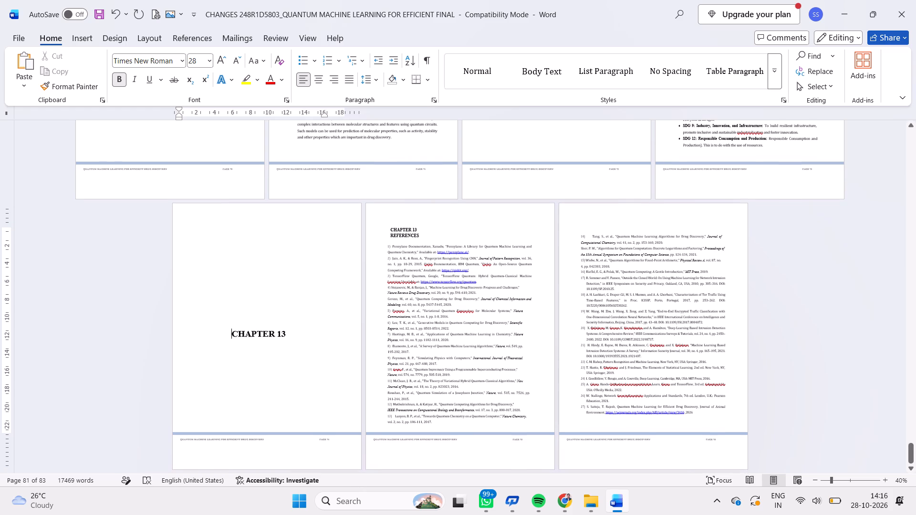
scroll(613, 411, "down", 4)
left_click(811, 369)
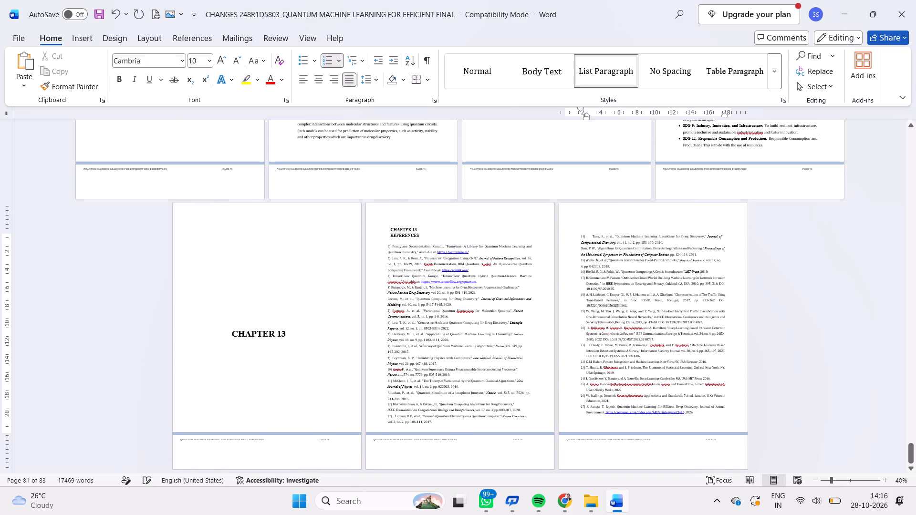
double_click(811, 369)
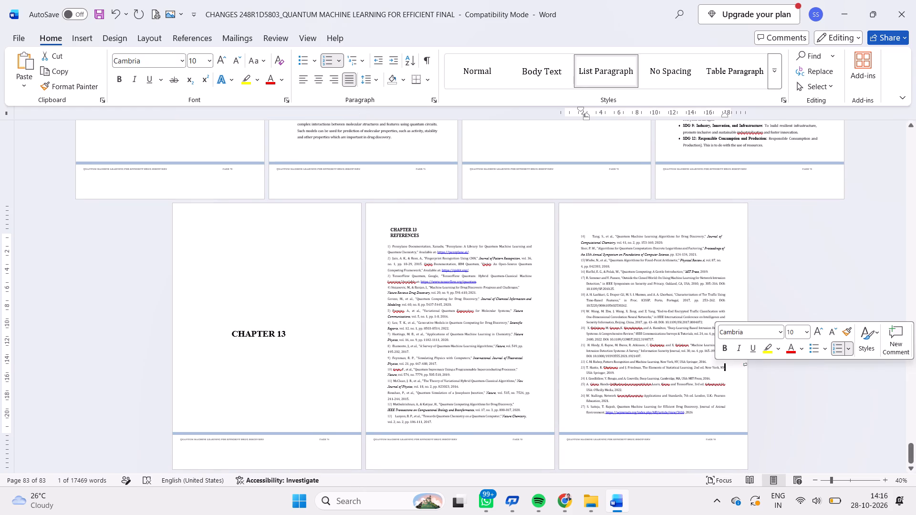
key("ctrl+s")
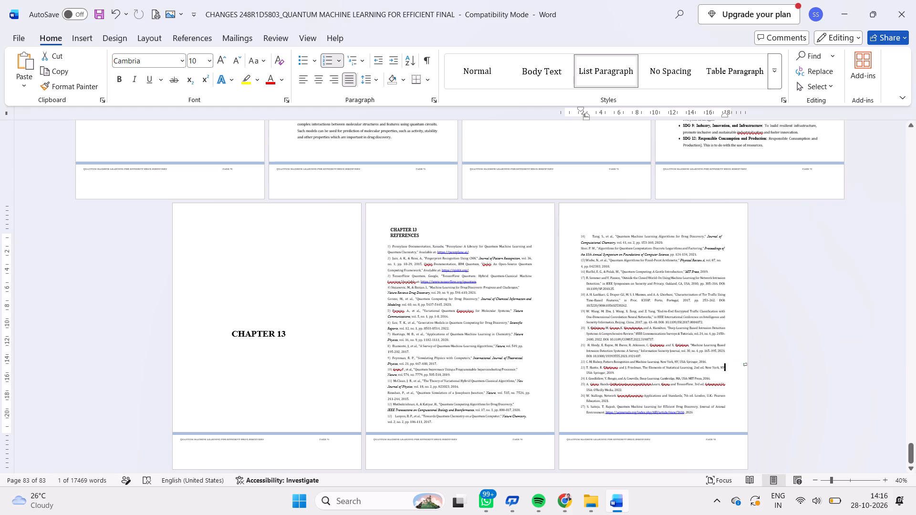
Justify references 2 to 13 on the CHAPTER 13 REFERENCES page.
scroll(154, 322, "up", 3, "ctrl")
scroll(154, 333, "up", 2)
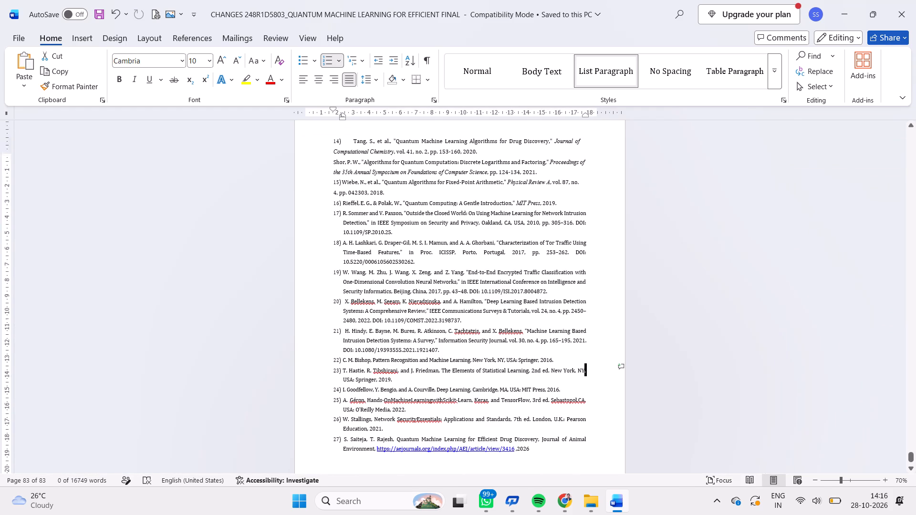
scroll(154, 333, "up", 5)
scroll(269, 326, "up", 4)
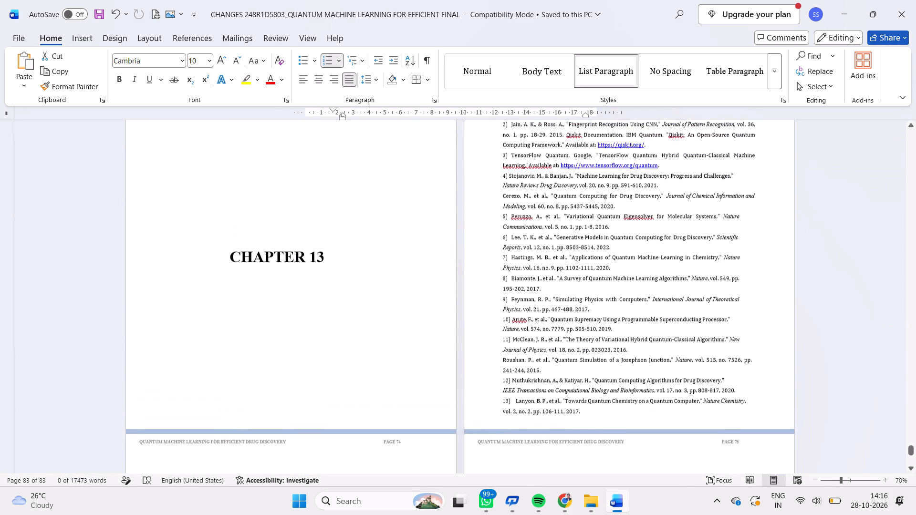
scroll(269, 326, "up", 1)
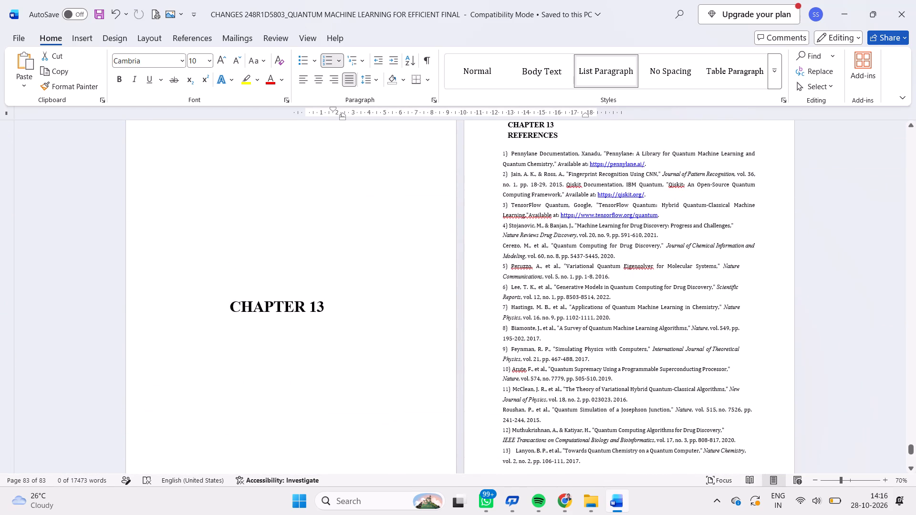
left_click_drag(591, 469, 531, 284)
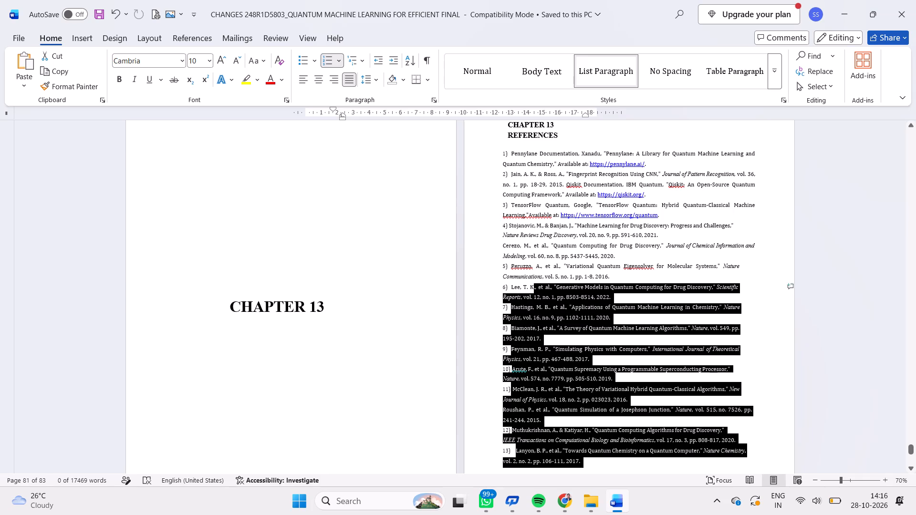
left_click_drag(531, 284, 528, 179)
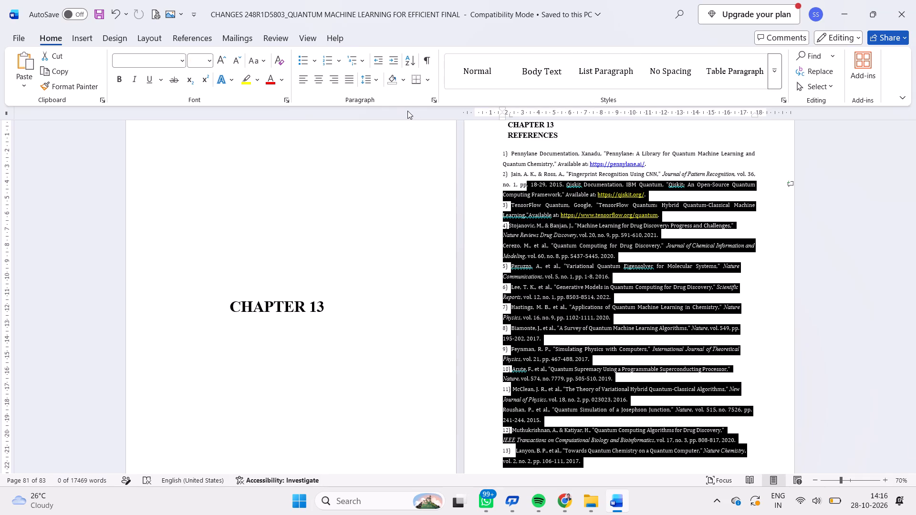
left_click(347, 77)
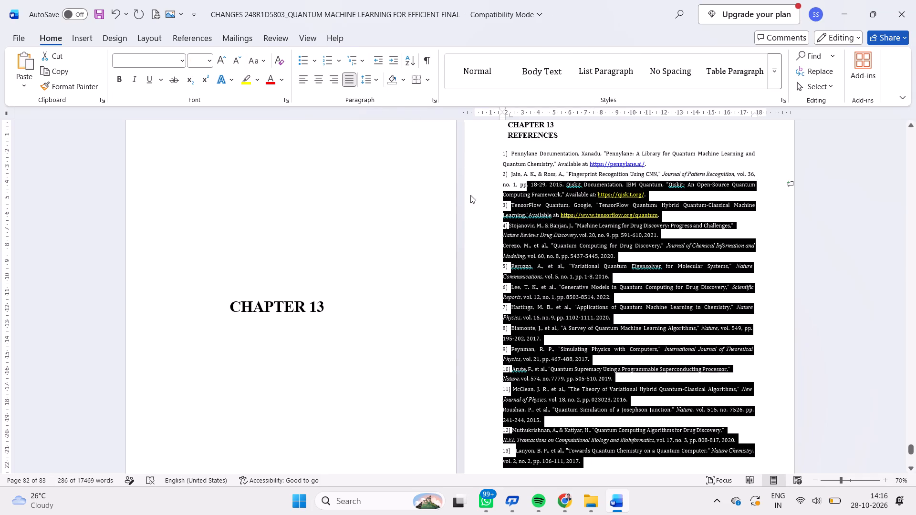
Justify the Sustainable Development Goals text in chapter 12, from the end of the PSO 2 item through SDG 12.
scroll(575, 237, "up", 4)
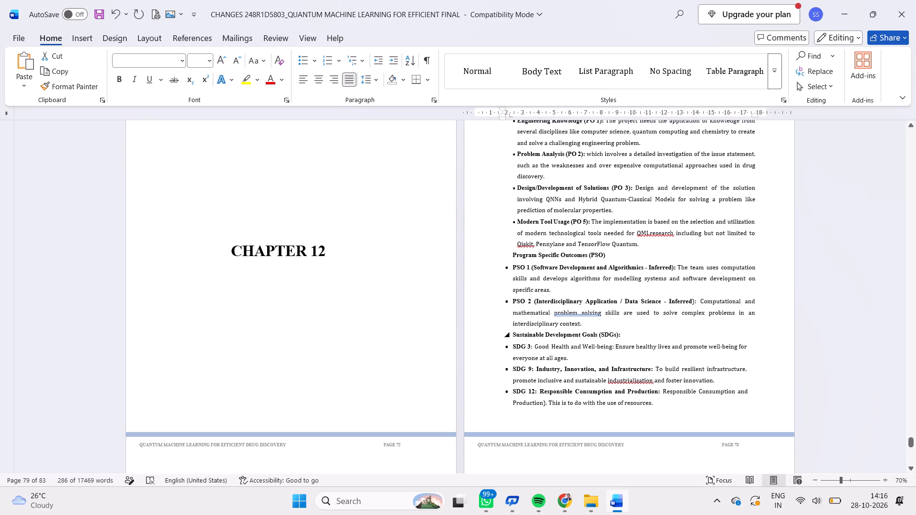
left_click_drag(676, 406, 535, 329)
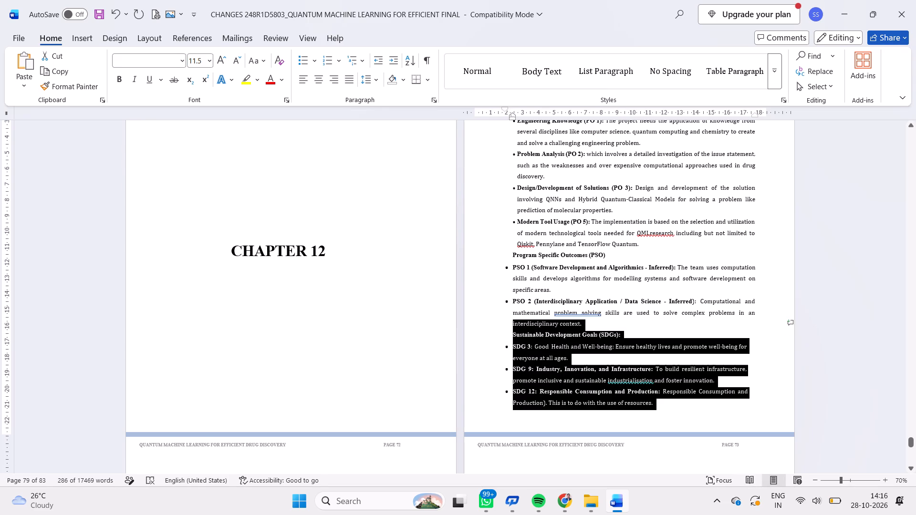
left_click(350, 77)
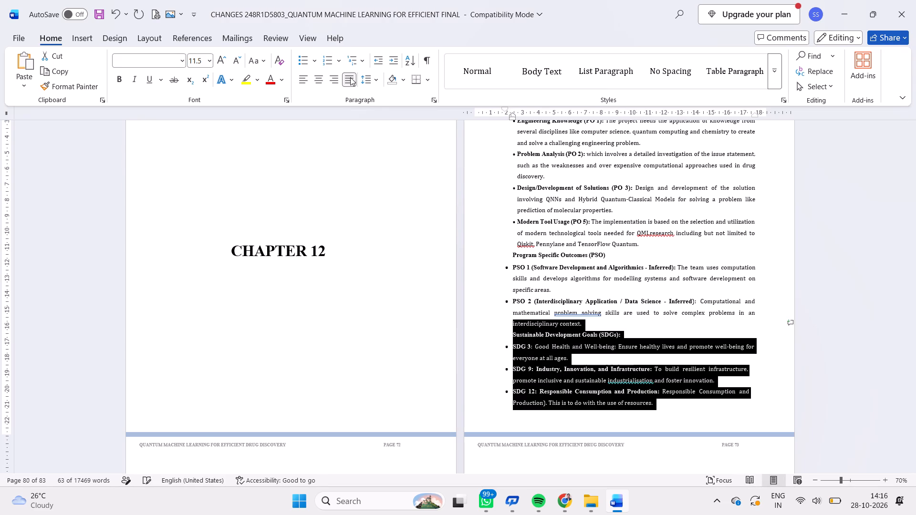
Justify the body paragraphs under the Functional test heading in chapter 8.
scroll(508, 206, "up", 2)
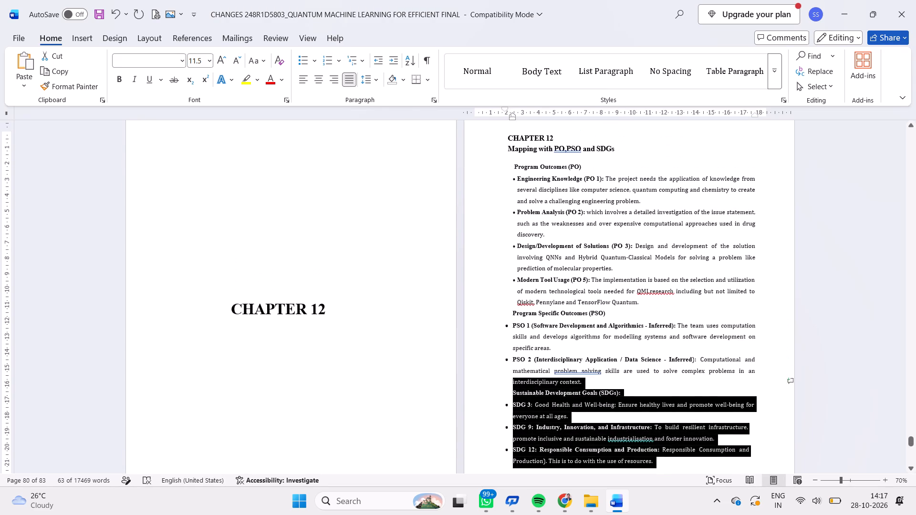
scroll(508, 206, "up", 5)
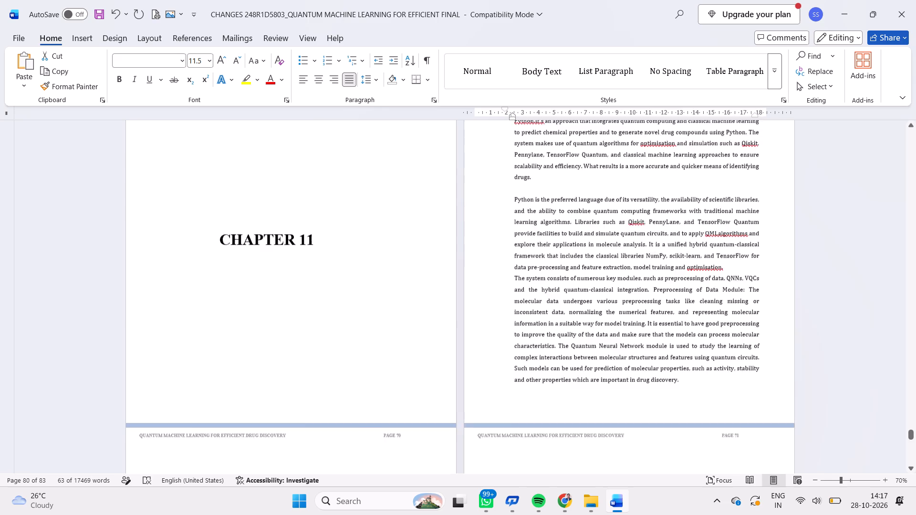
scroll(508, 206, "up", 8)
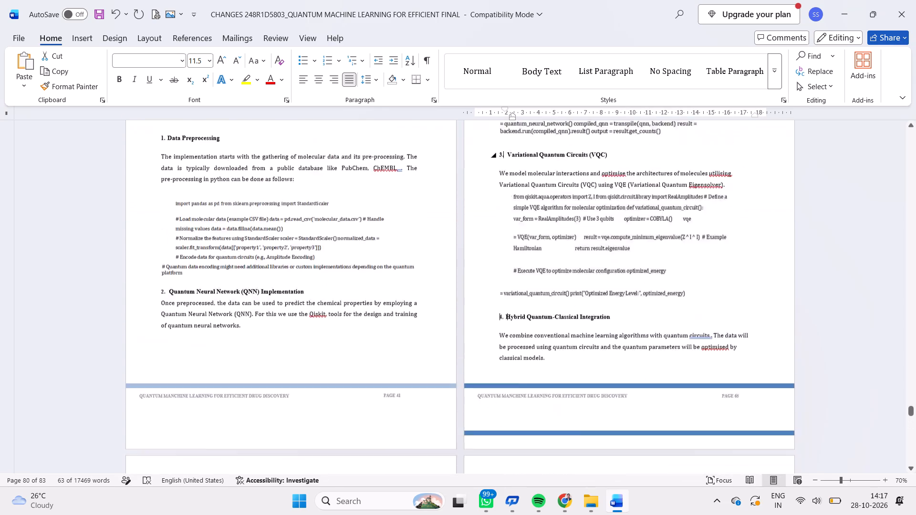
scroll(508, 206, "up", 1)
scroll(508, 206, "down", 3)
scroll(508, 206, "up", 4)
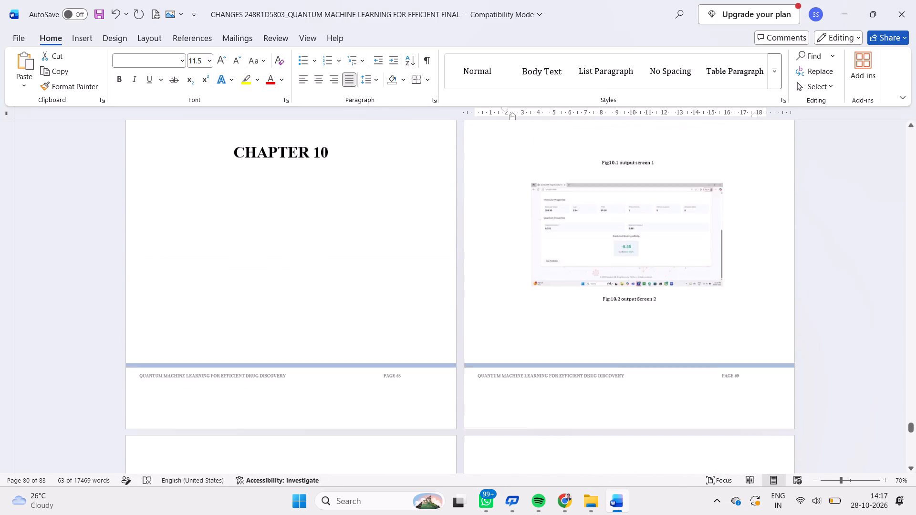
scroll(508, 206, "up", 3)
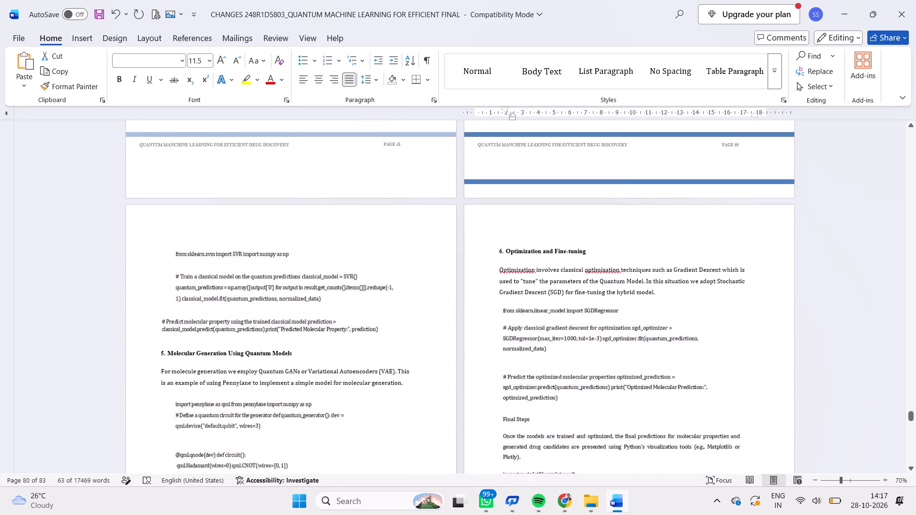
scroll(508, 206, "up", 1)
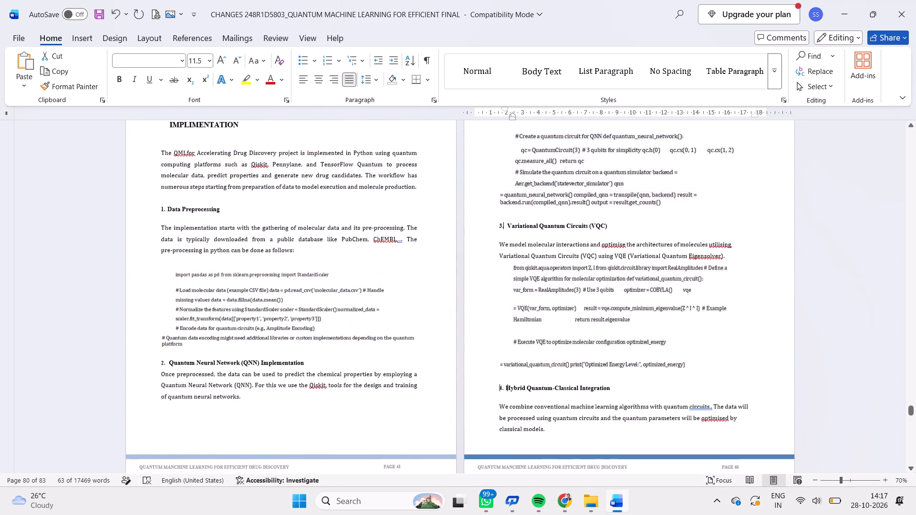
scroll(508, 206, "up", 1)
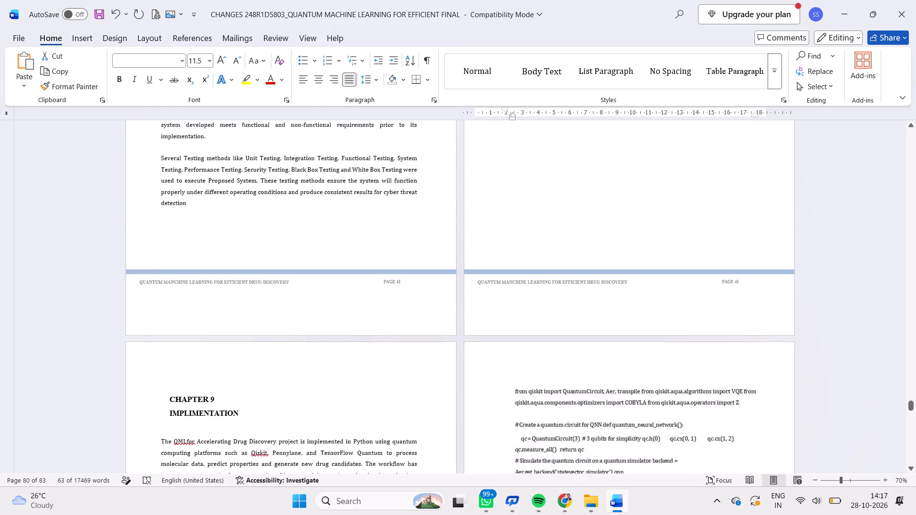
scroll(508, 206, "up", 5)
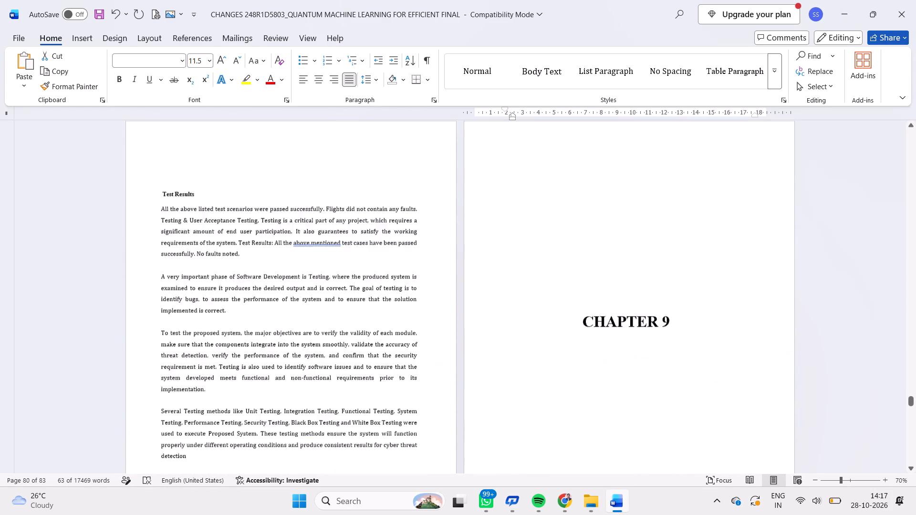
scroll(508, 206, "up", 6)
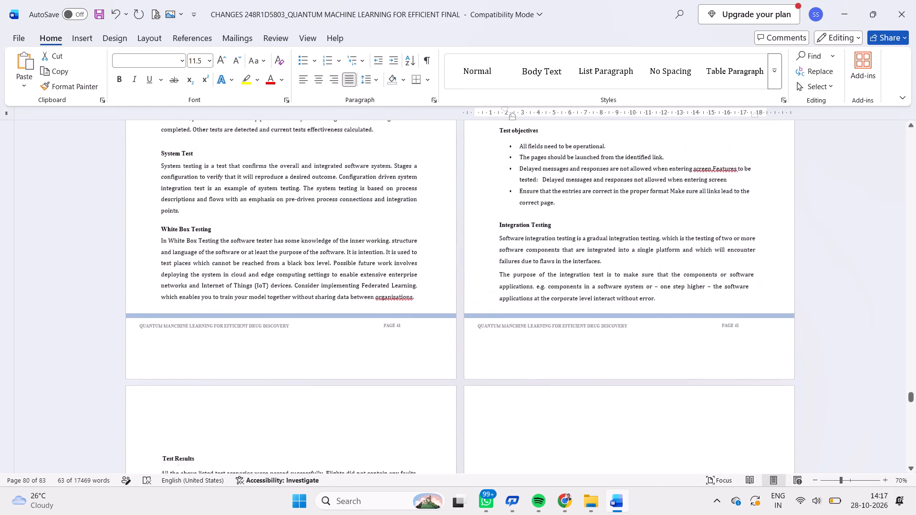
scroll(508, 206, "up", 3)
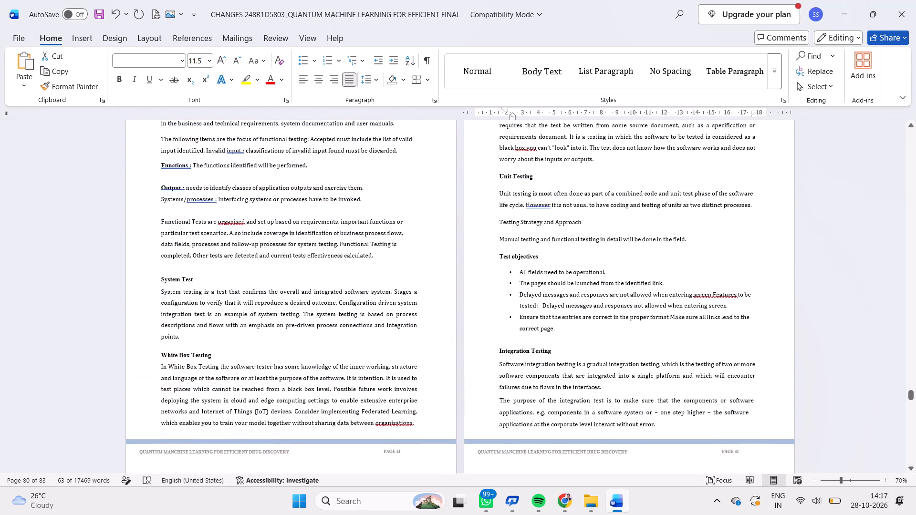
scroll(476, 227, "up", 2)
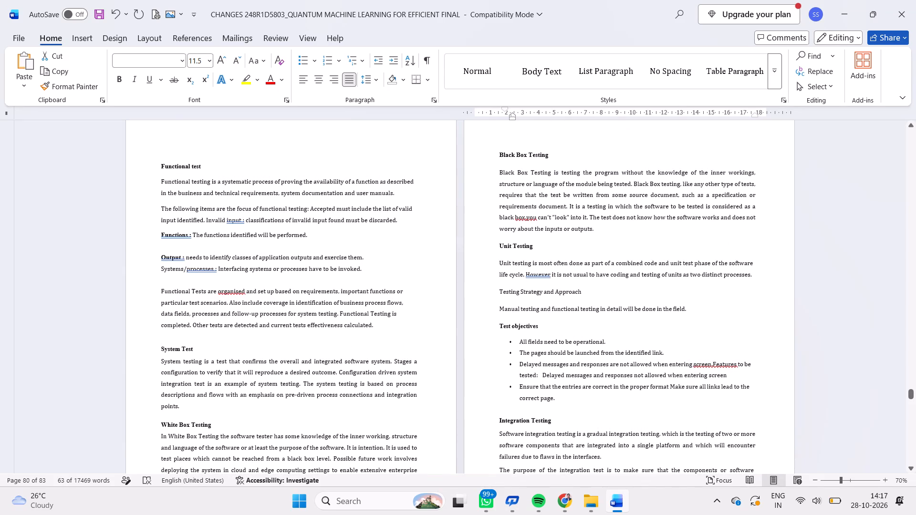
left_click_drag(384, 333, 162, 179)
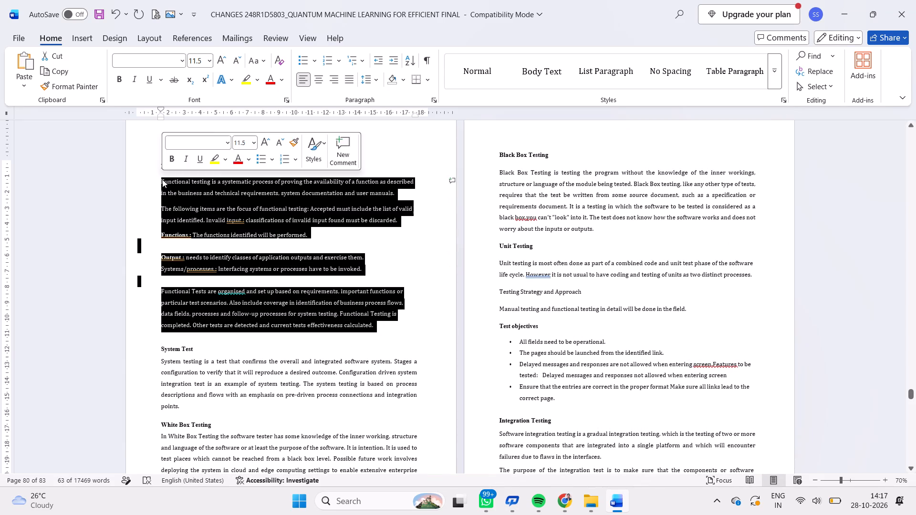
left_click(348, 80)
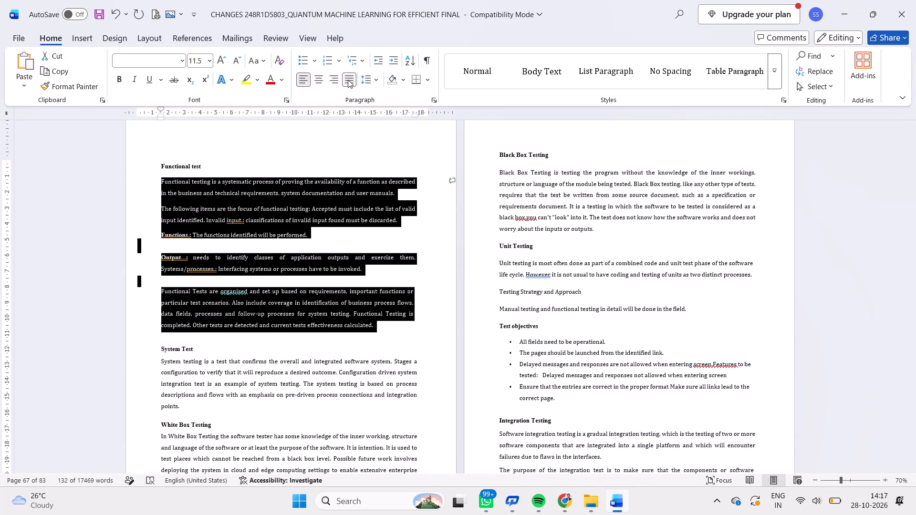
Review the page layout, body text alignment and footers from the Functional test page in chapter 8 back to the chapter 6 title page.
scroll(462, 244, "up", 1)
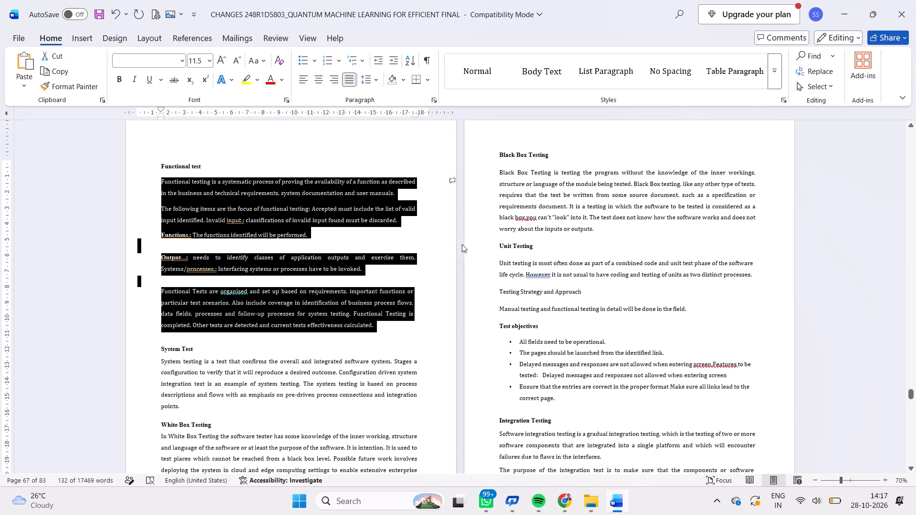
scroll(462, 244, "up", 1)
scroll(421, 259, "up", 1)
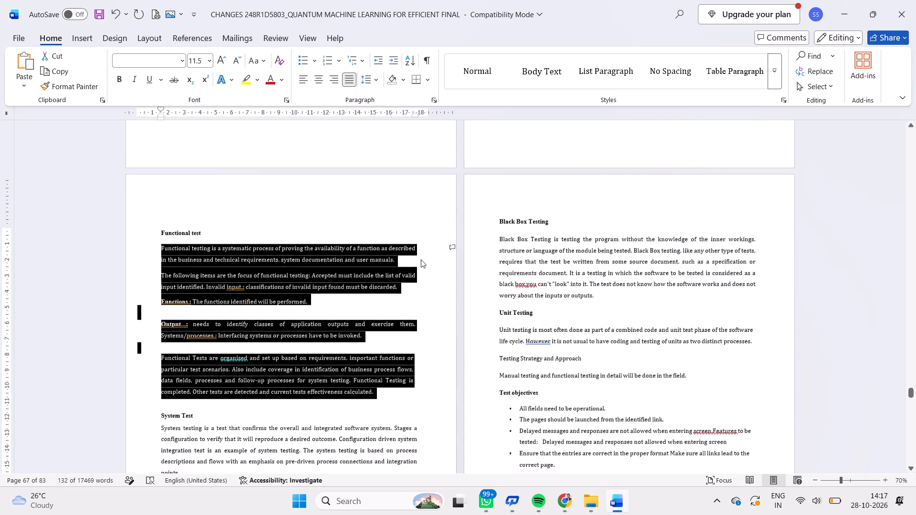
scroll(421, 259, "up", 6)
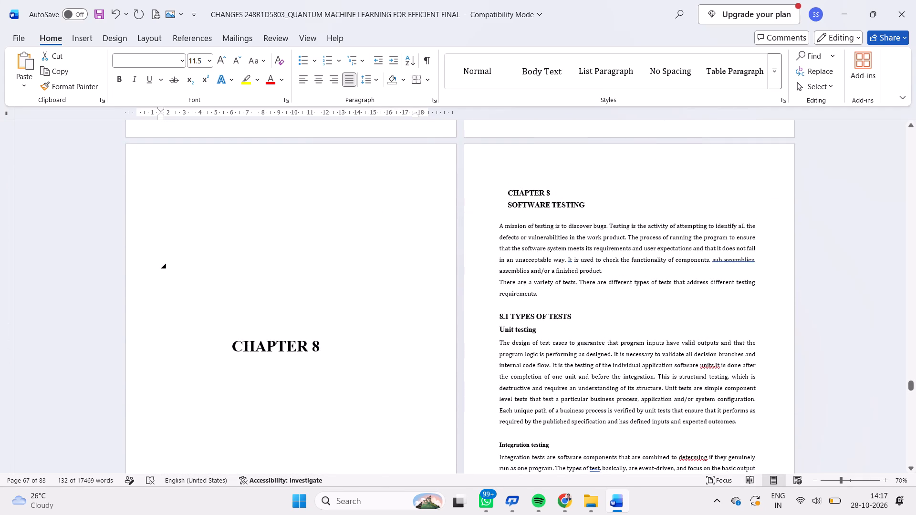
scroll(421, 259, "up", 7)
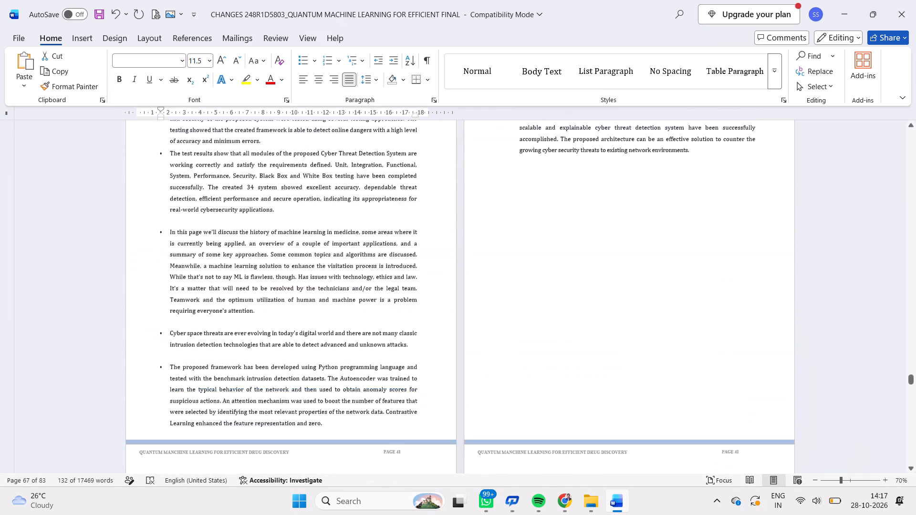
scroll(421, 259, "up", 4)
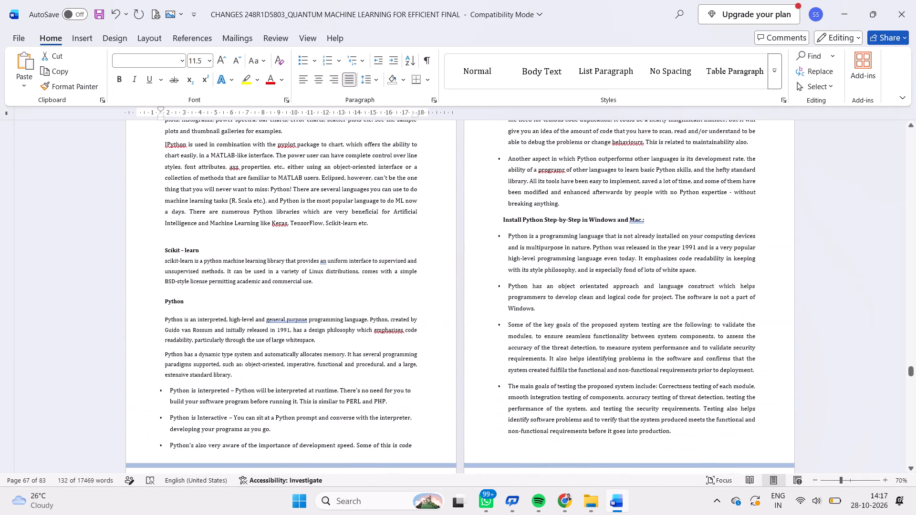
scroll(421, 259, "up", 2)
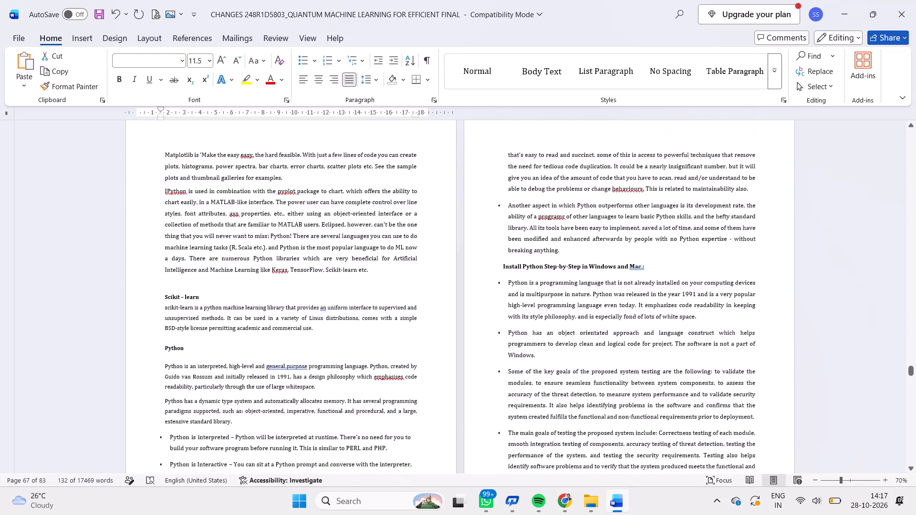
scroll(421, 259, "up", 5)
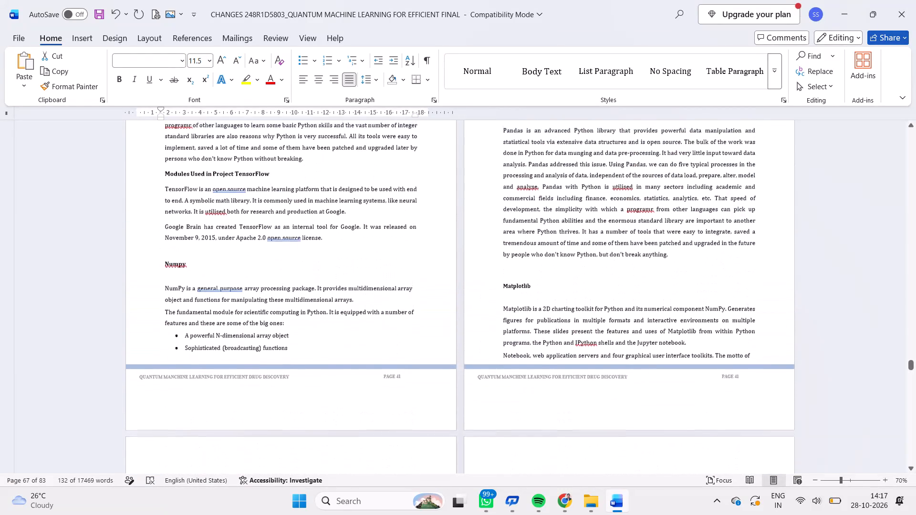
scroll(421, 259, "up", 4)
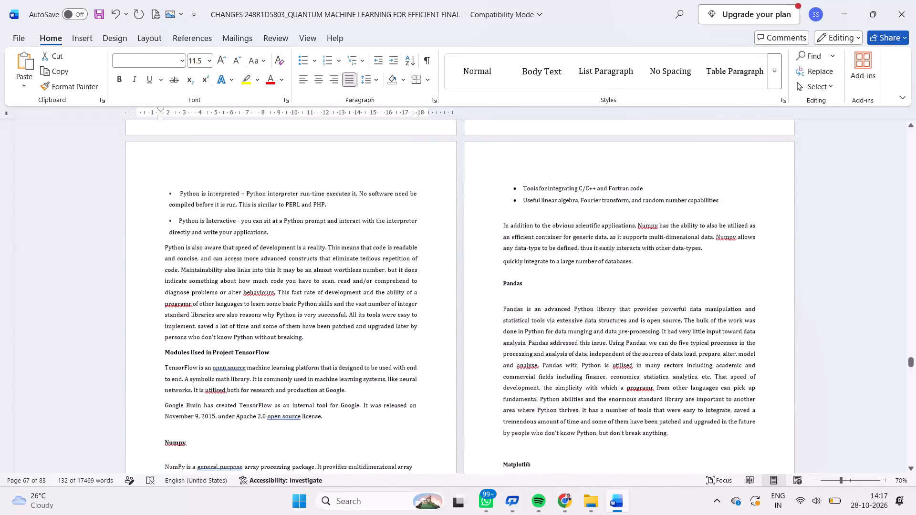
scroll(421, 259, "up", 3)
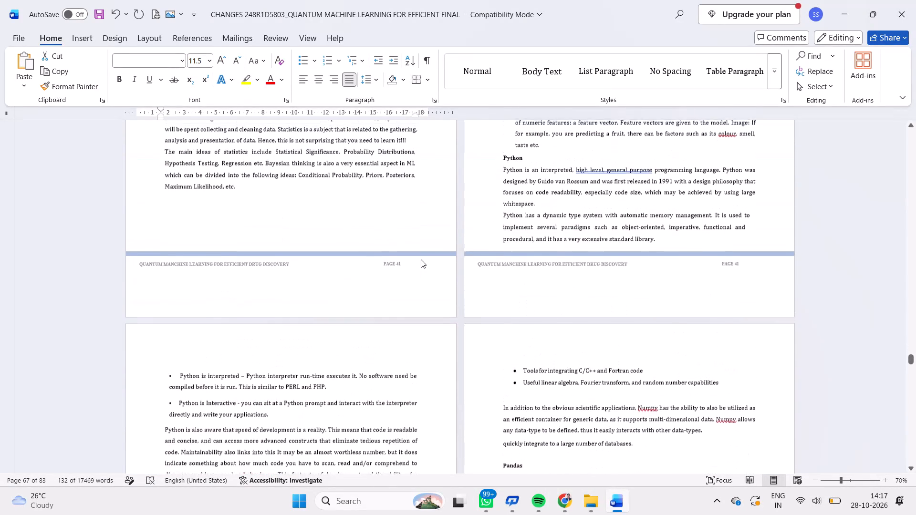
scroll(421, 259, "up", 3)
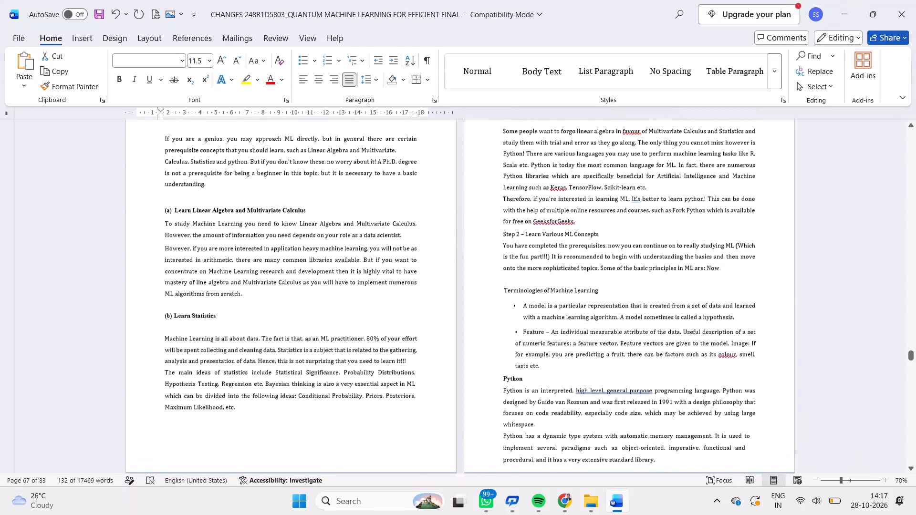
scroll(421, 259, "up", 6)
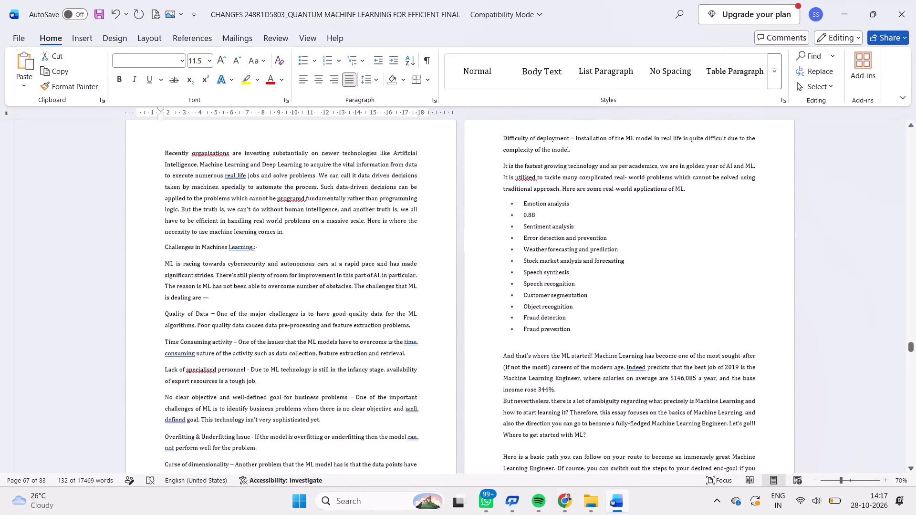
scroll(421, 259, "up", 8)
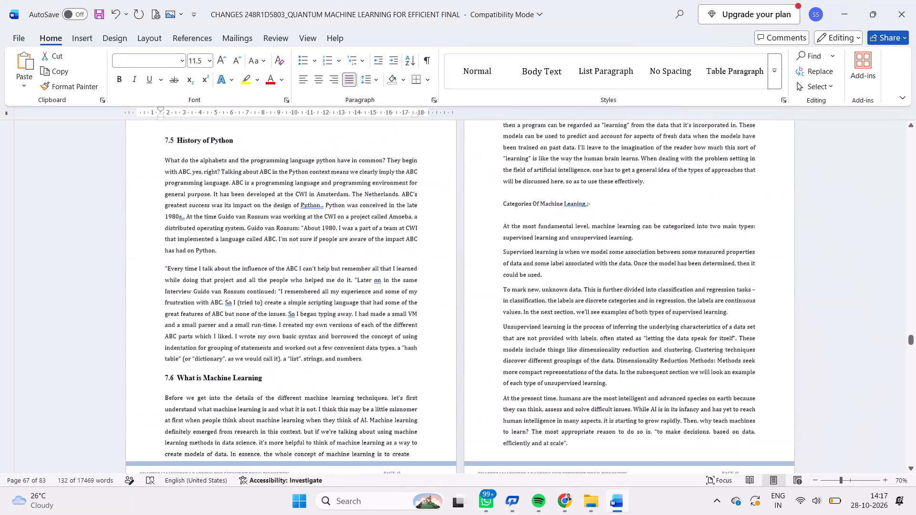
scroll(421, 259, "up", 3)
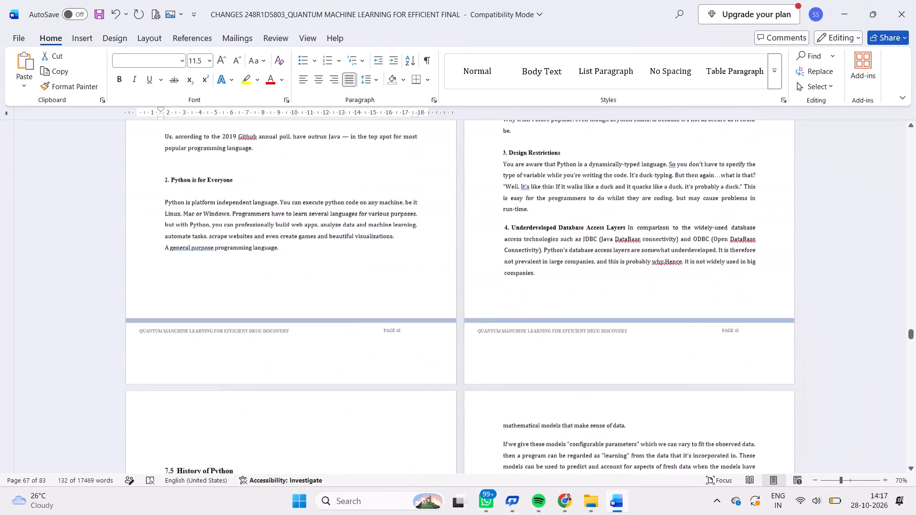
scroll(421, 259, "up", 4)
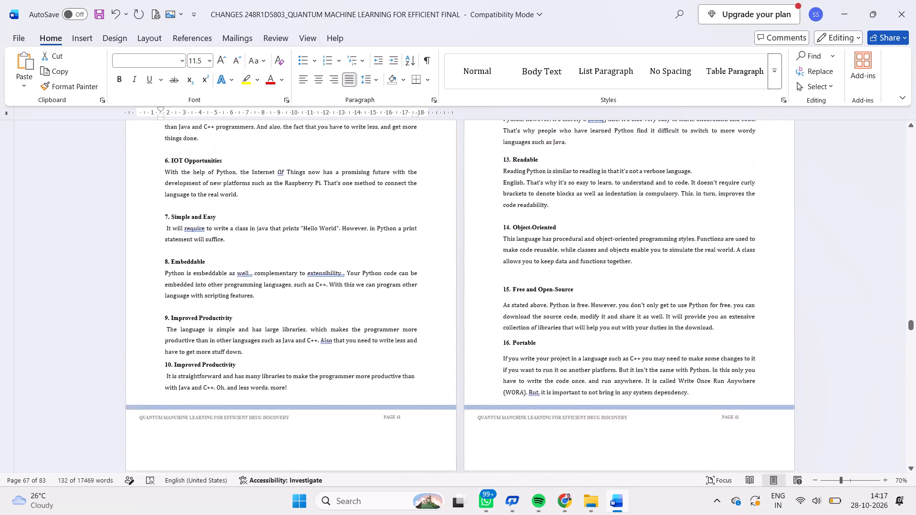
scroll(421, 259, "up", 4)
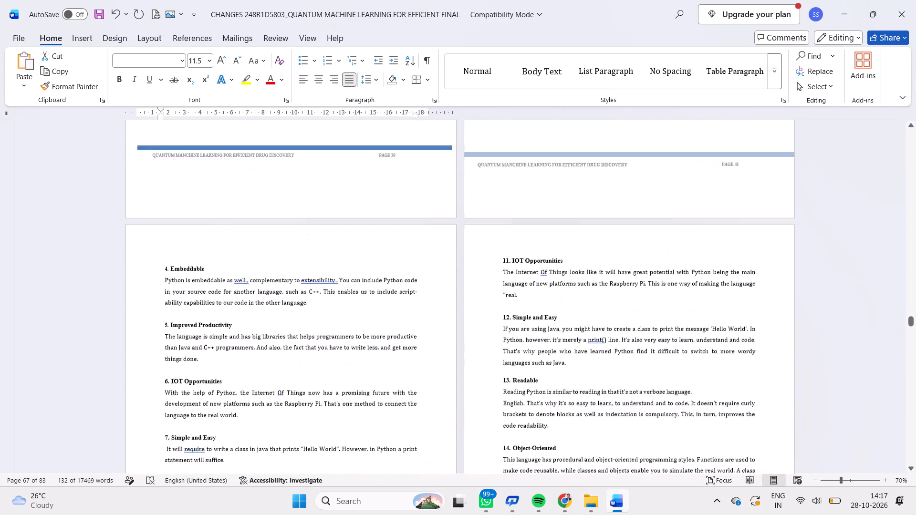
scroll(421, 259, "up", 3)
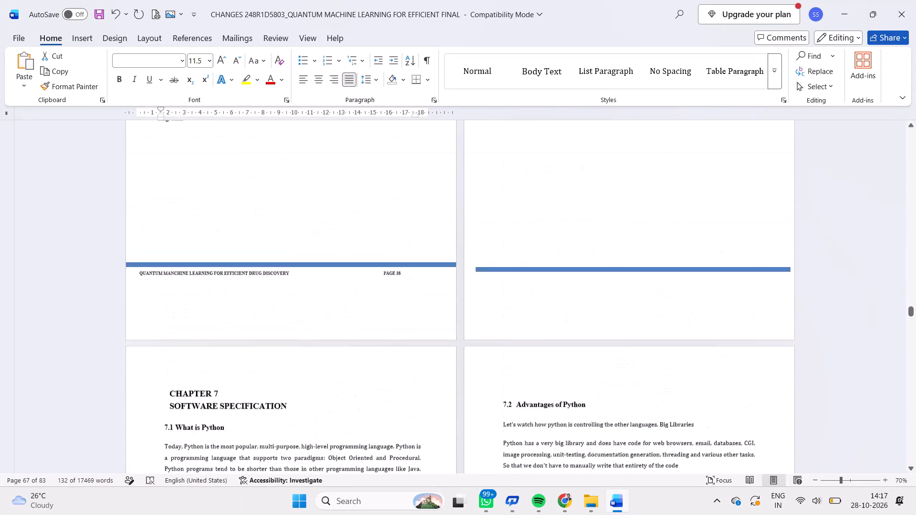
scroll(421, 259, "up", 4)
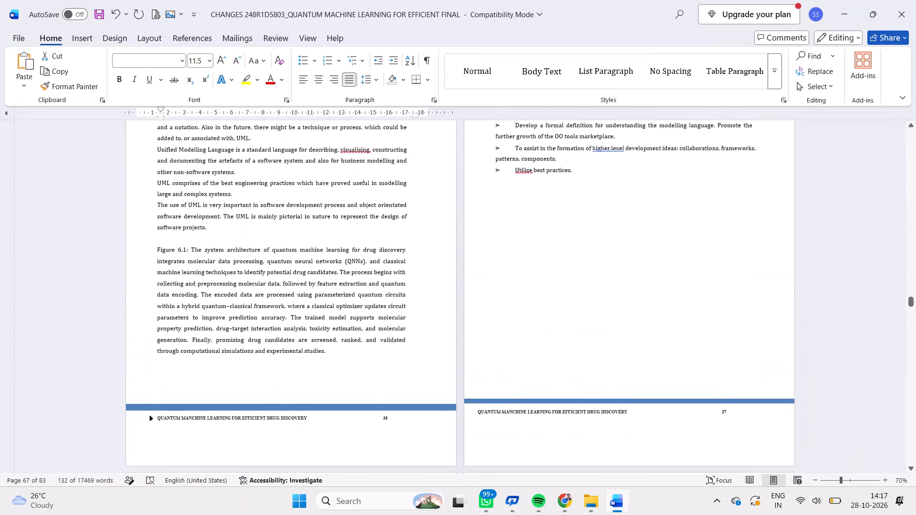
scroll(421, 259, "up", 5)
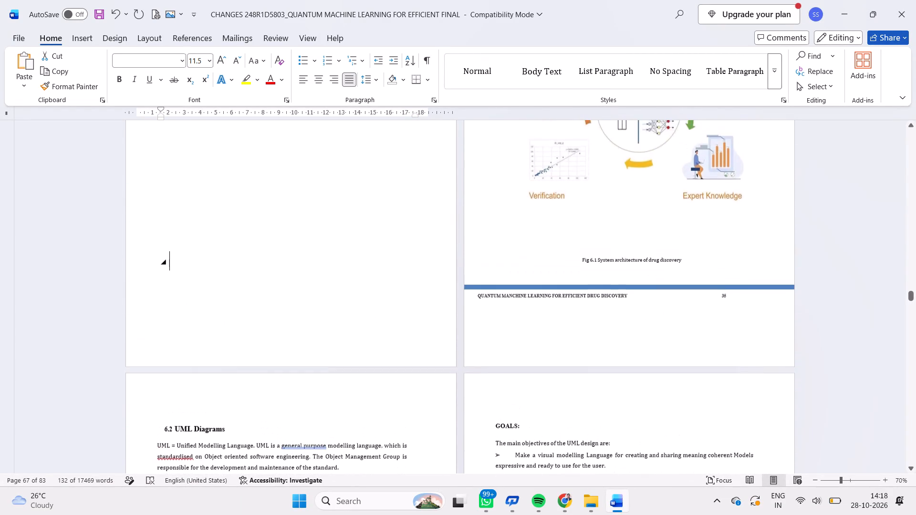
scroll(421, 259, "up", 2)
scroll(540, 382, "down", 2)
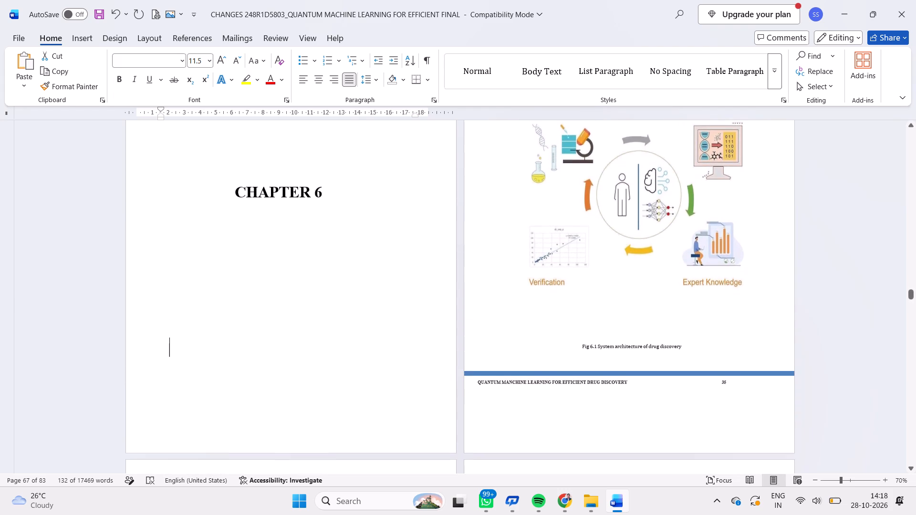
Copy the blue footer bar from the Fig 6.1 system architecture page and paste it near the bottom of the CHAPTER 6 title page.
left_click(539, 371)
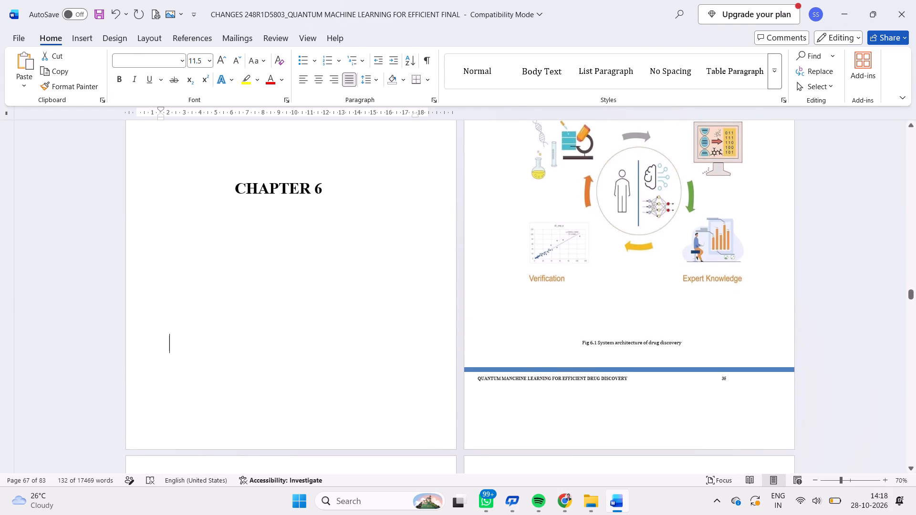
right_click(539, 371)
left_click(579, 91)
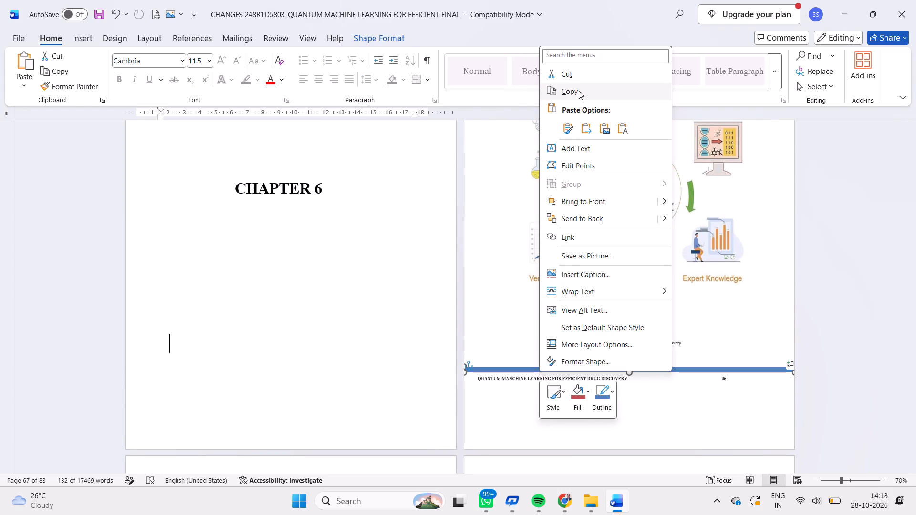
left_click(195, 360)
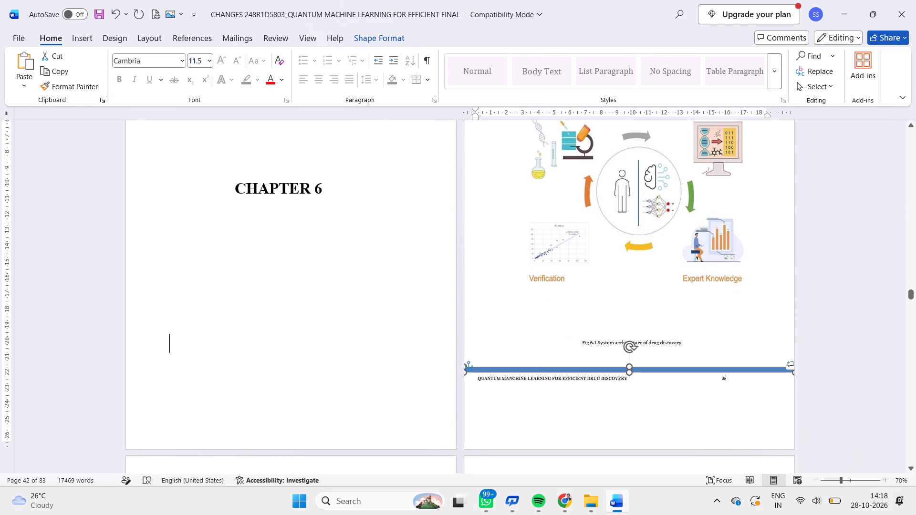
right_click(195, 360)
left_click(242, 206)
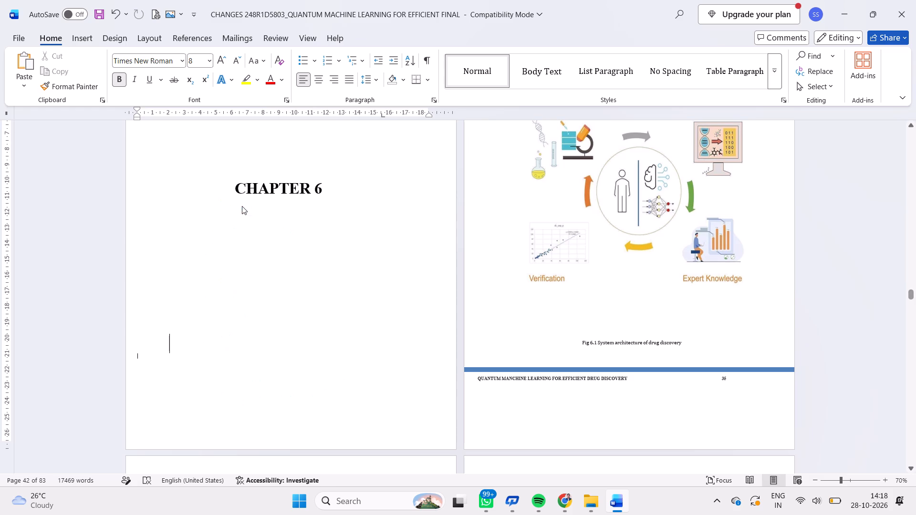
Stretch the pasted blue bar on the CHAPTER 6 title page and shift its left indent so it starts at the page's left edge.
left_click(210, 355)
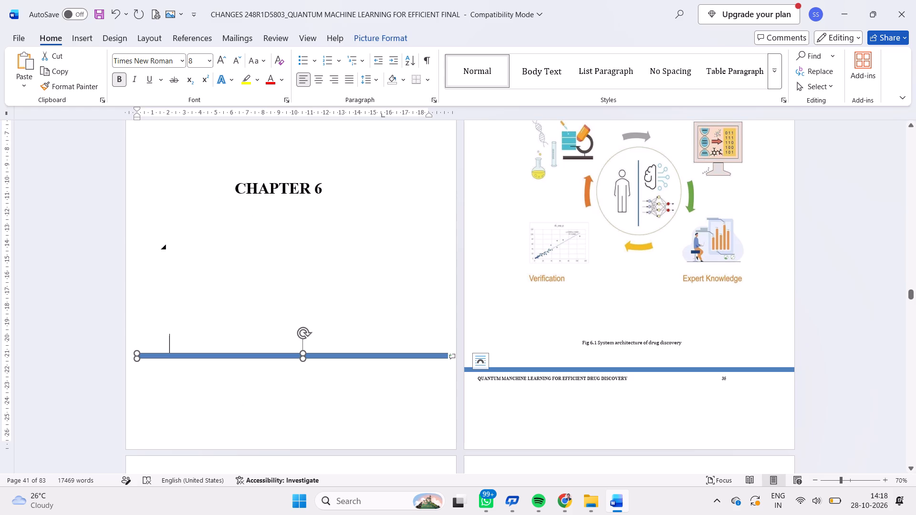
left_click_drag(137, 360, 124, 360)
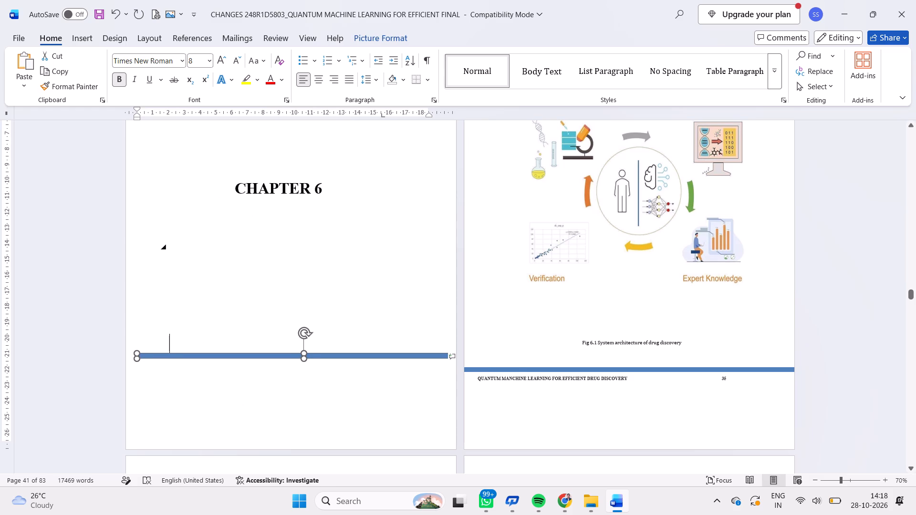
left_click_drag(124, 360, 108, 360)
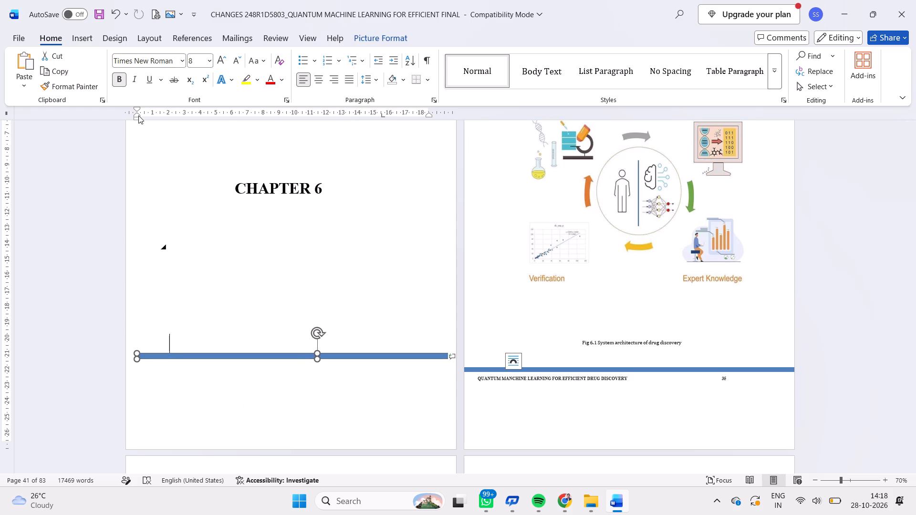
left_click_drag(138, 115, 114, 117)
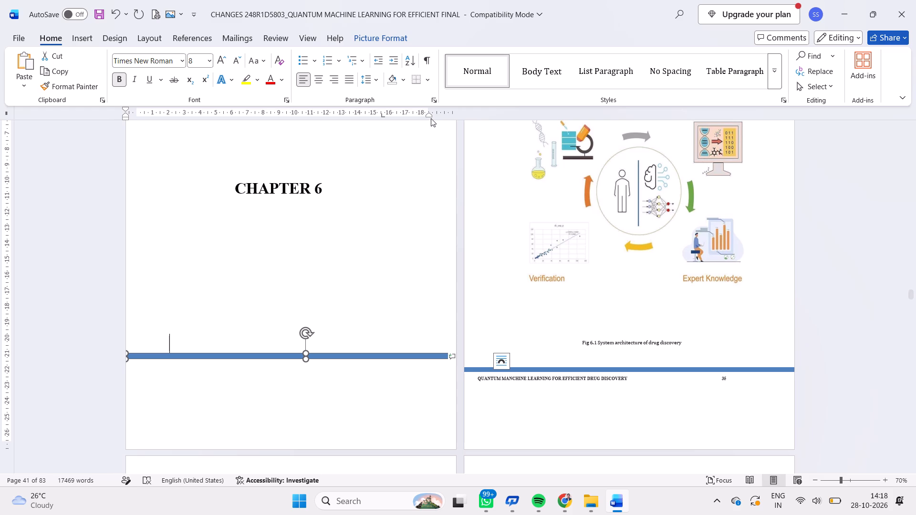
left_click_drag(427, 116, 479, 111)
left_click(428, 357)
double_click(444, 357)
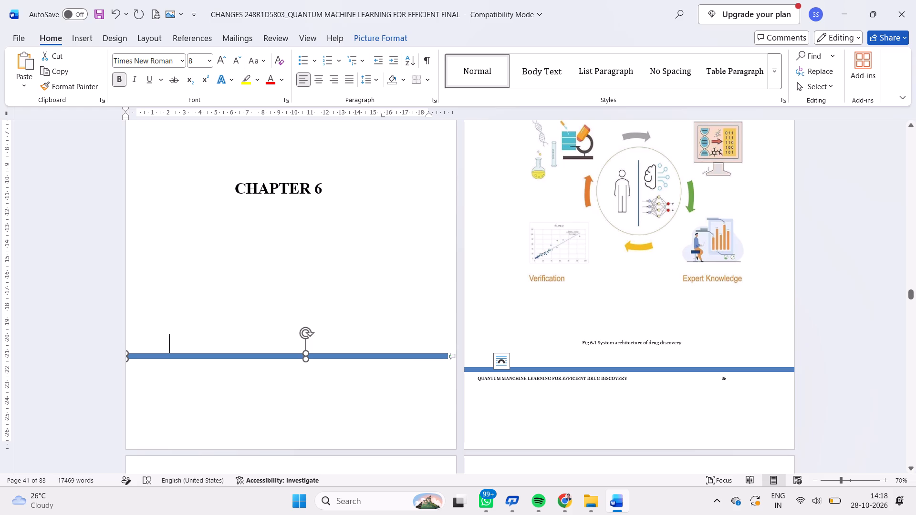
triple_click(437, 354)
left_click(437, 354)
triple_click(437, 354)
left_click(446, 378)
Copy the QUANTUM MANCHINE LEARNING FOR EFFICIENT DRUG DISCOVERY footer line with page number 35 and paste it beneath the CHAPTER 6 title page's bar.
scroll(446, 378, "up", 1, "ctrl")
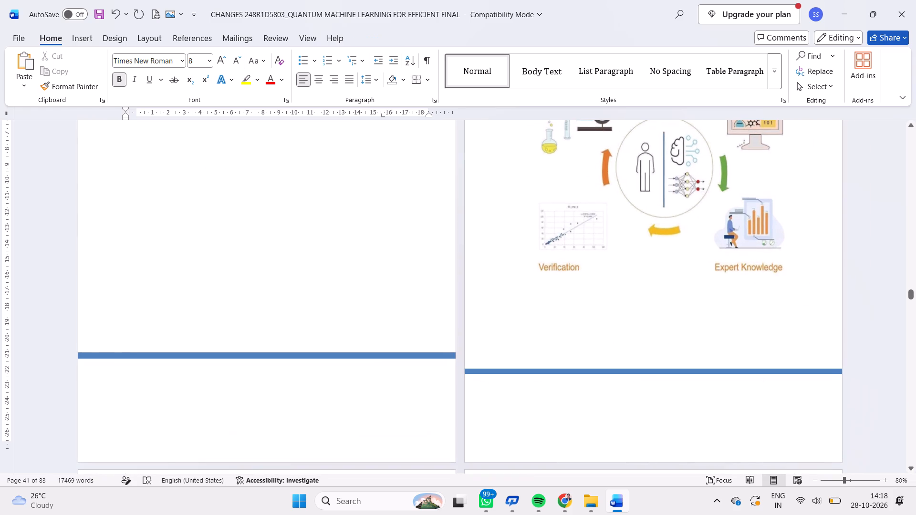
triple_click(531, 383)
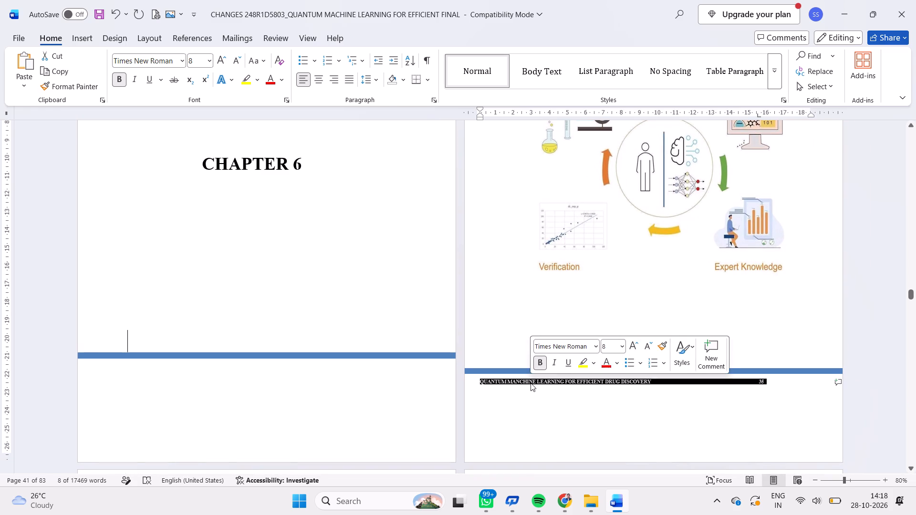
key("ctrl+c")
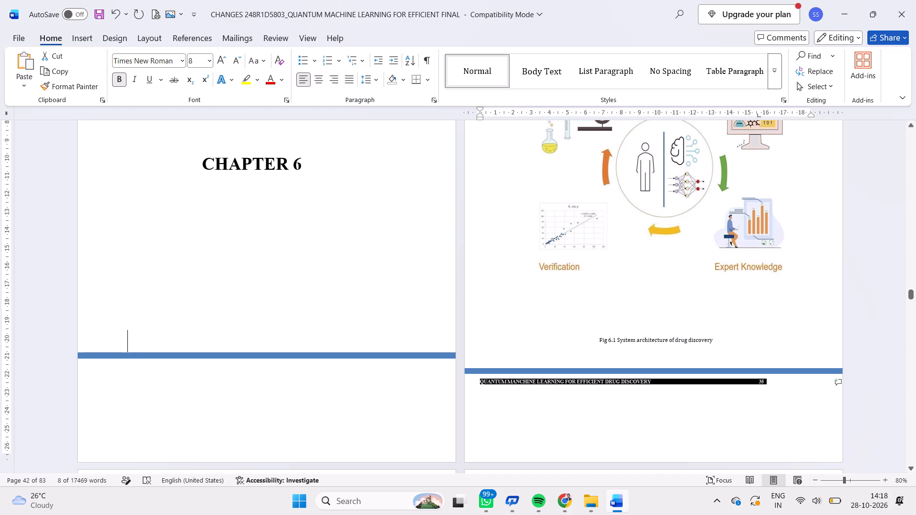
left_click(124, 367)
double_click(124, 367)
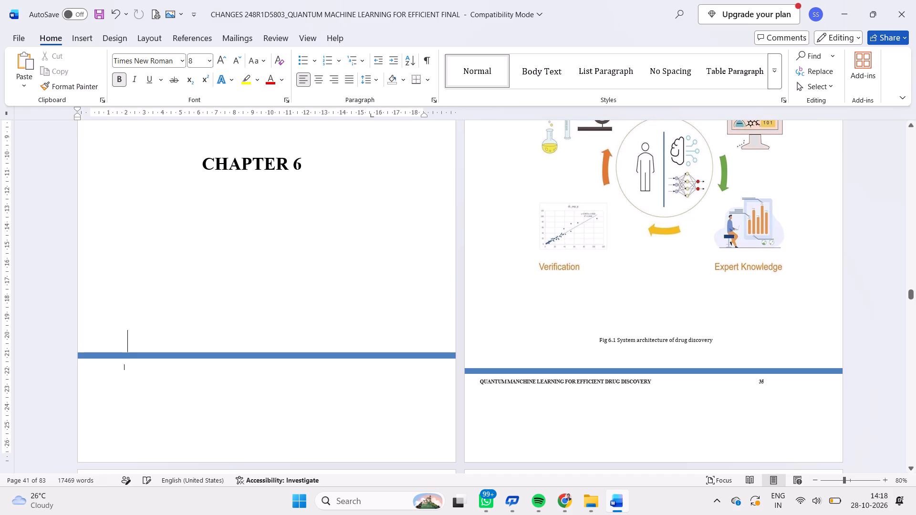
left_click(135, 370)
key("ctrl+v")
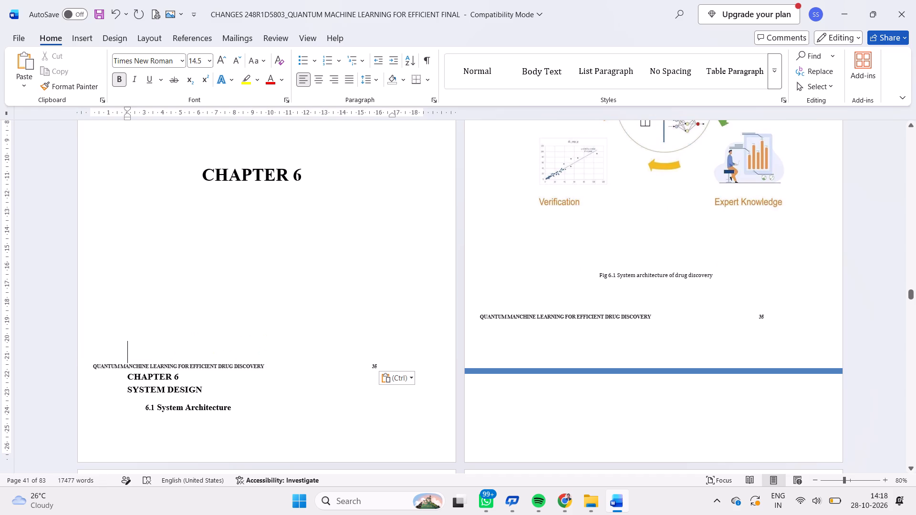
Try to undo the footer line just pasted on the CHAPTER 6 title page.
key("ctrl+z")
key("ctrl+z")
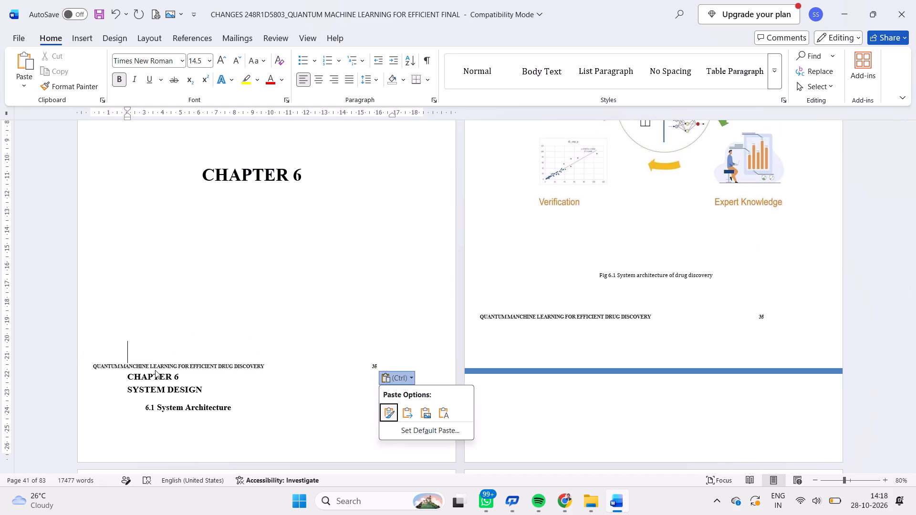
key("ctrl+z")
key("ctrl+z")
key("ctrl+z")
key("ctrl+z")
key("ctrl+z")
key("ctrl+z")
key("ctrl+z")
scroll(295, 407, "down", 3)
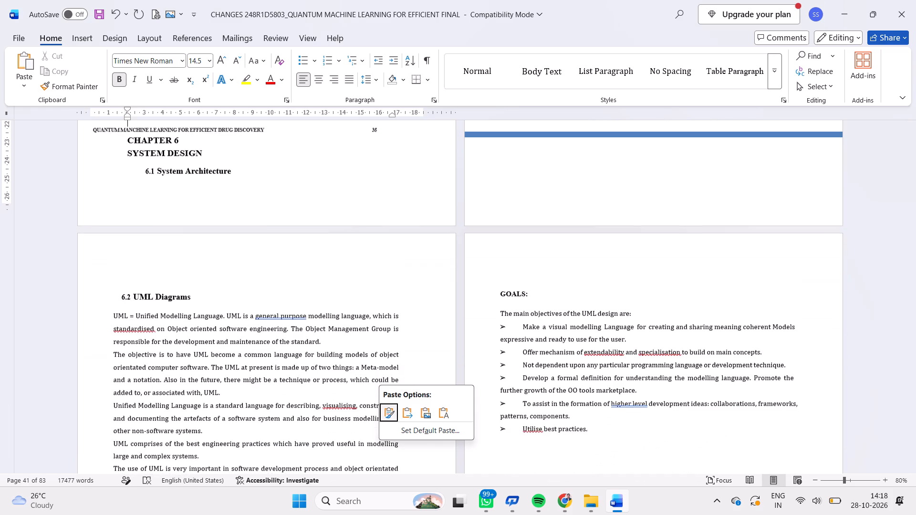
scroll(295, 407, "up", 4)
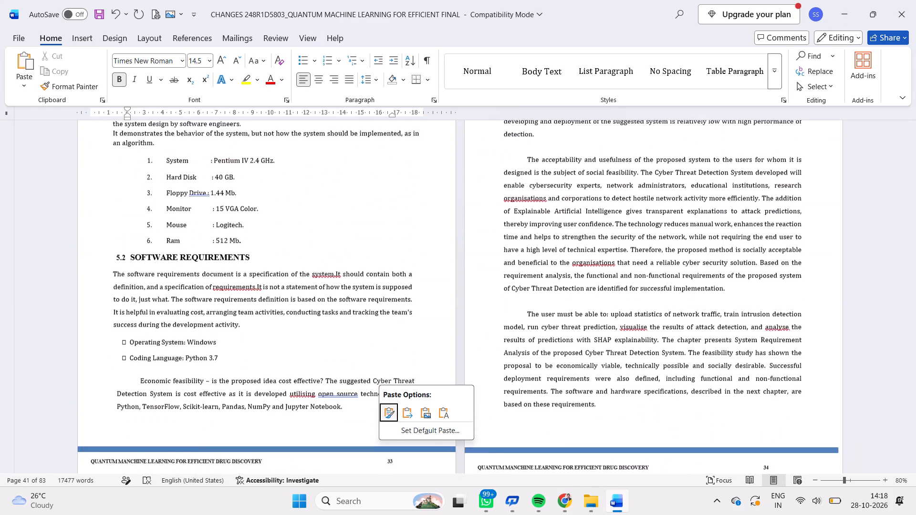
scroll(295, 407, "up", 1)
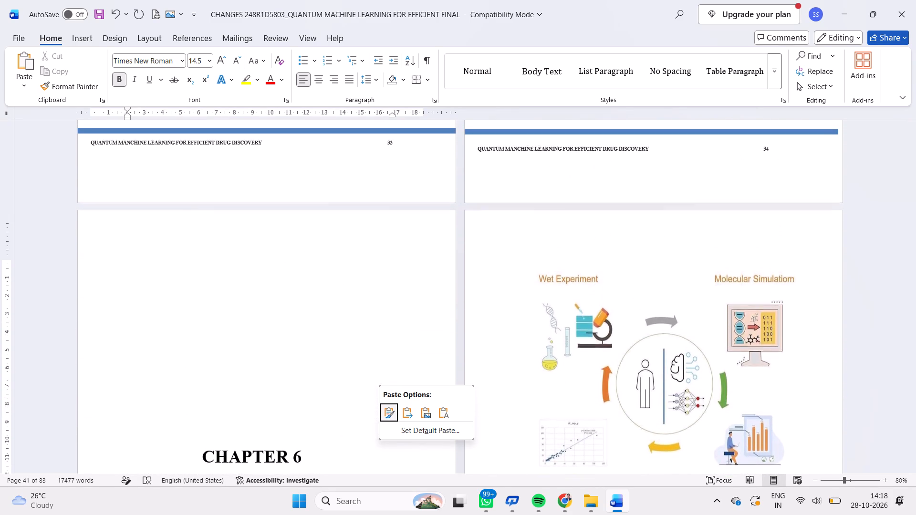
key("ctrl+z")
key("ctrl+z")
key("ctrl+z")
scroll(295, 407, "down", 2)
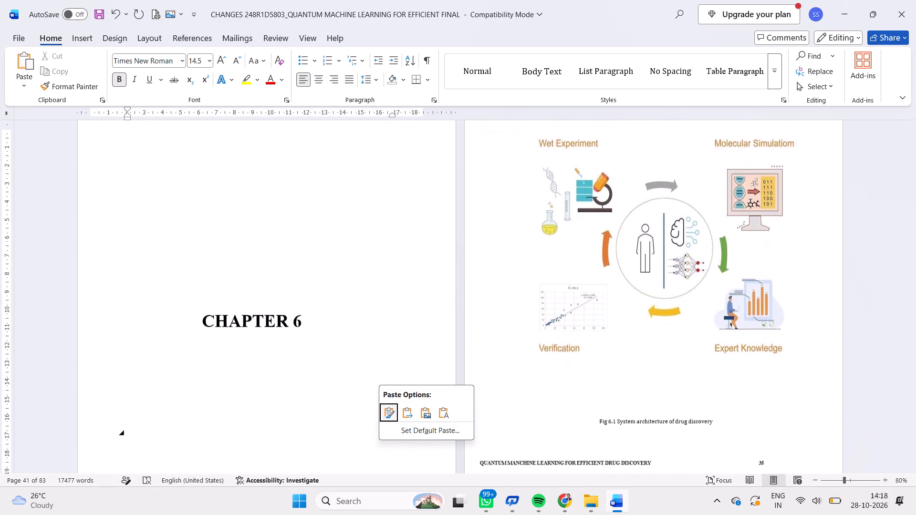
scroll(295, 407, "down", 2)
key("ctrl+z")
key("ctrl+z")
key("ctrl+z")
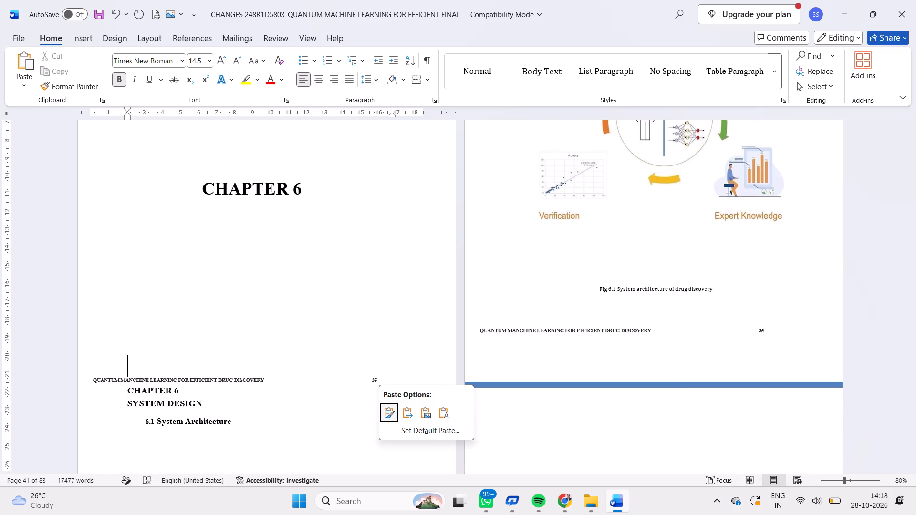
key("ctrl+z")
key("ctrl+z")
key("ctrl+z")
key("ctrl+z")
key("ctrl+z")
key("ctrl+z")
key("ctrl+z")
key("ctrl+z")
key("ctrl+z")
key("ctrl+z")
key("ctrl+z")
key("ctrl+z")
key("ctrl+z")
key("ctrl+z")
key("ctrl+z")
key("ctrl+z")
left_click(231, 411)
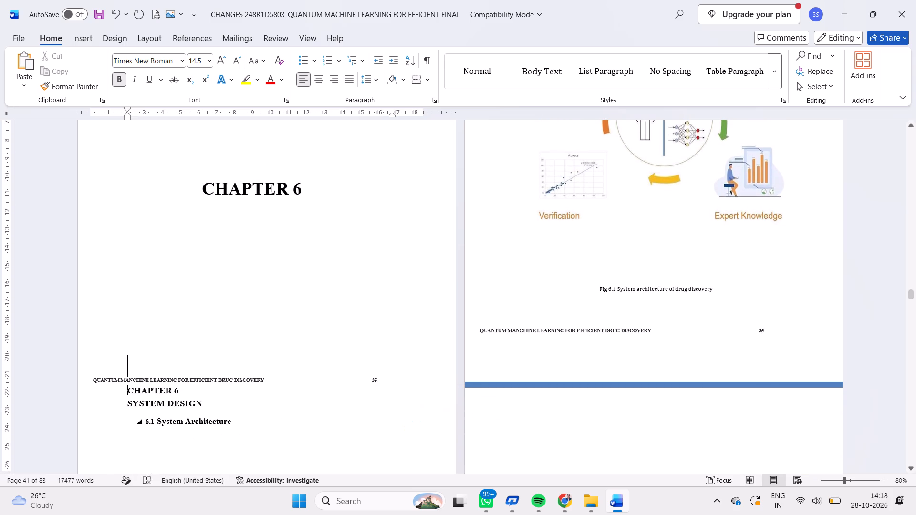
Insert six blank lines before the CHAPTER 6 SYSTEM DESIGN heading so it moves onto the Fig 6.1 architecture page.
scroll(277, 405, "down", 1)
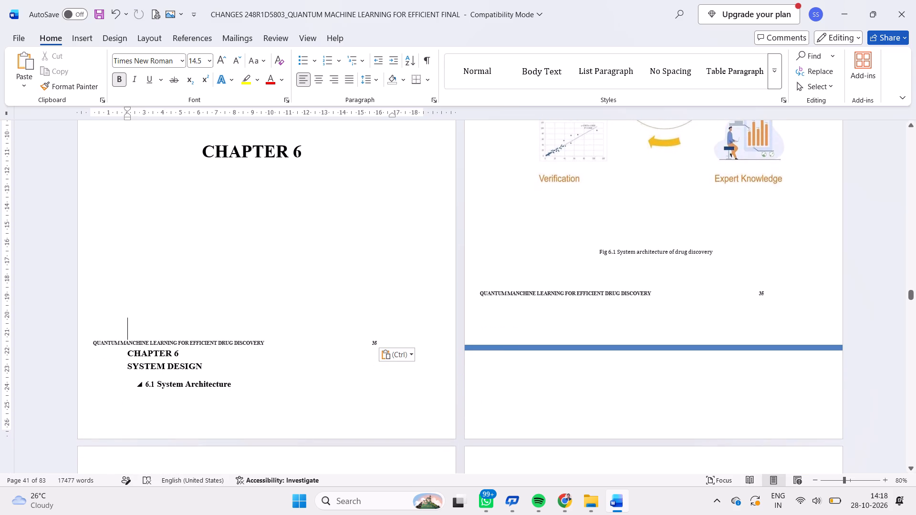
key("Return")
key("Return")
key("Return")
key("Return")
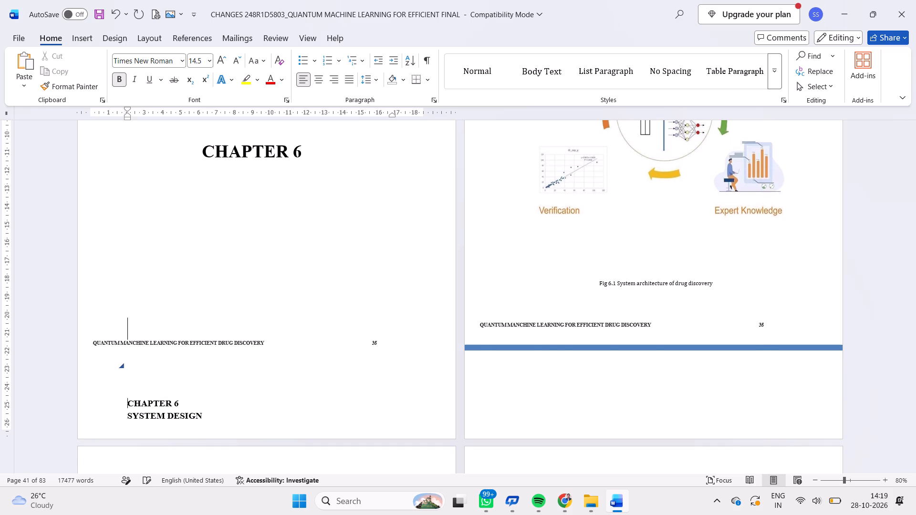
key("Return")
key("Return")
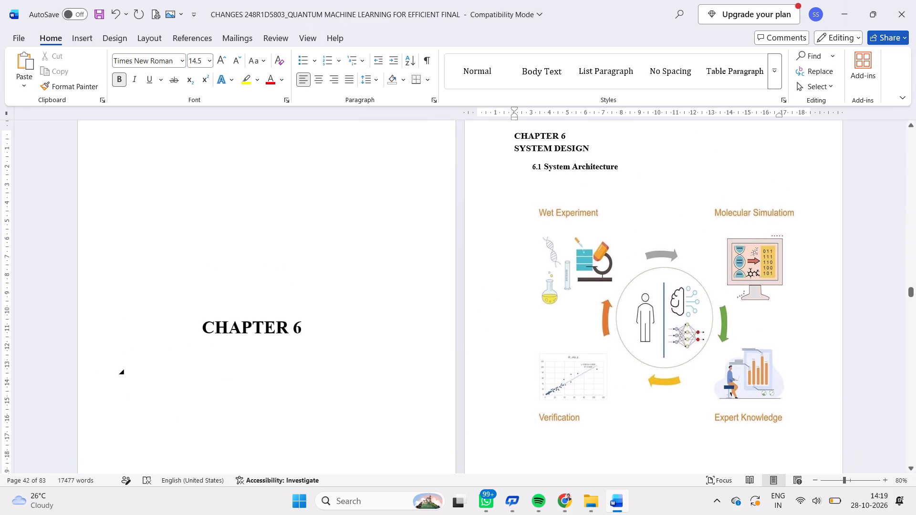
Copy the blue footer bar from the Fig 6.1 architecture page and paste it as a picture above the CHAPTER 6 title page's footer line.
scroll(182, 400, "down", 1)
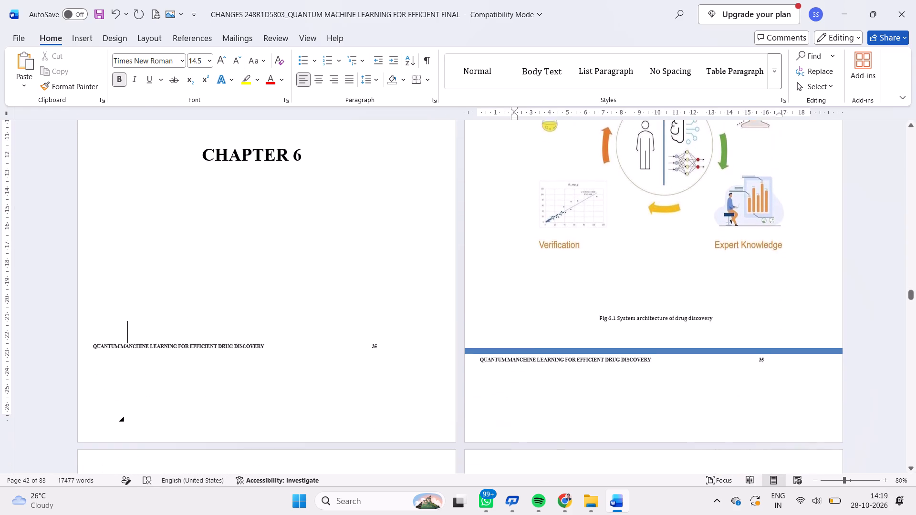
scroll(182, 400, "down", 1)
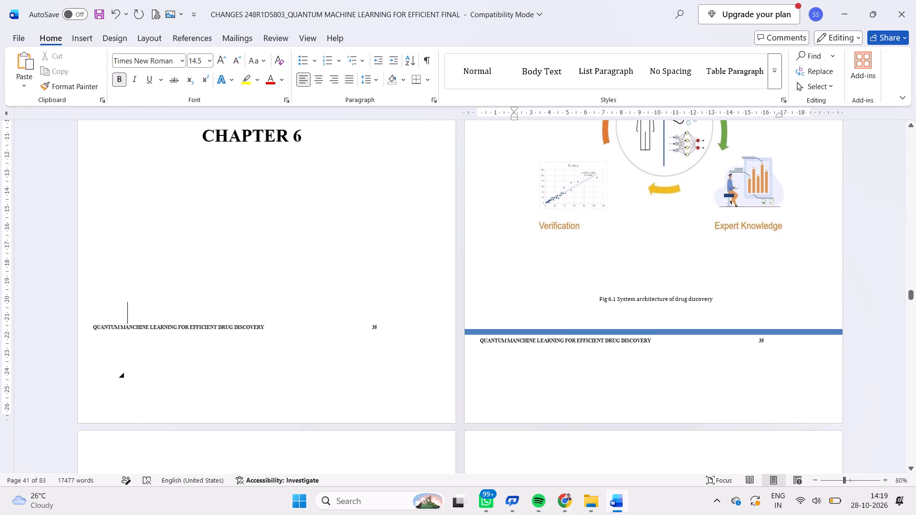
left_click(531, 334)
right_click(540, 325)
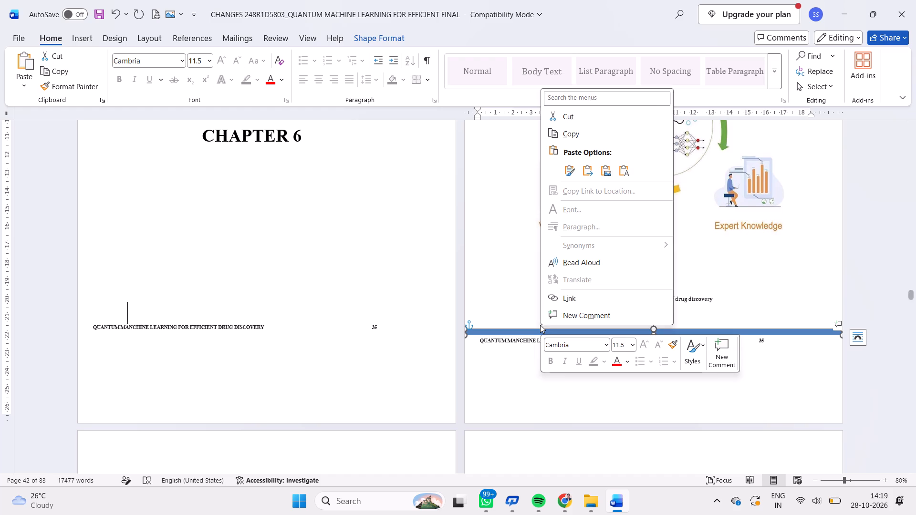
left_click(581, 134)
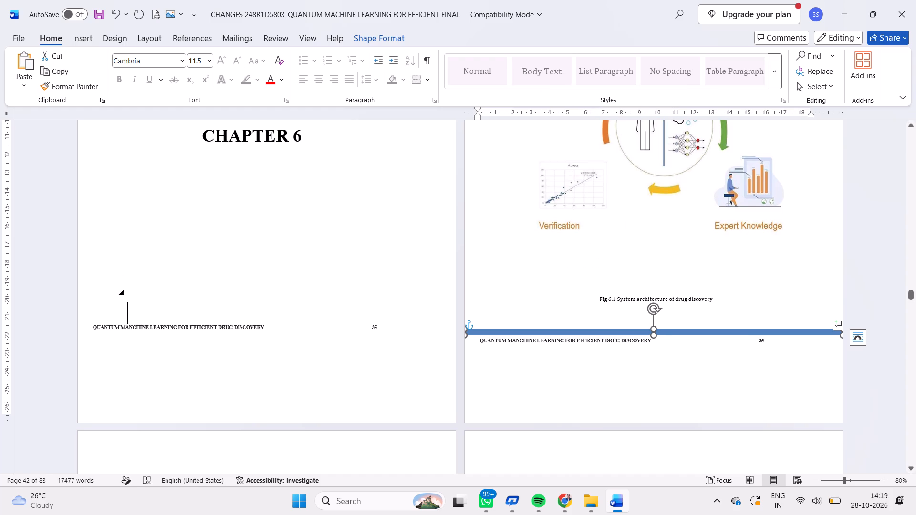
left_click(143, 317)
right_click(146, 313)
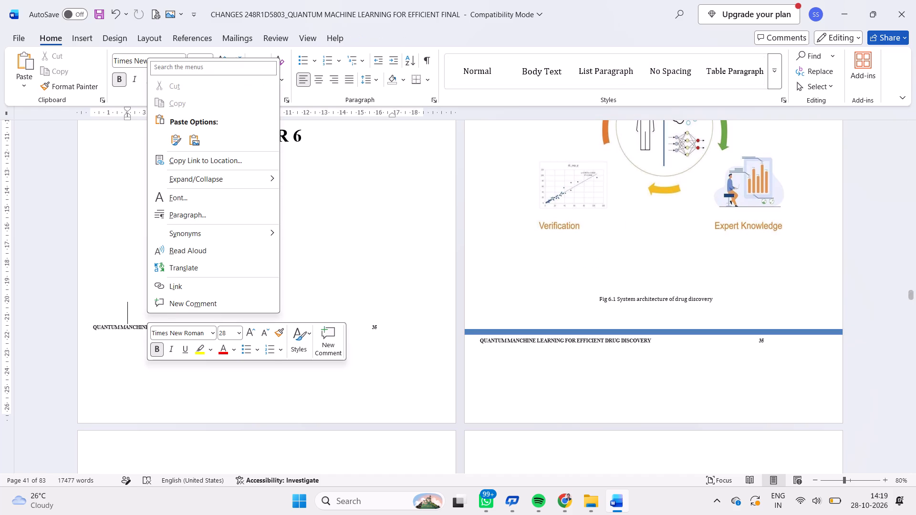
left_click(197, 141)
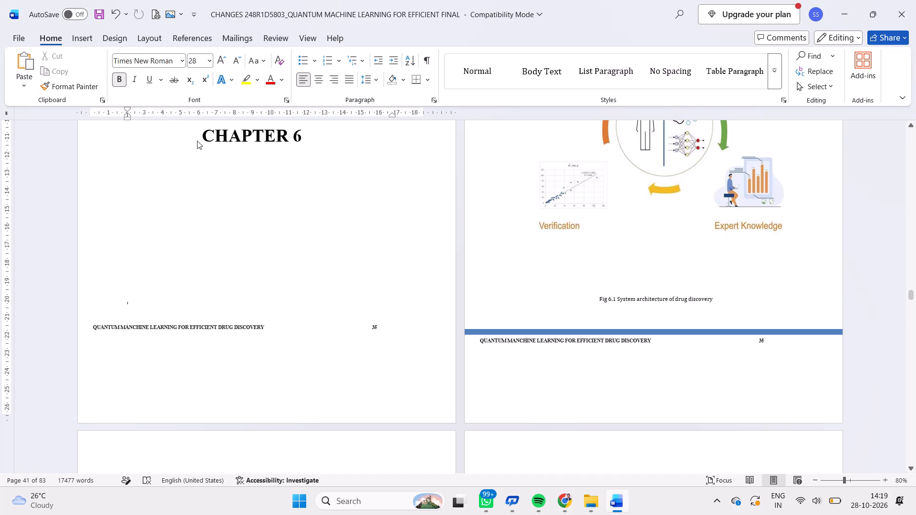
Stretch the pasted blue bar on the CHAPTER 6 title page and shift its left indent to the page's left edge.
left_click(131, 319)
left_click_drag(126, 319, 33, 319)
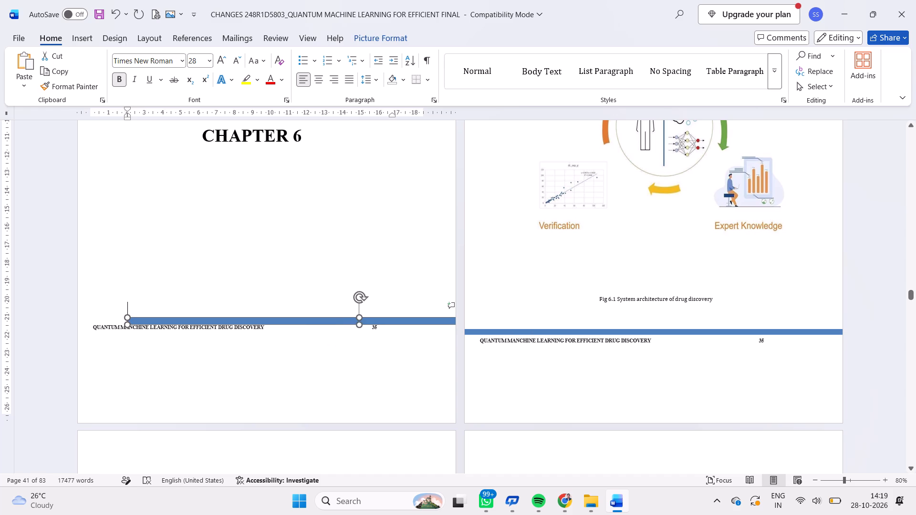
left_click_drag(33, 319, 24, 317)
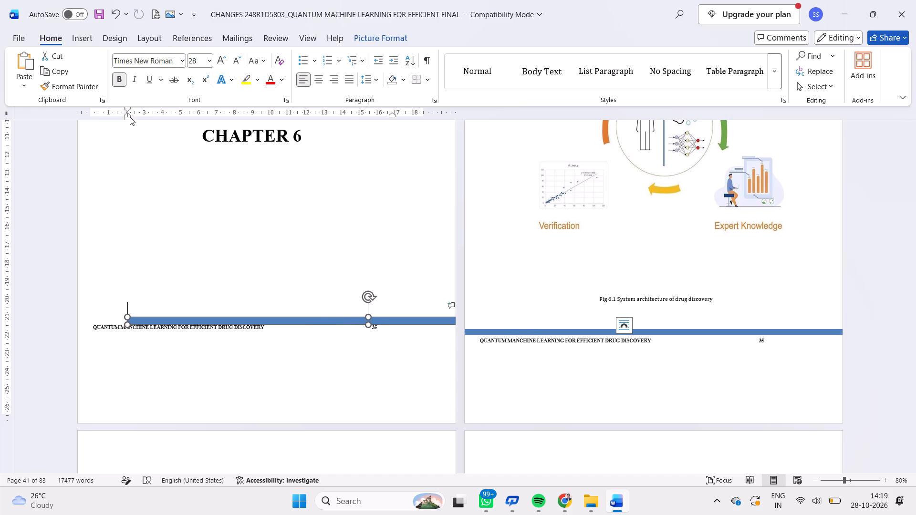
left_click_drag(129, 117, 53, 120)
left_click_drag(125, 116, 86, 118)
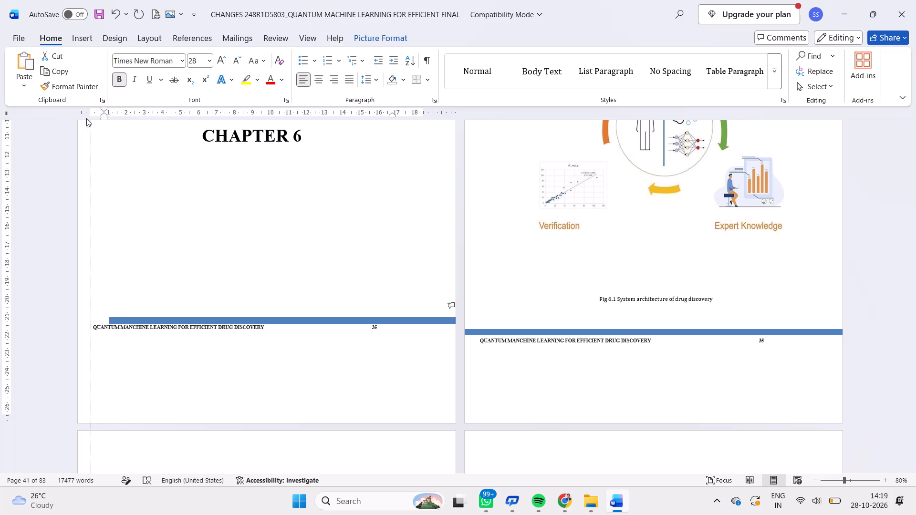
left_click_drag(86, 118, 68, 118)
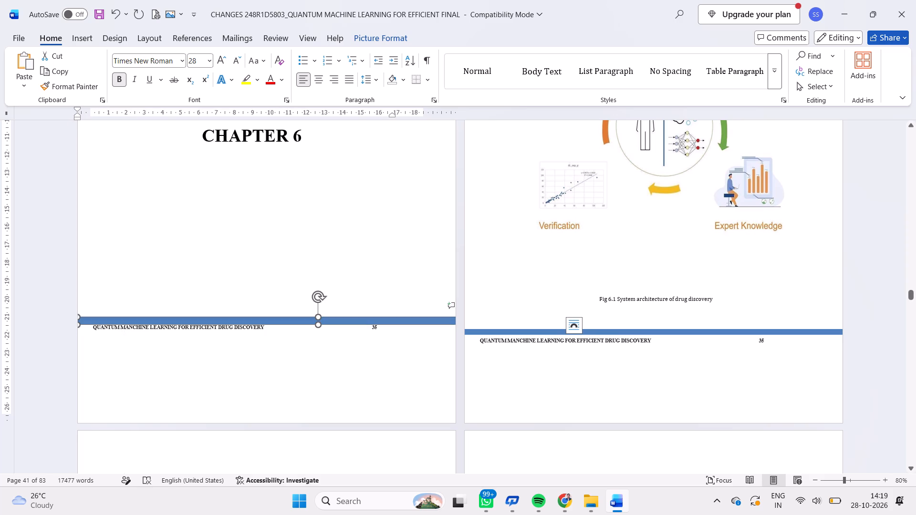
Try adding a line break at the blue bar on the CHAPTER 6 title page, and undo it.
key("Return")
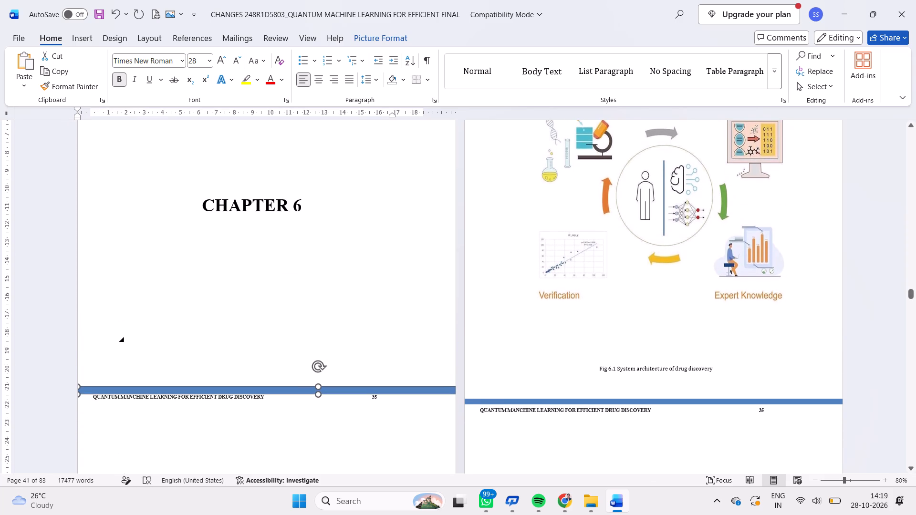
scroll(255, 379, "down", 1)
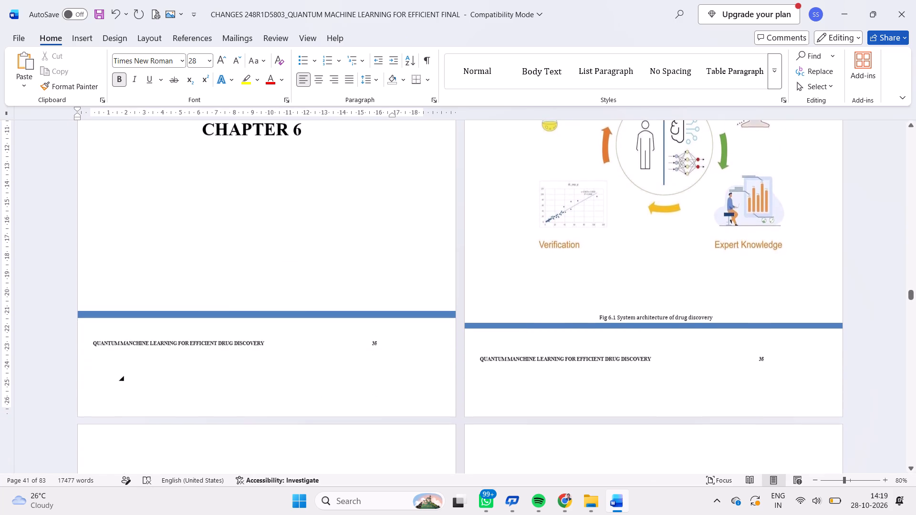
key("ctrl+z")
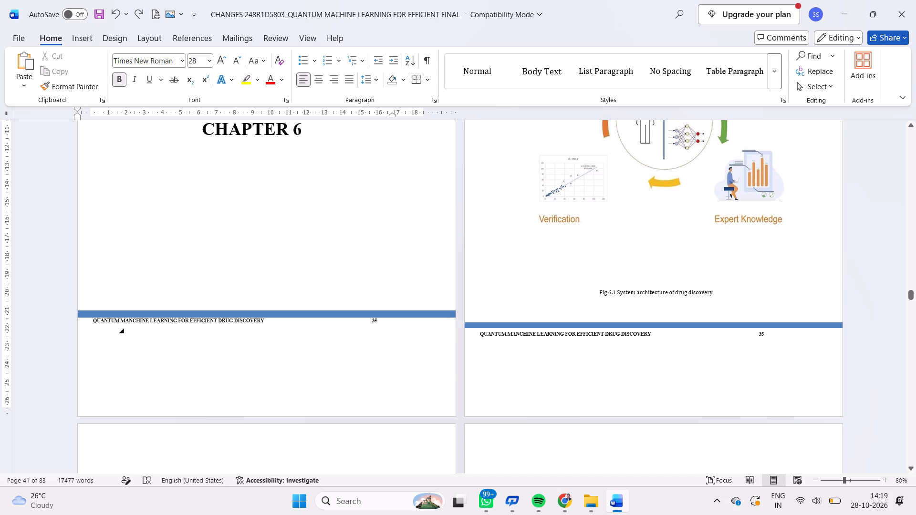
Move the blue bar on the CHAPTER 6 title page below the QUANTUM MANCHINE LEARNING footer line.
left_click(287, 317)
left_click_drag(287, 317, 288, 327)
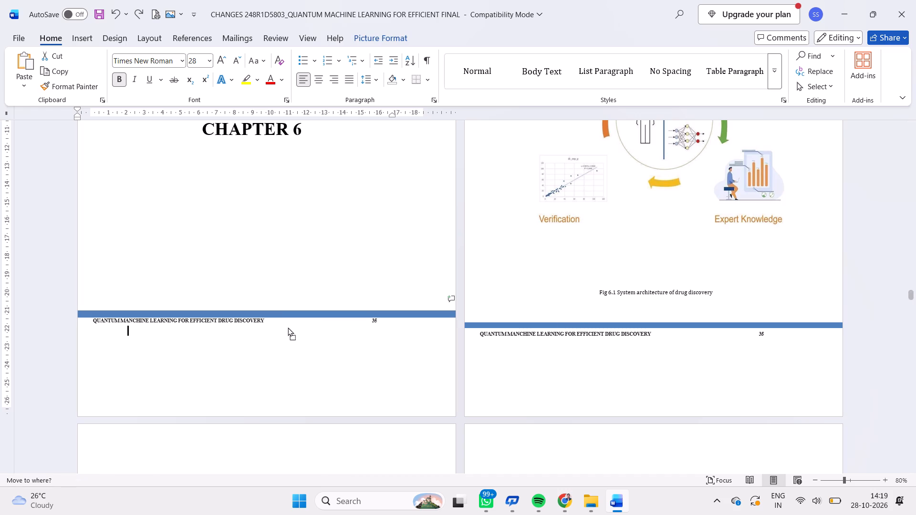
left_click_drag(288, 327, 289, 336)
left_click_drag(288, 340, 186, 326)
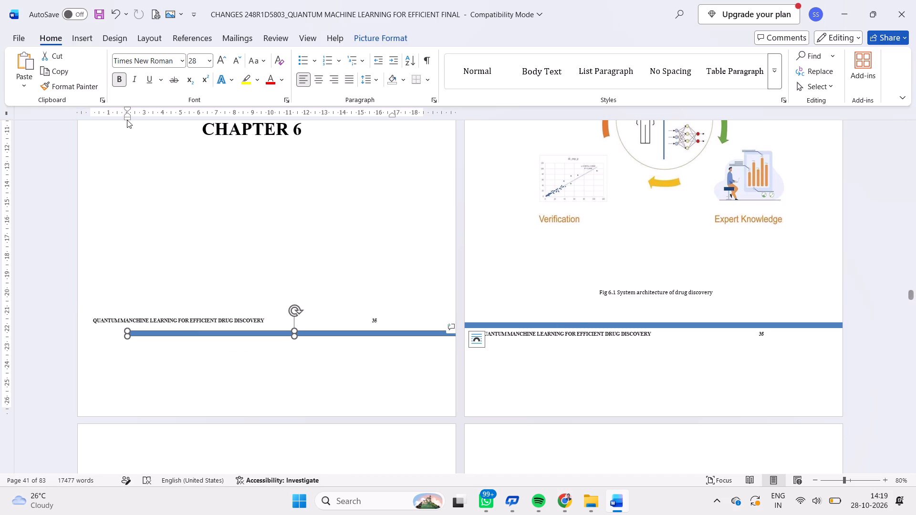
Shift the moved bar's left indent to the page's left edge and stretch the bar across to the right edge.
left_click_drag(127, 120, 72, 120)
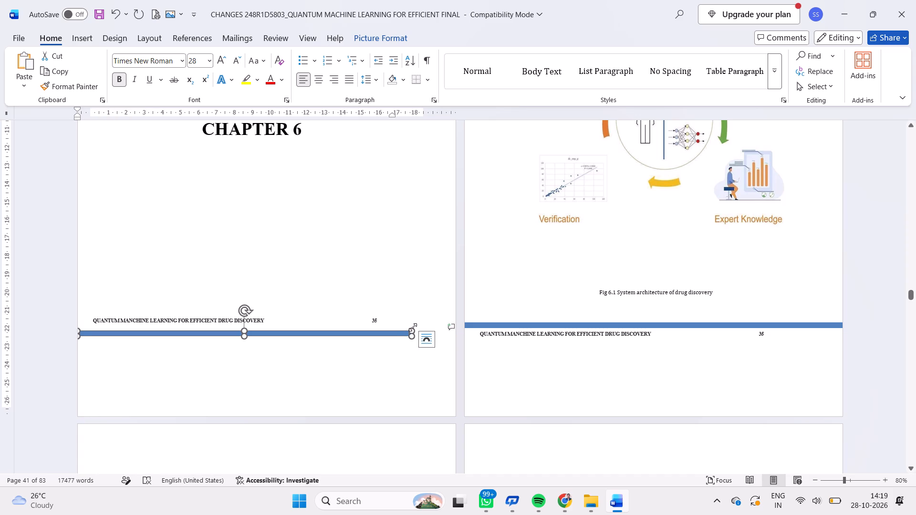
left_click_drag(413, 329, 512, 334)
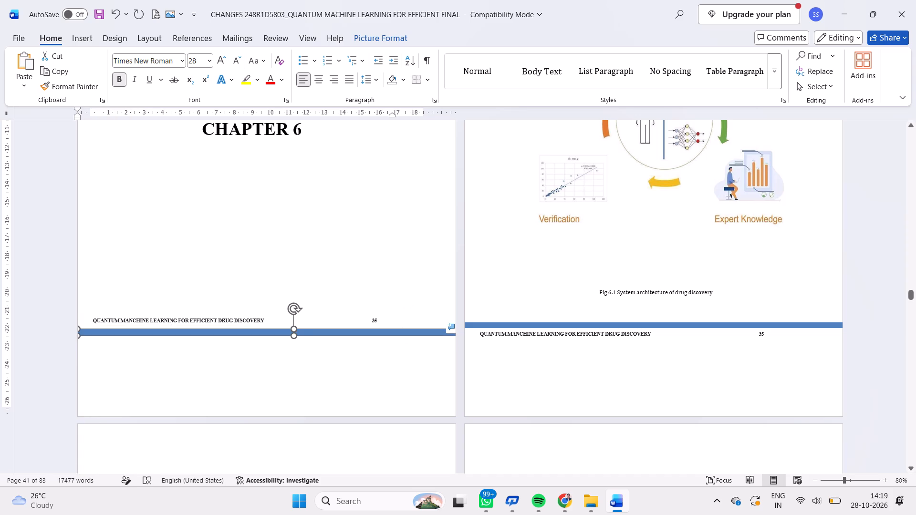
left_click_drag(512, 334, 512, 334)
Delete the page number 35 from the footer line above the blue bar on the CHAPTER 6 title page.
left_click(175, 318)
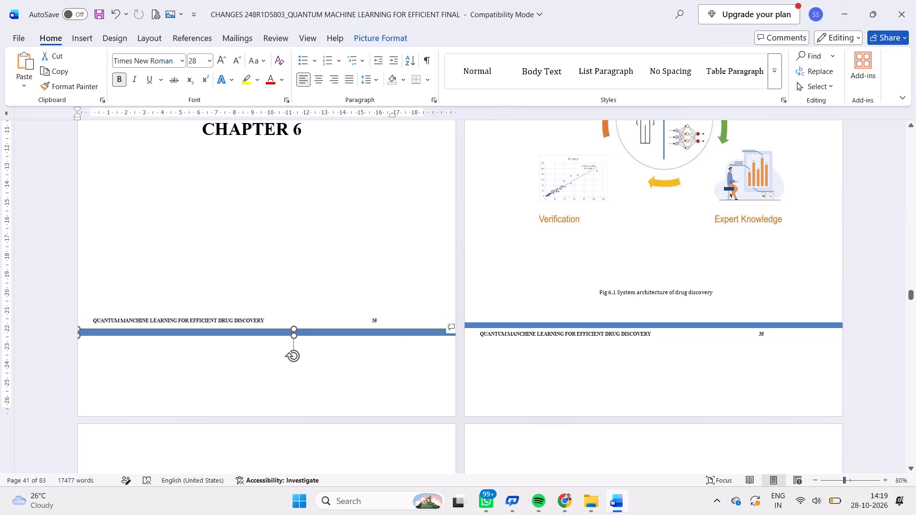
double_click(175, 318)
triple_click(175, 318)
left_click(175, 318)
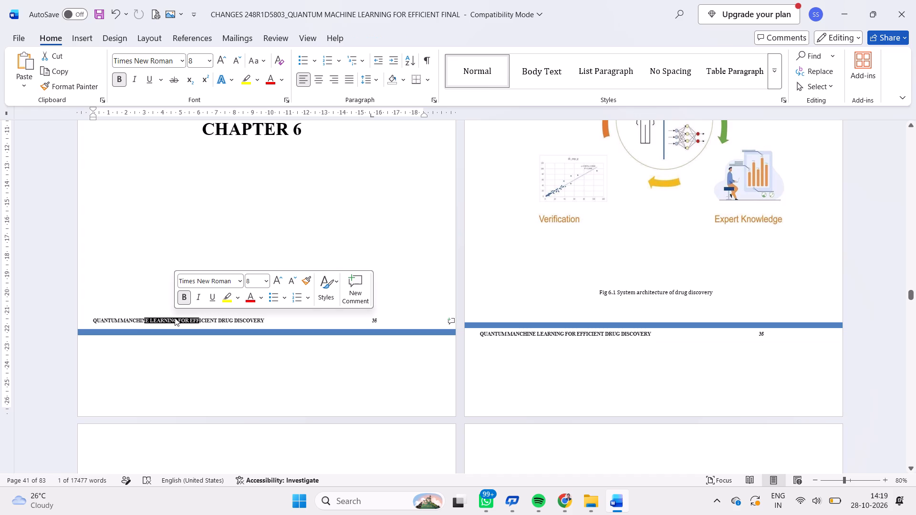
left_click(383, 320)
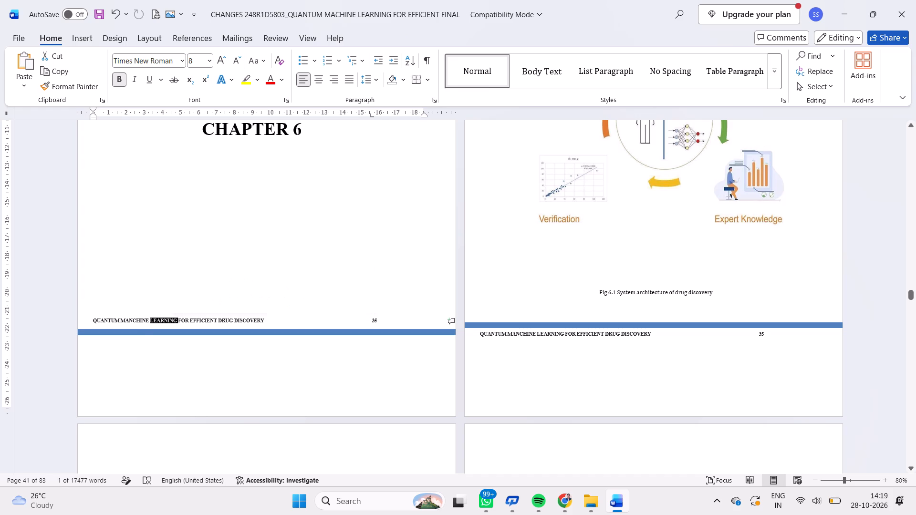
key("BackSpace")
key("BackSpace")
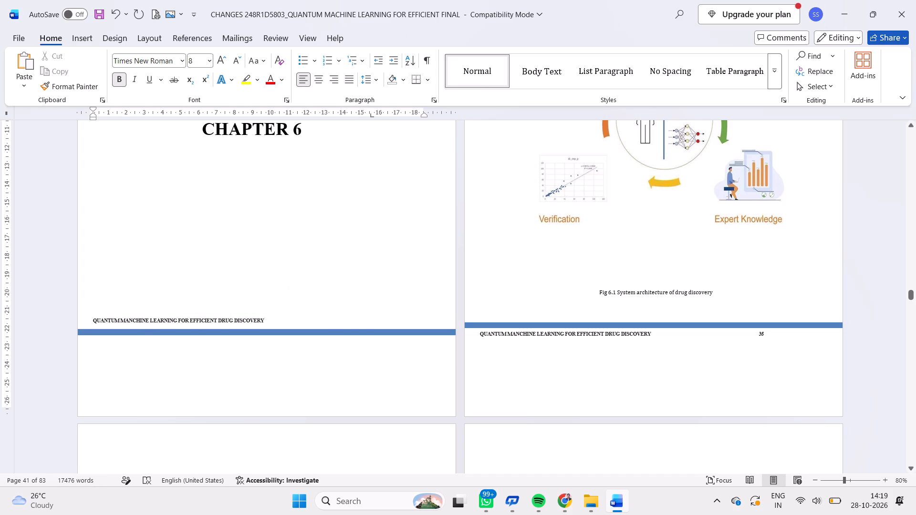
Copy the QUANTUM MANCHINE LEARNING FOR EFFICIENT DRUG DISCOVERY footer line on the CHAPTER 6 title page and paste it below the blue bar.
left_click_drag(265, 322, 154, 320)
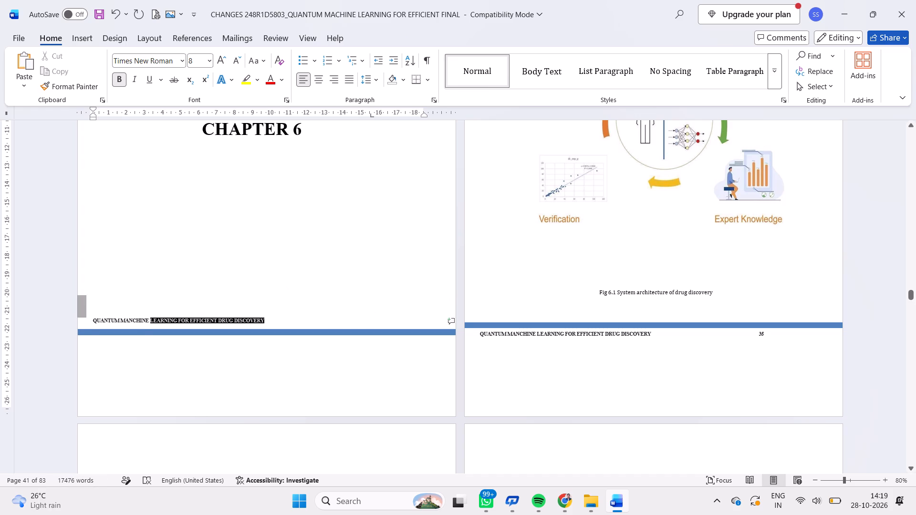
left_click_drag(154, 320, 153, 321)
key("ctrl+c")
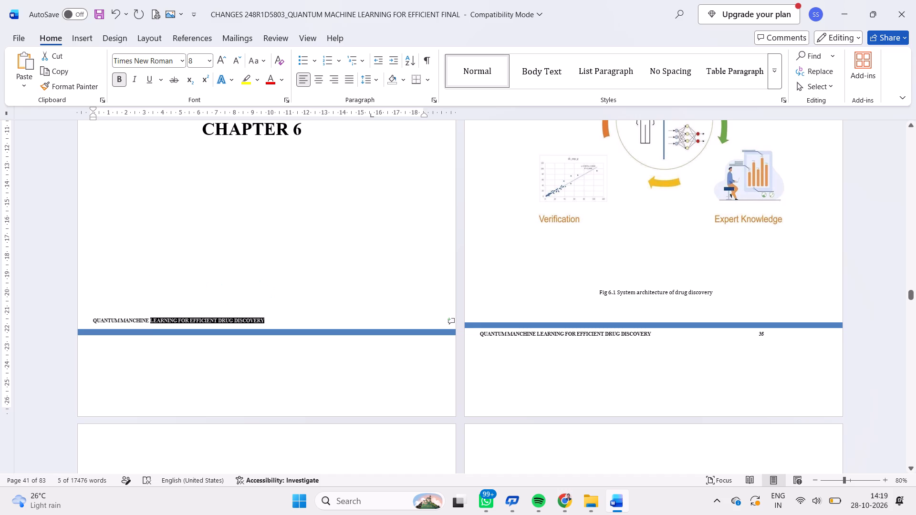
left_click_drag(93, 321, 254, 320)
key("ctrl+c")
left_click(146, 347)
key("ctrl+v")
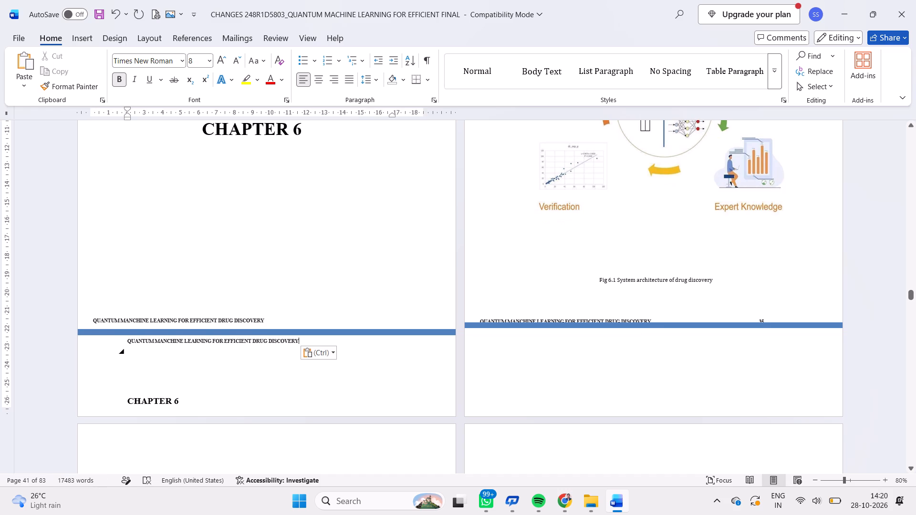
Push the small CHAPTER 6 heading below the pasted footer line onto the following page with a line break.
left_click(133, 392)
key("Return")
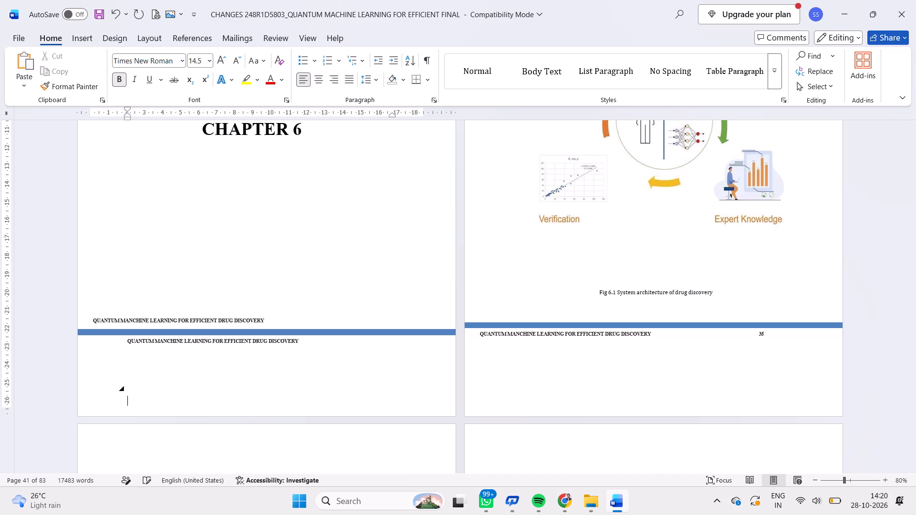
Delete the original footer line above the blue bar on the CHAPTER 6 title page, keeping the copy below it.
scroll(133, 392, "up", 5)
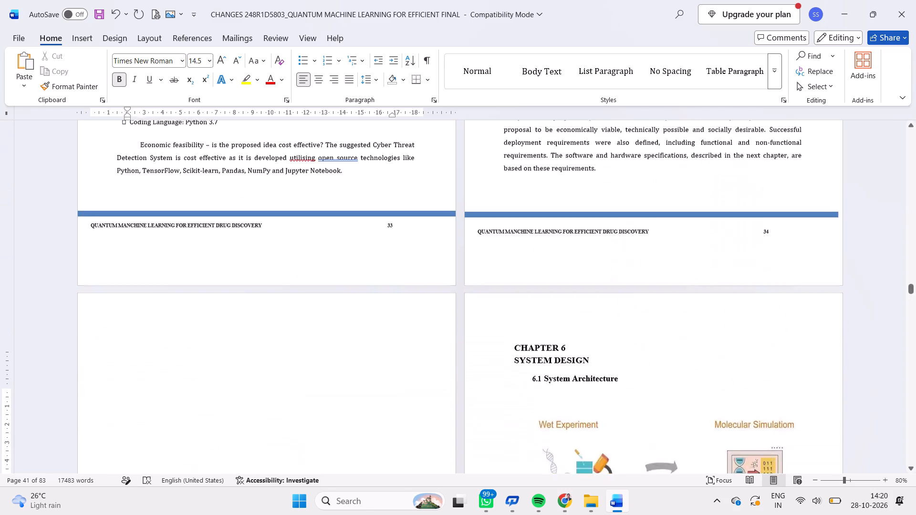
scroll(133, 392, "down", 2)
scroll(54, 354, "up", 1)
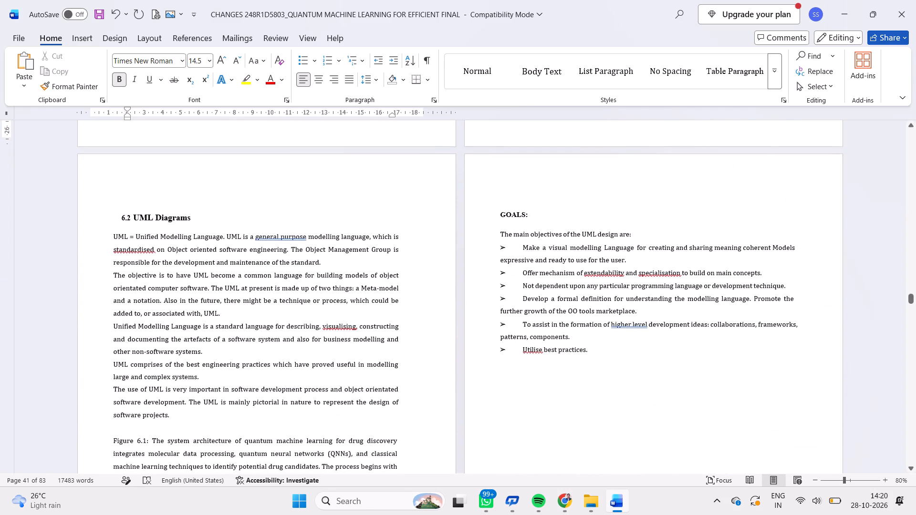
scroll(47, 415, "up", 1)
scroll(47, 427, "down", 1, "ctrl")
scroll(47, 427, "up", 1, "ctrl")
scroll(153, 373, "up", 3)
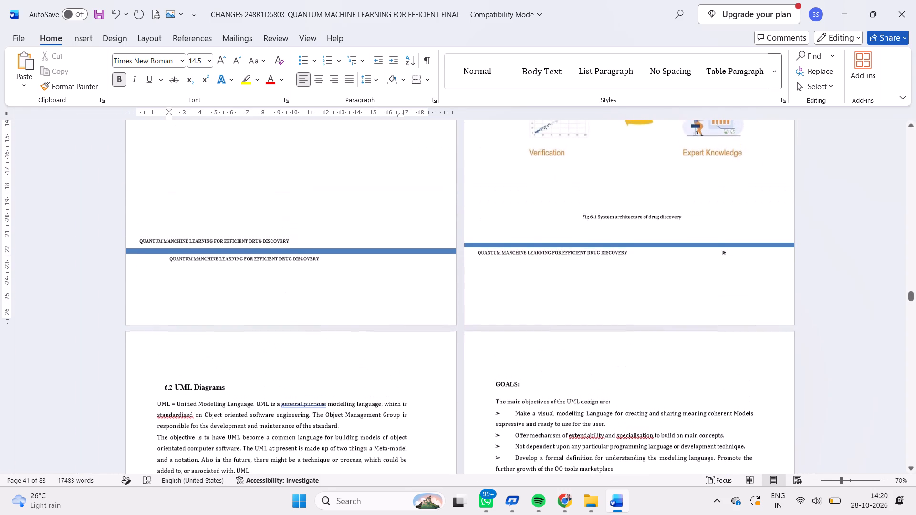
left_click(288, 248)
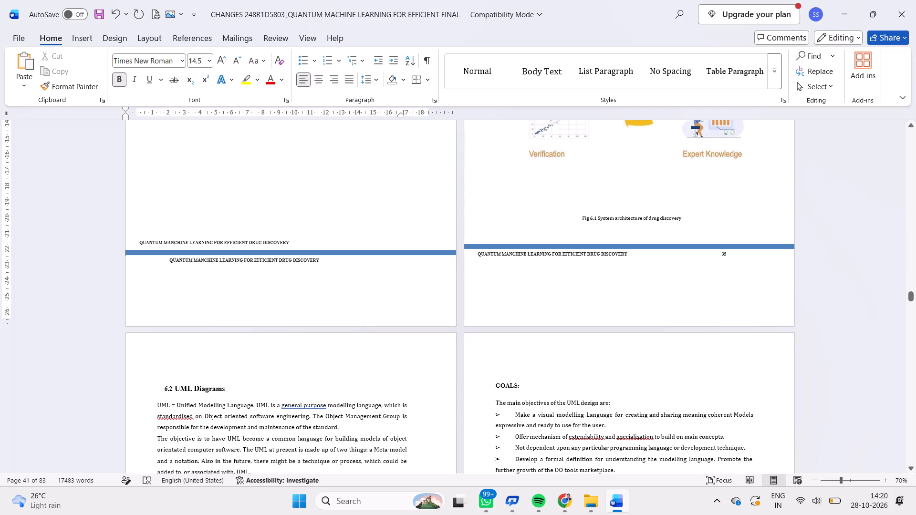
left_click(296, 242)
key("BackSpace")
key("BackSpace")
key("BackSpace")
key("BackSpace")
key("BackSpace")
key("BackSpace")
key("BackSpace")
key("BackSpace")
key("BackSpace")
key("BackSpace")
key("BackSpace")
key("BackSpace")
key("BackSpace")
key("BackSpace")
key("BackSpace")
key("BackSpace")
key("BackSpace")
key("BackSpace")
key("BackSpace")
key("BackSpace")
key("BackSpace")
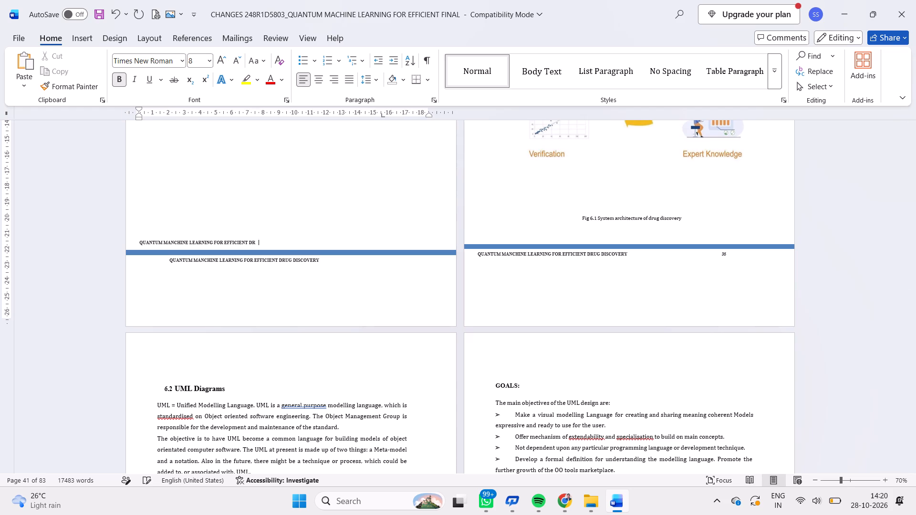
key("BackSpace")
key("BackSpace")
key("BackSpace")
key("BackSpace")
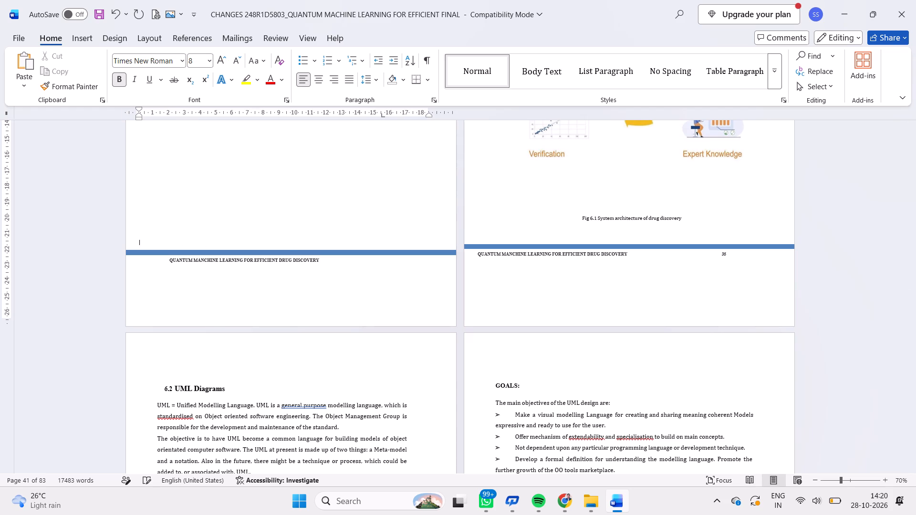
Save the document.
scroll(296, 242, "up", 3)
key("ctrl+s")
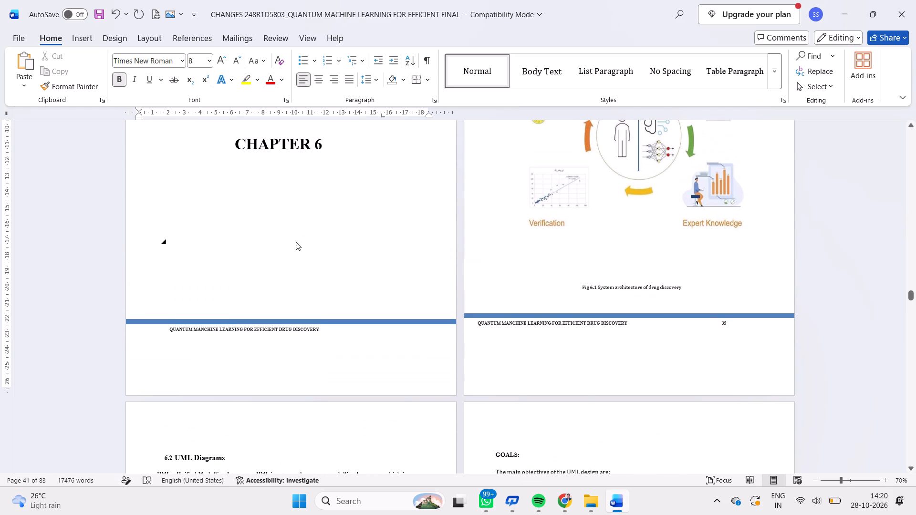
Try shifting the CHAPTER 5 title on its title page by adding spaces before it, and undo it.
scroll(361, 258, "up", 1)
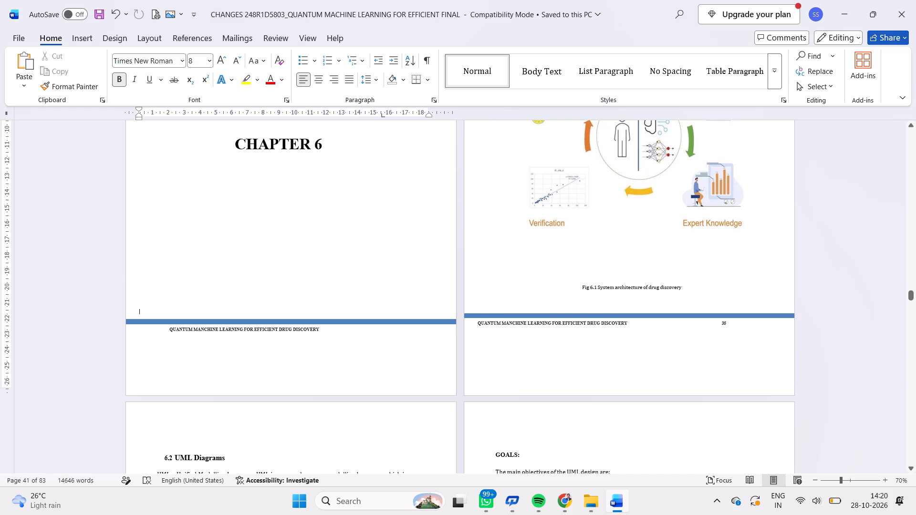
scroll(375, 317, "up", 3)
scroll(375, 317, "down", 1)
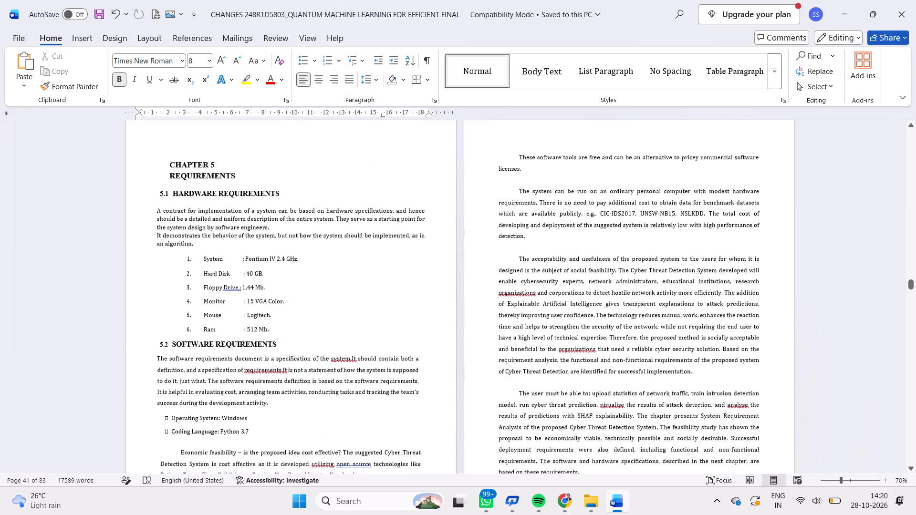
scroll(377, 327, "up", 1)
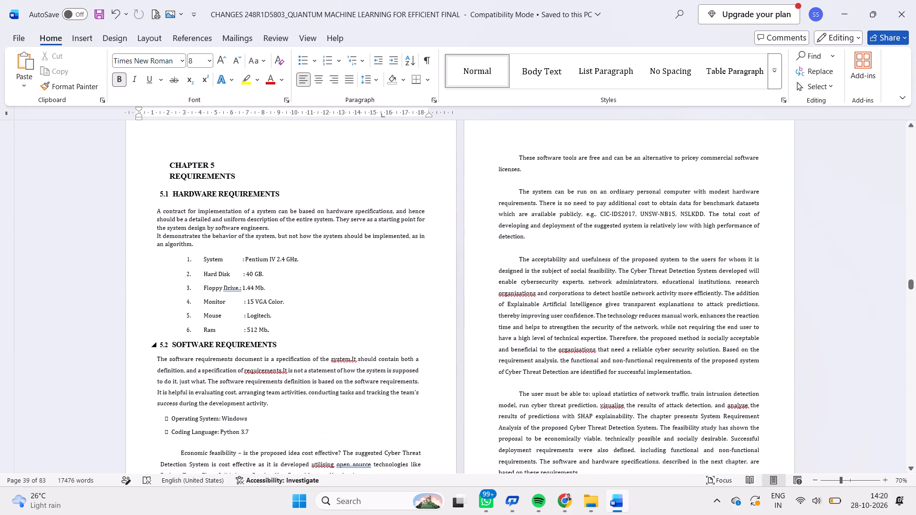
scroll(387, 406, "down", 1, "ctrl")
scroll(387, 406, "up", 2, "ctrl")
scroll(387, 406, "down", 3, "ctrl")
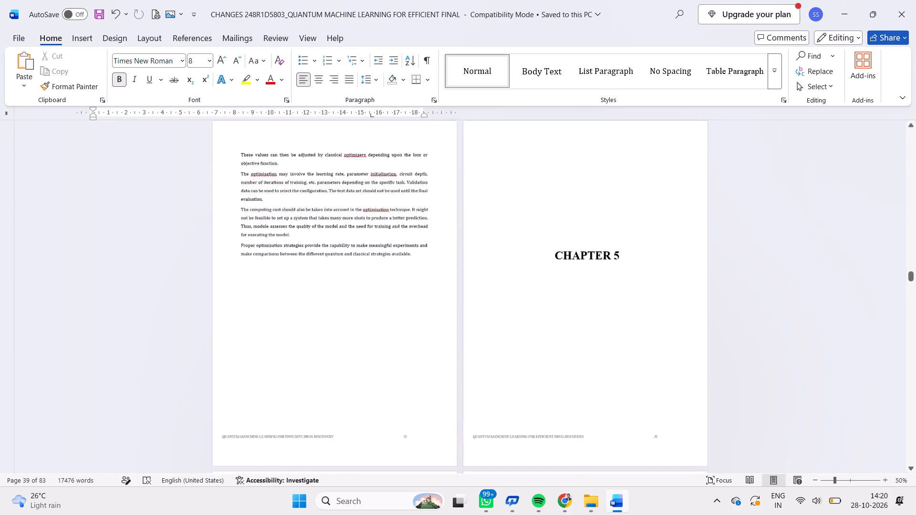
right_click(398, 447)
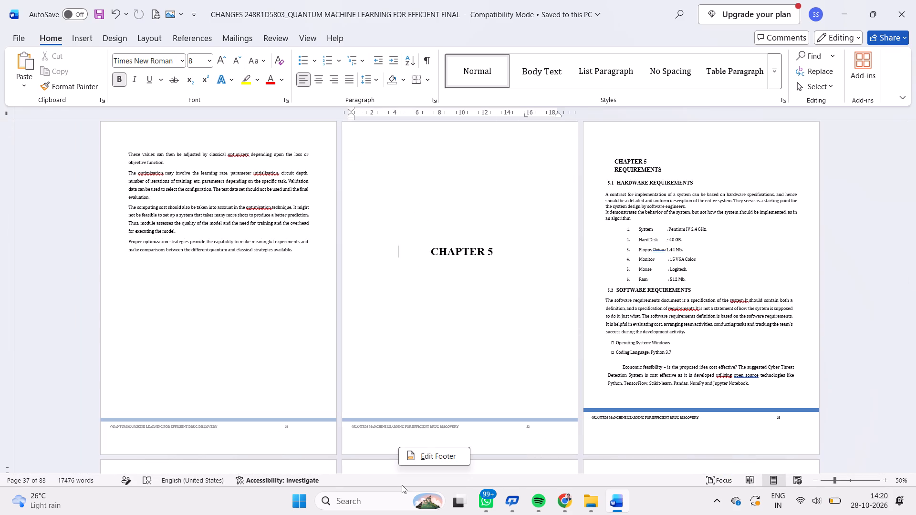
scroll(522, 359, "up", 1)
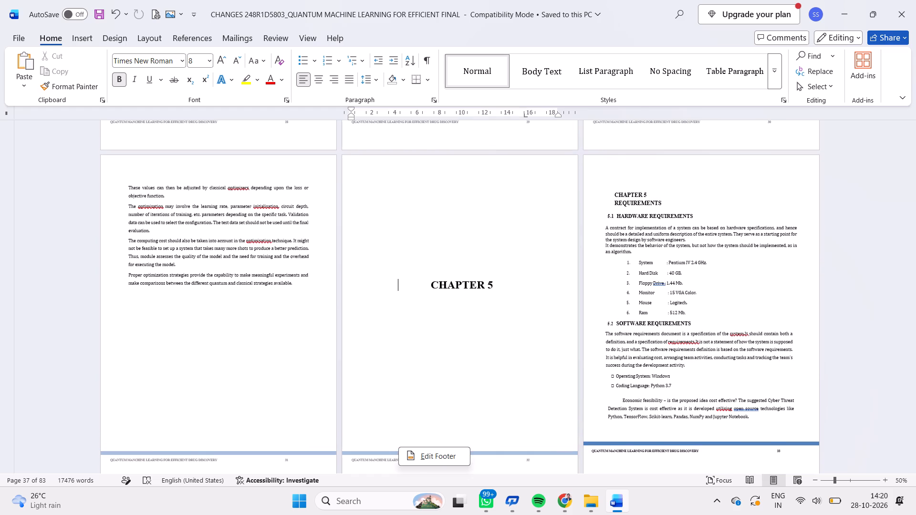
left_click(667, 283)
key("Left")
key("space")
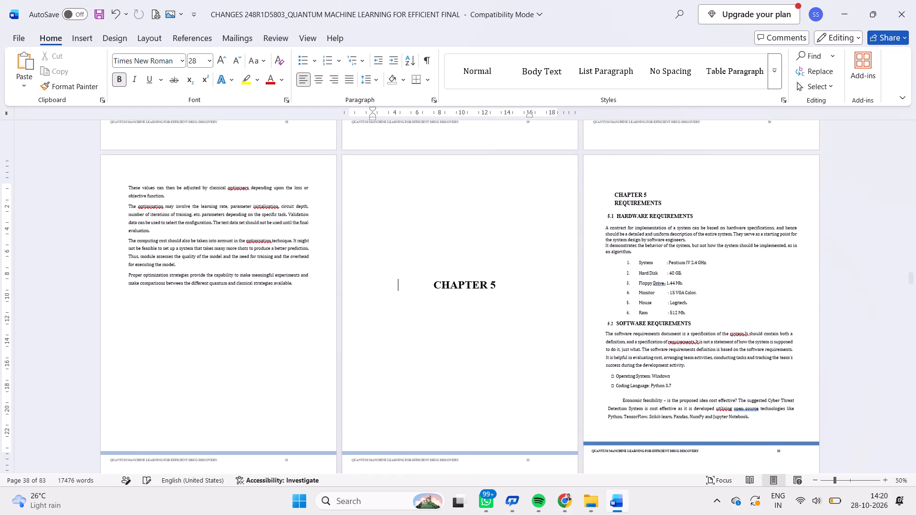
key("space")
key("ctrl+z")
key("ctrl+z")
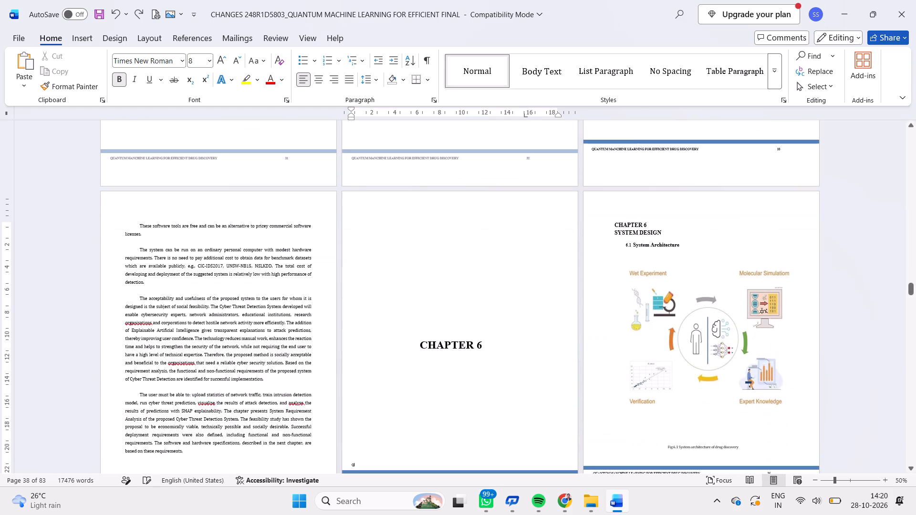
Remove five spaces before the CHAPTER 5 title to centre it between the page margins.
scroll(667, 283, "up", 4)
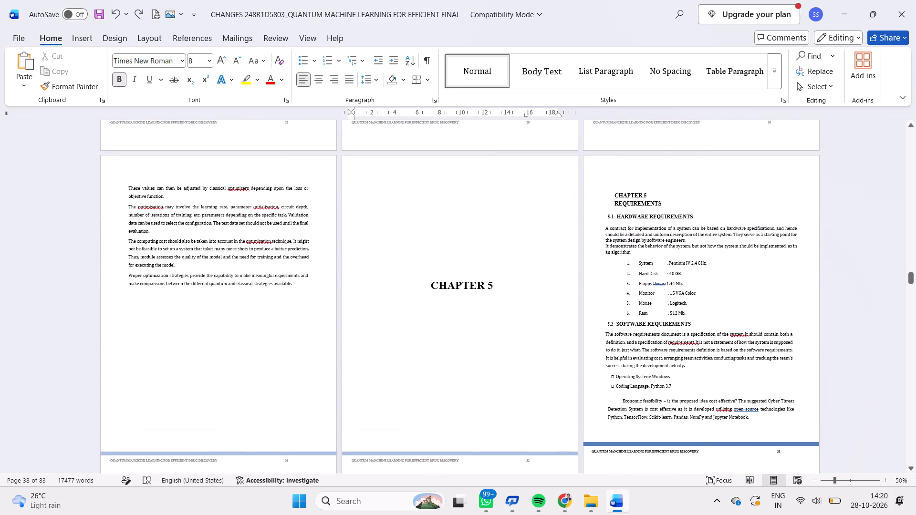
left_click(427, 288)
key("BackSpace")
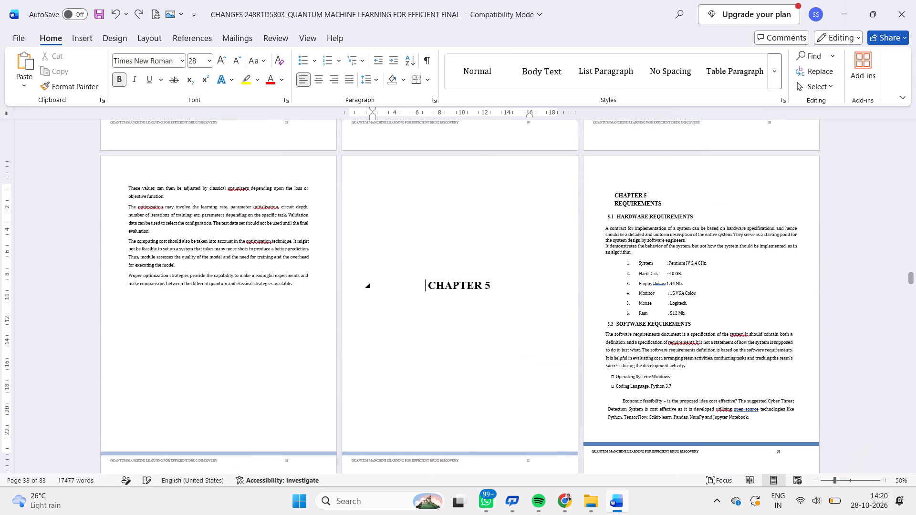
key("BackSpace")
key("BackSpace")
key("BackSpace")
key("BackSpace")
Widen the gap between the colon and 1.44 Mb with spaces in the Floppy Drive line of the hardware requirements.
scroll(521, 427, "down", 2)
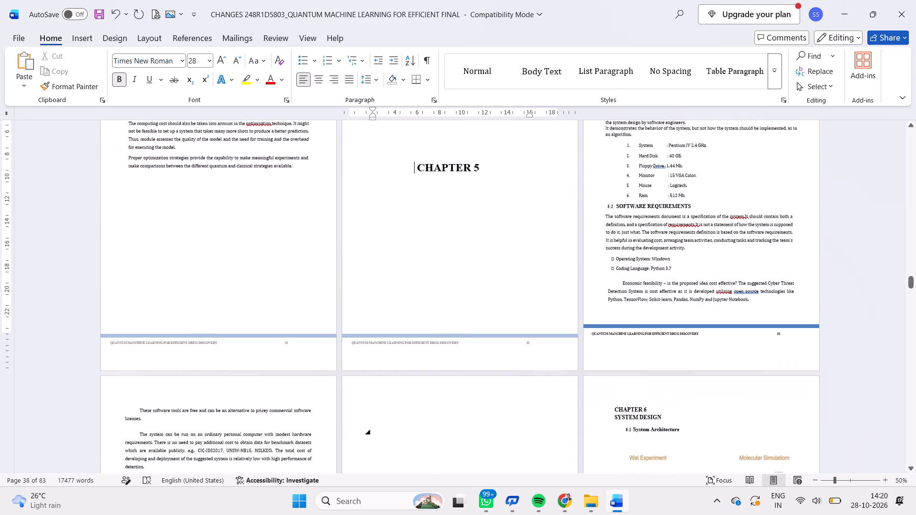
scroll(521, 427, "down", 1)
scroll(521, 427, "up", 1)
scroll(521, 427, "down", 1)
scroll(521, 427, "up", 3)
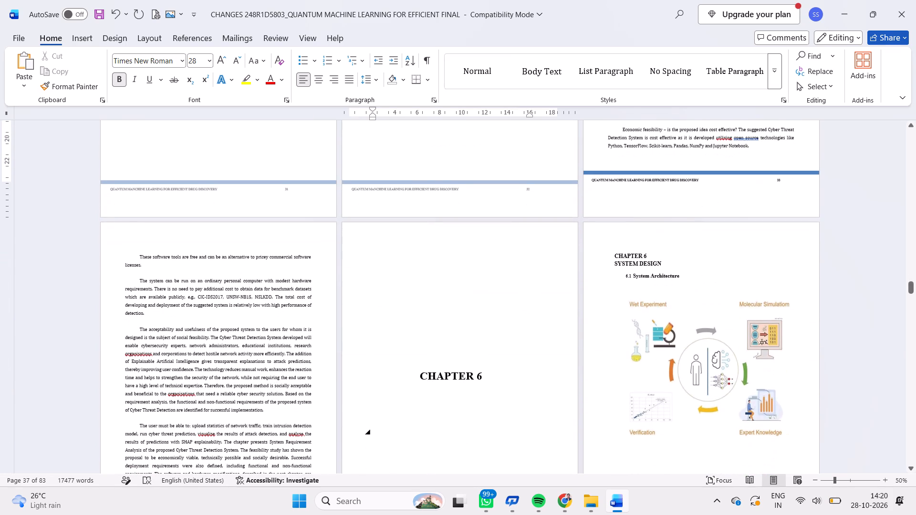
scroll(521, 427, "up", 1)
scroll(812, 257, "up", 9, "ctrl")
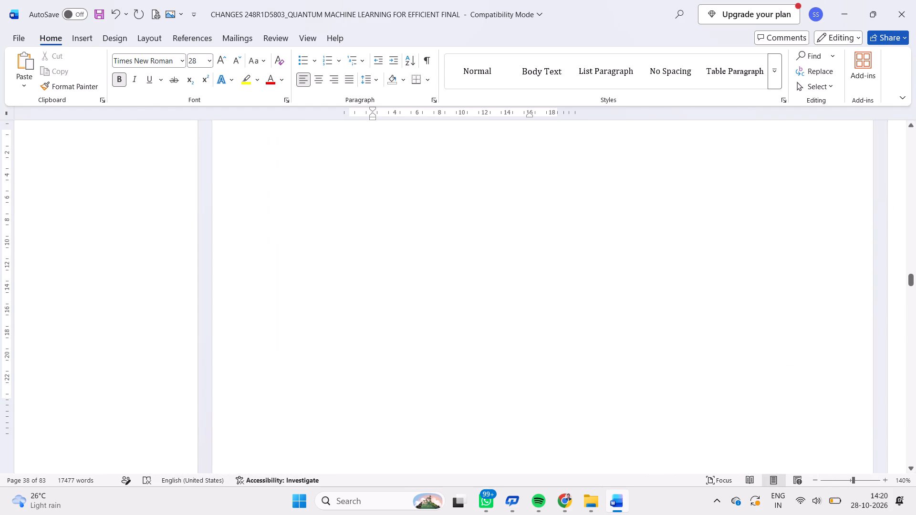
scroll(581, 300, "down", 4)
scroll(581, 300, "up", 1)
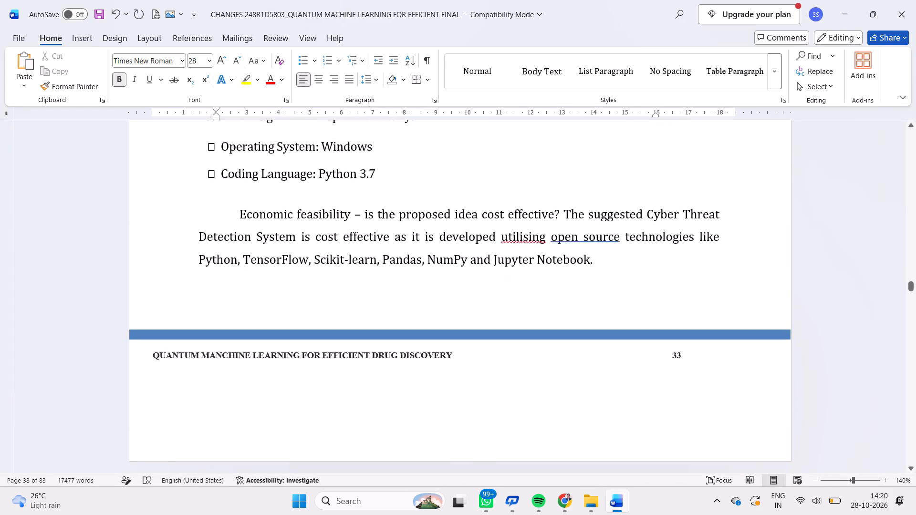
scroll(581, 300, "up", 1)
scroll(478, 177, "up", 1)
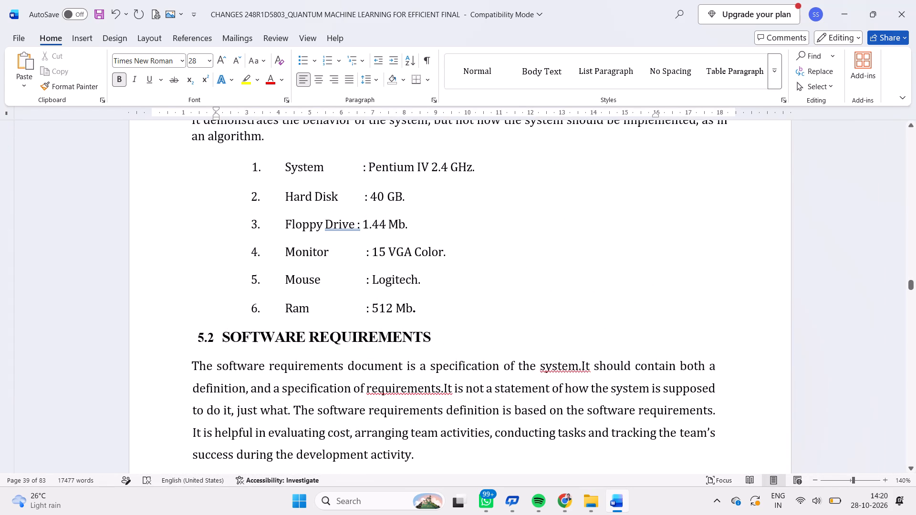
left_click(365, 225)
key("space")
key("space")
key("space")
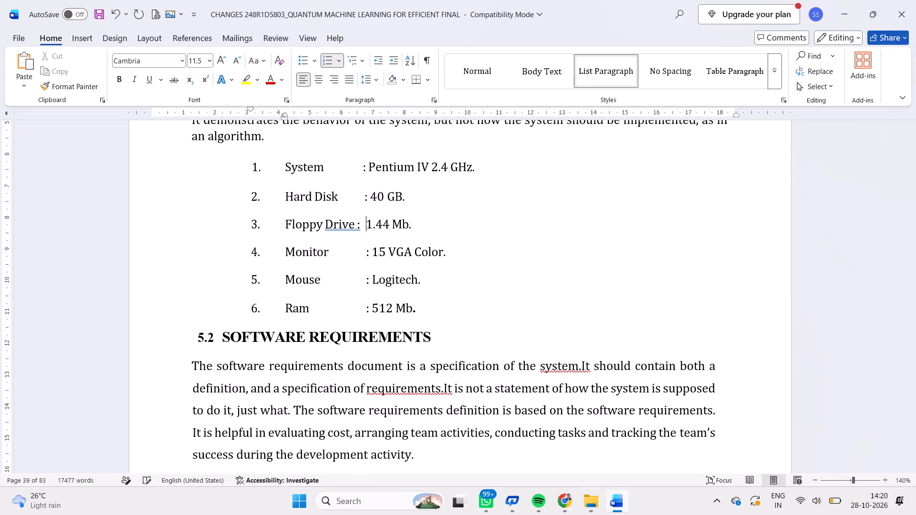
key("space")
key("space")
key("BackSpace")
Insert four spaces before the Floppy Drive colon to line it up with the colons of the other hardware items.
key("Left")
key("Left")
key("Left")
key("Left")
key("Left")
key("Left")
key("space")
key("space")
key("space")
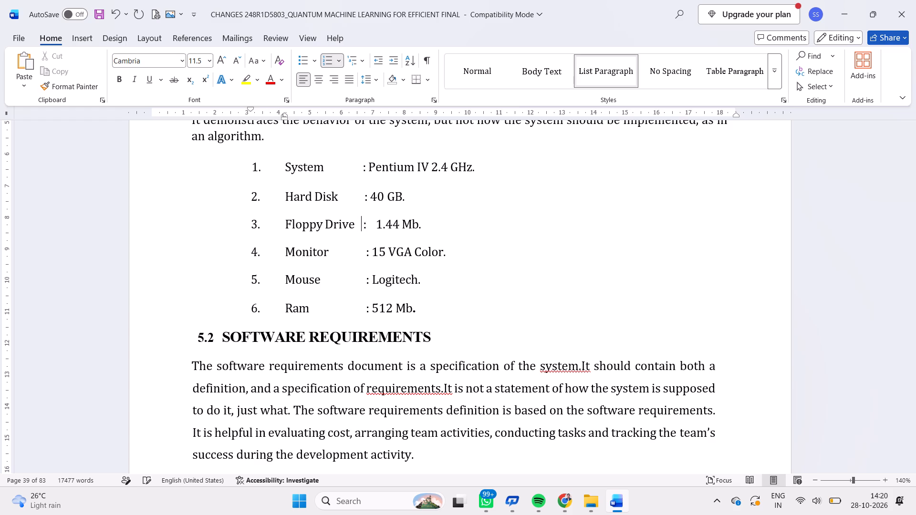
key("space")
Remove the surplus spaces between the Floppy Drive colon and 1.44 Mb to match the spacing of the other items.
key("Right")
key("Right")
key("Right")
key("Right")
key("Right")
key("Right")
key("BackSpace")
key("backslash")
key("BackSpace")
key("backslash")
key("BackSpace")
key("BackSpace")
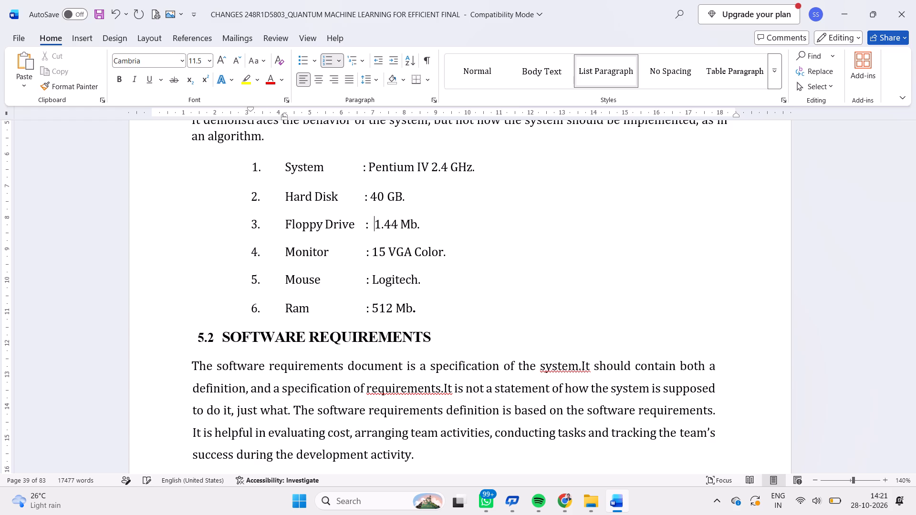
key("BackSpace")
Review the front matter from the cover page through the certificate, abstract and keywords.
scroll(365, 225, "up", 6)
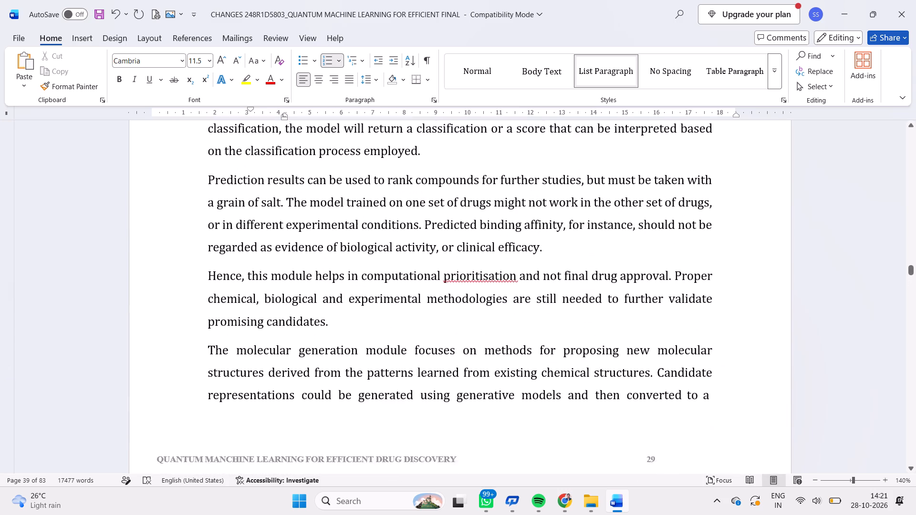
scroll(486, 280, "up", 1)
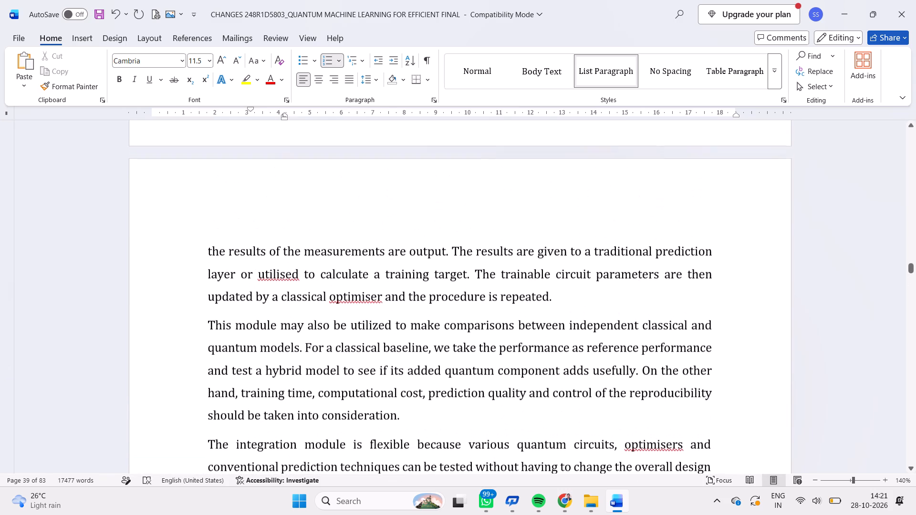
left_click_drag(913, 267, 915, 143)
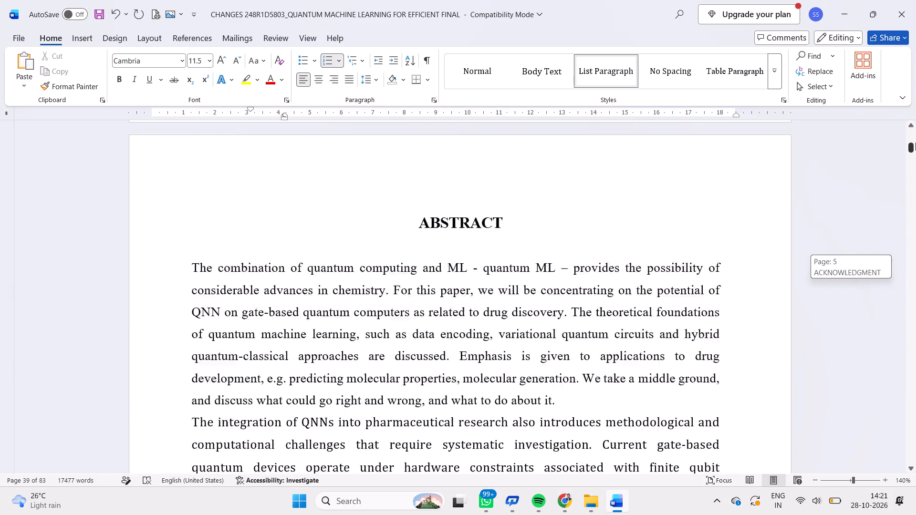
left_click_drag(915, 143, 915, 92)
scroll(703, 350, "down", 3)
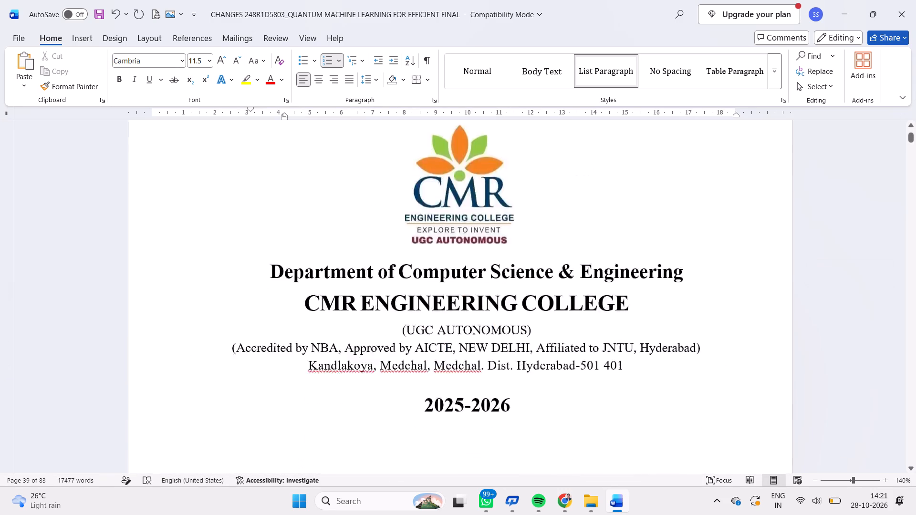
scroll(703, 350, "down", 7)
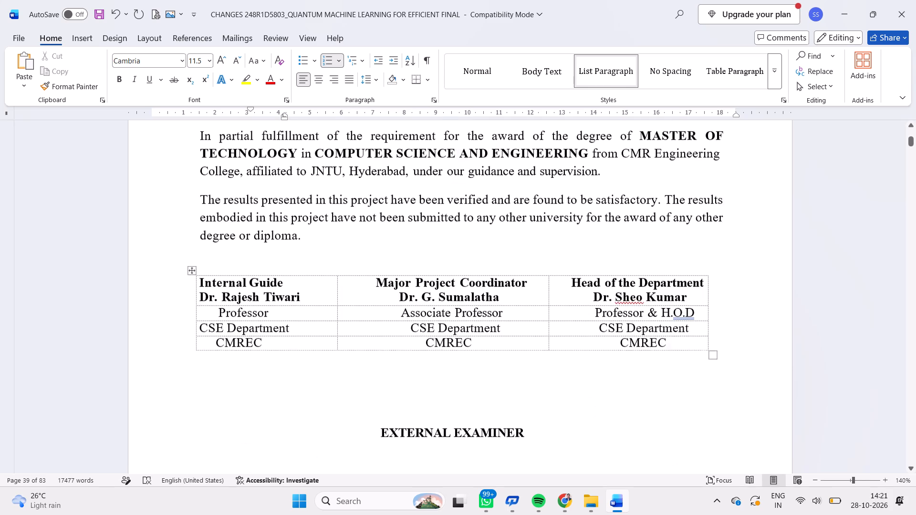
scroll(703, 350, "up", 1)
scroll(703, 350, "down", 1)
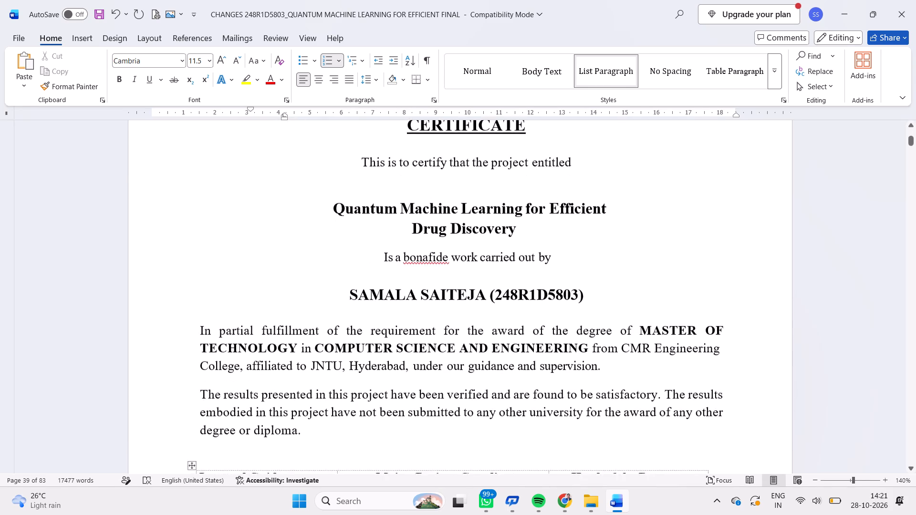
scroll(703, 350, "down", 1)
scroll(713, 331, "down", 20)
scroll(713, 331, "down", 10)
scroll(713, 331, "up", 1)
scroll(713, 331, "down", 1)
scroll(713, 331, "up", 1)
scroll(713, 331, "down", 9)
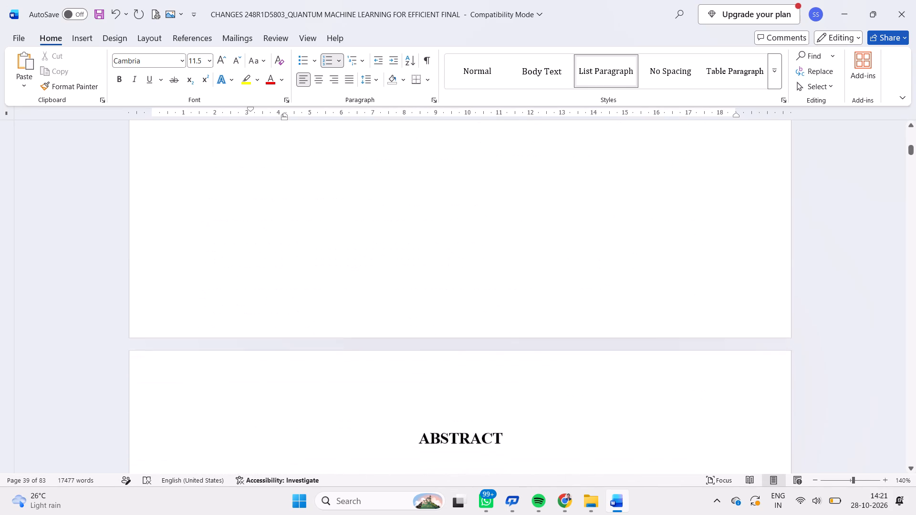
scroll(713, 331, "down", 7)
scroll(716, 327, "up", 2, "ctrl")
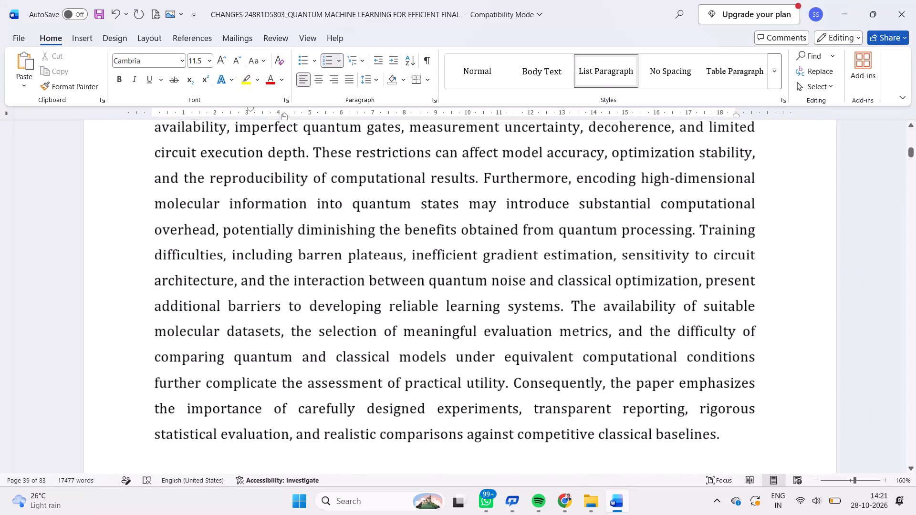
scroll(716, 327, "down", 4)
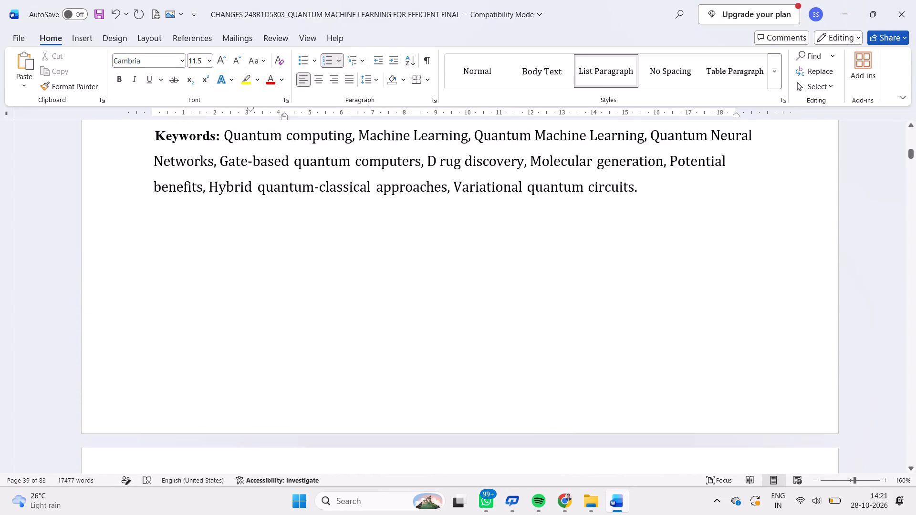
scroll(716, 327, "down", 4)
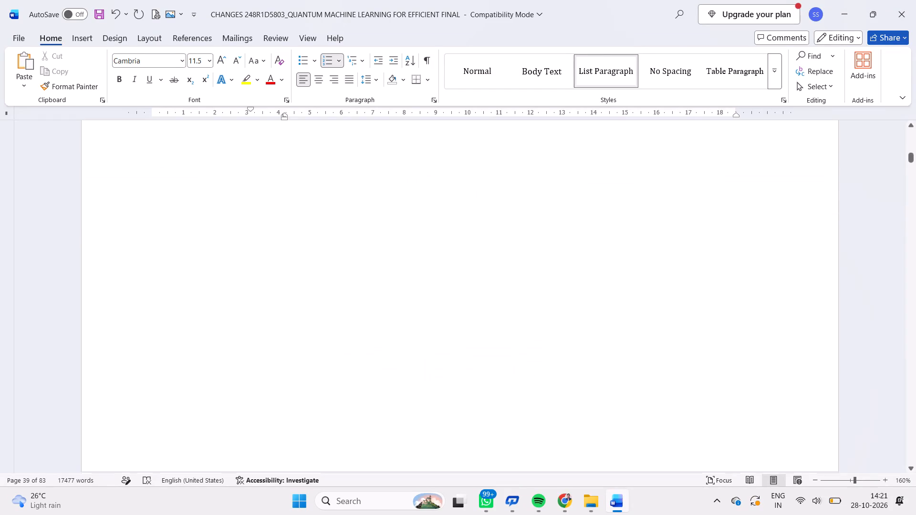
Examine the Chapter 1 pages from Project Overview to Project Features, including their footer text and page numbers.
scroll(716, 327, "down", 1)
scroll(716, 327, "down", 2, "ctrl")
scroll(716, 327, "down", 3)
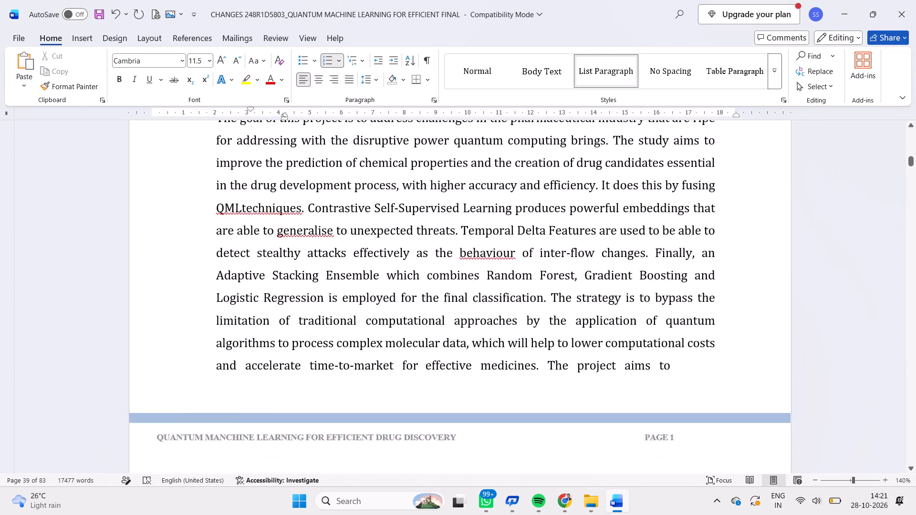
scroll(716, 327, "down", 1)
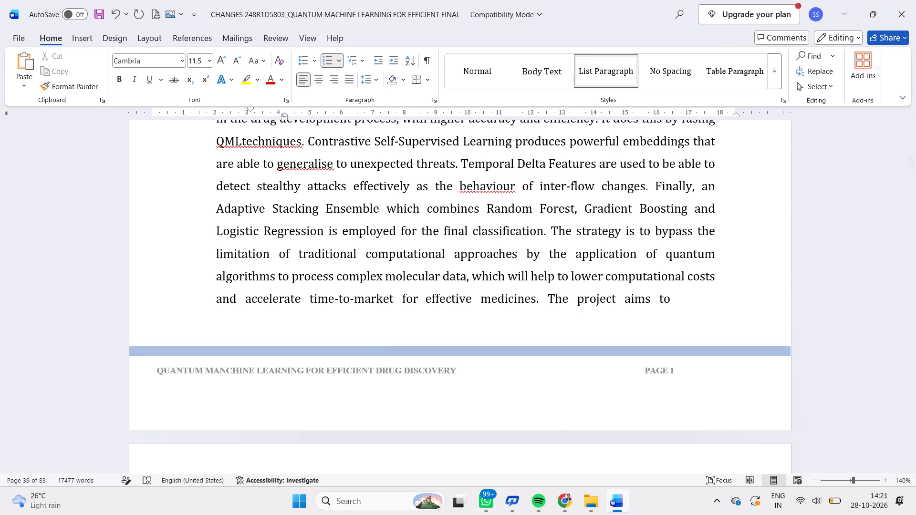
scroll(716, 327, "down", 3)
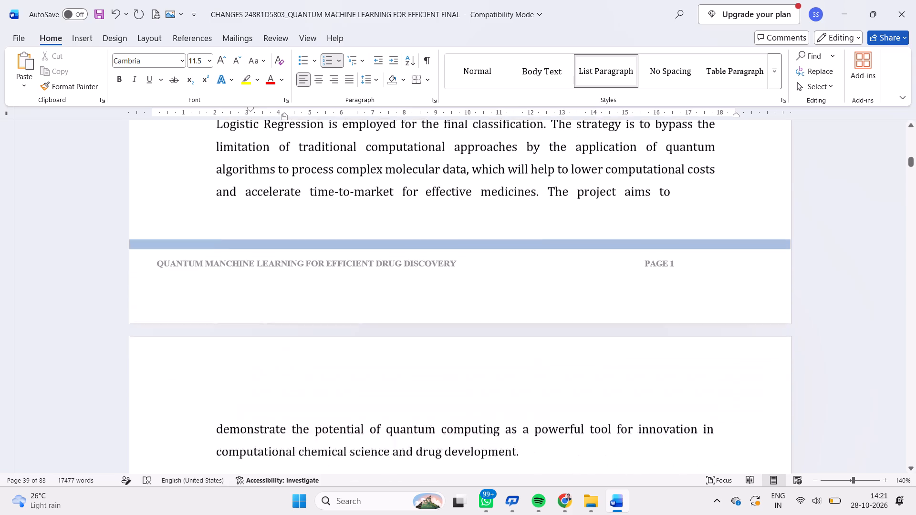
scroll(716, 327, "down", 4)
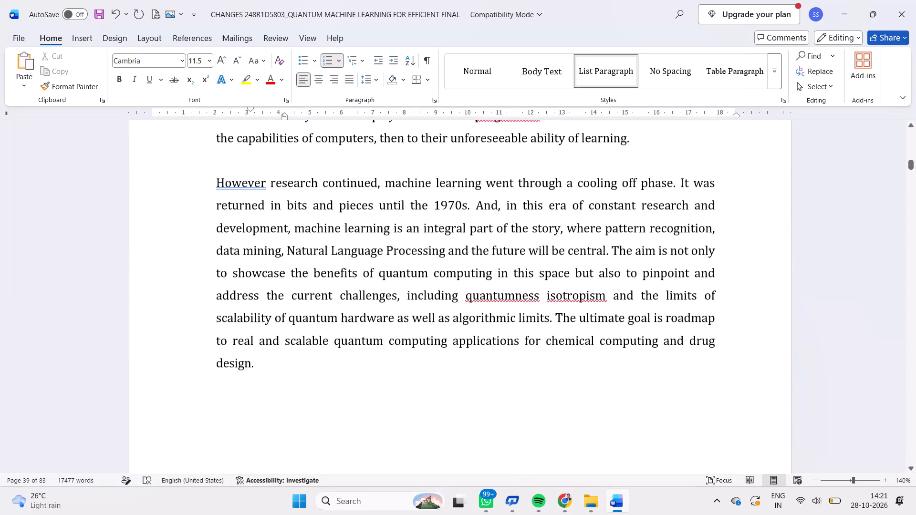
scroll(716, 327, "down", 1)
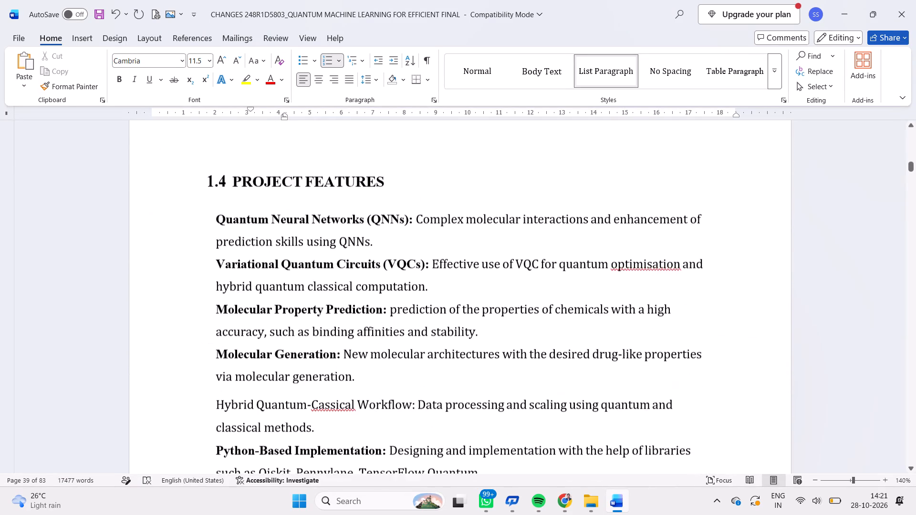
scroll(716, 327, "down", 1)
scroll(716, 327, "up", 1)
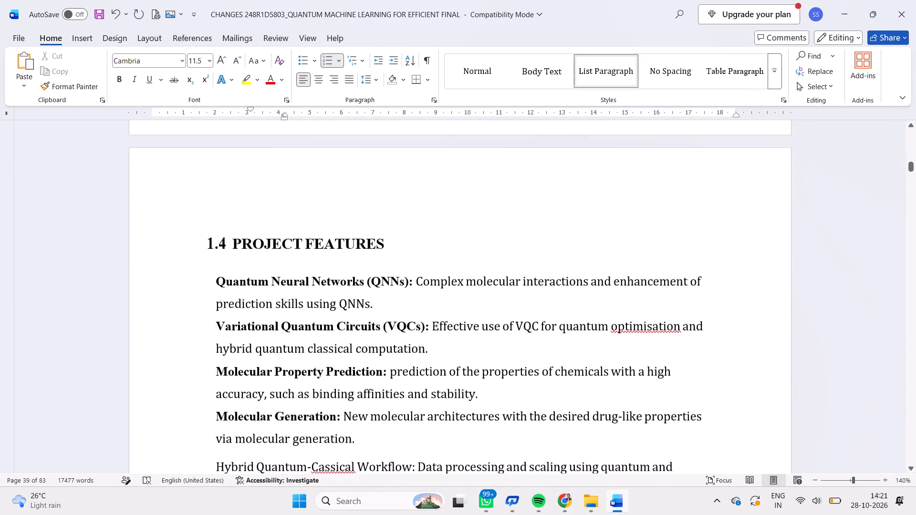
scroll(716, 327, "up", 3)
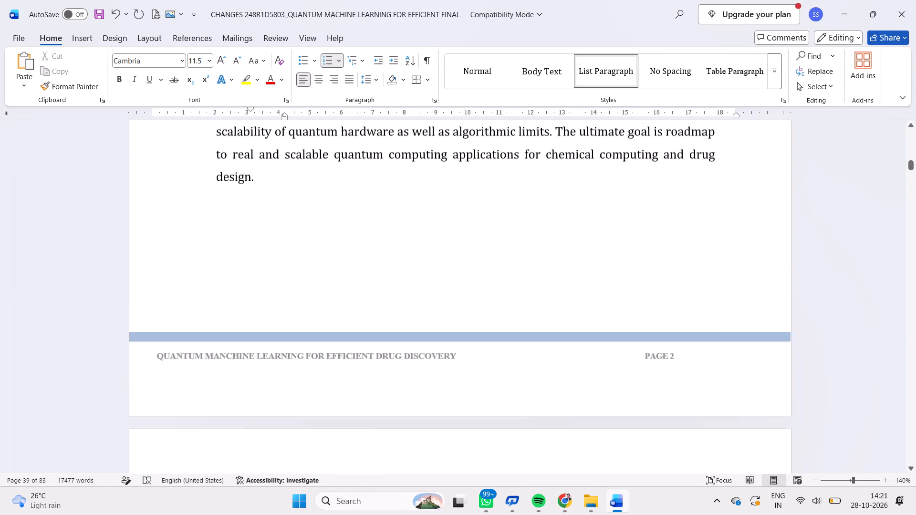
scroll(716, 327, "up", 5)
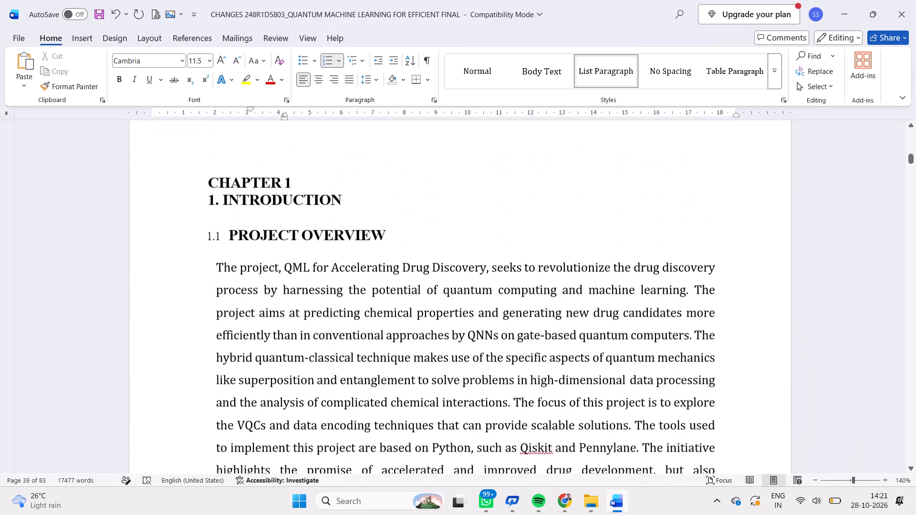
Delete the word PAGE from the footer on page 1 of Chapter 1, keeping only the page number.
scroll(716, 327, "down", 5)
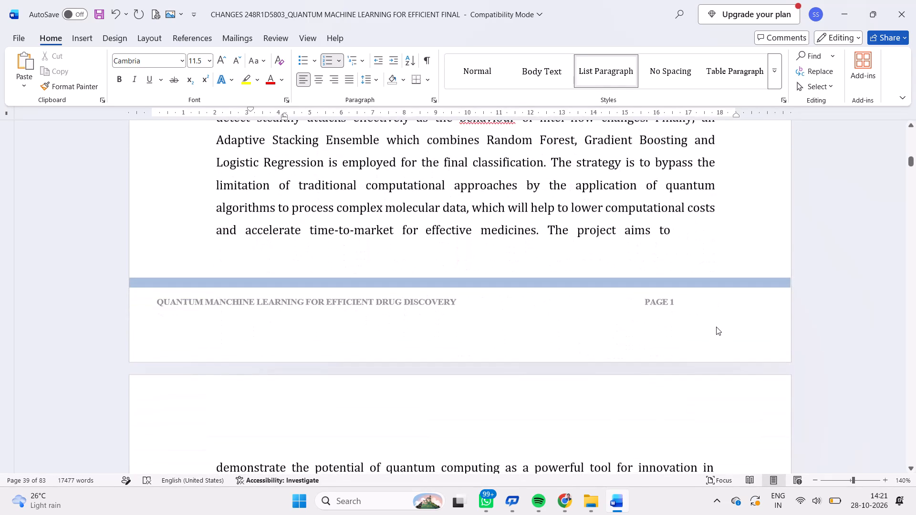
double_click(649, 302)
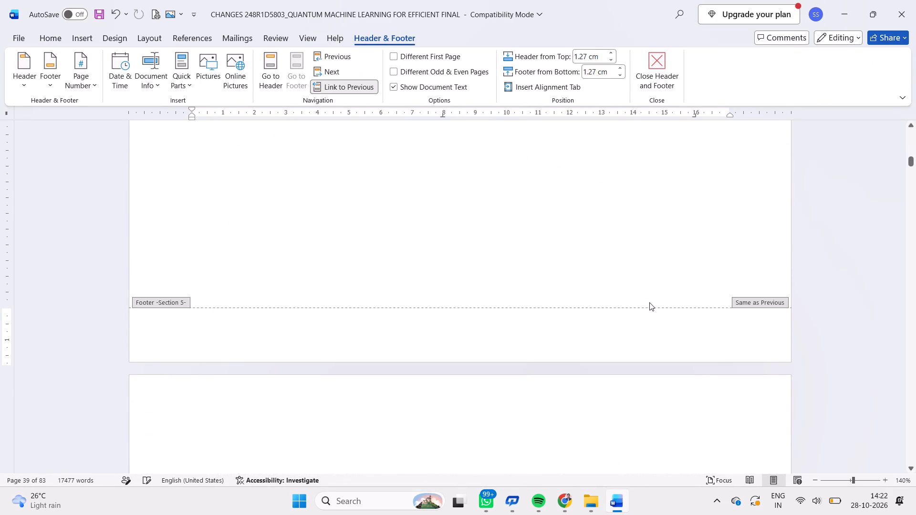
scroll(645, 286, "up", 1)
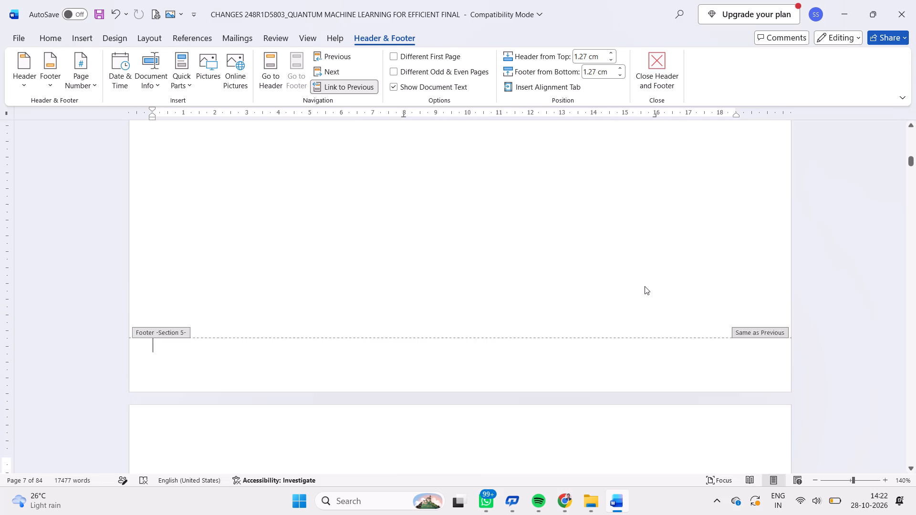
scroll(645, 286, "up", 4)
scroll(645, 286, "down", 4)
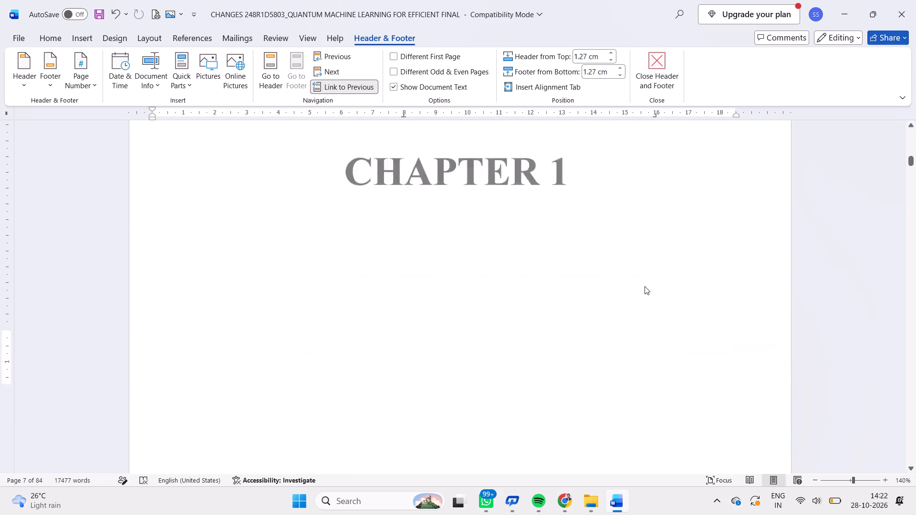
scroll(645, 286, "down", 2)
scroll(645, 286, "up", 1)
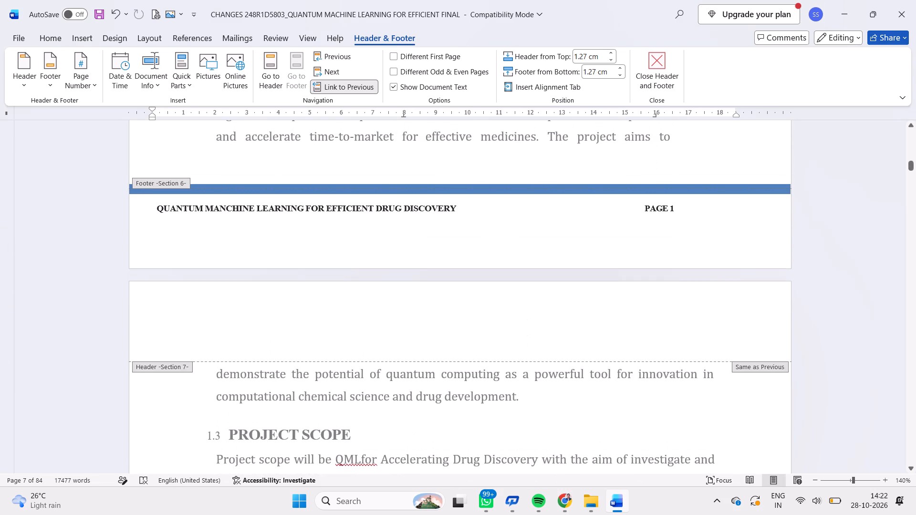
left_click(669, 210)
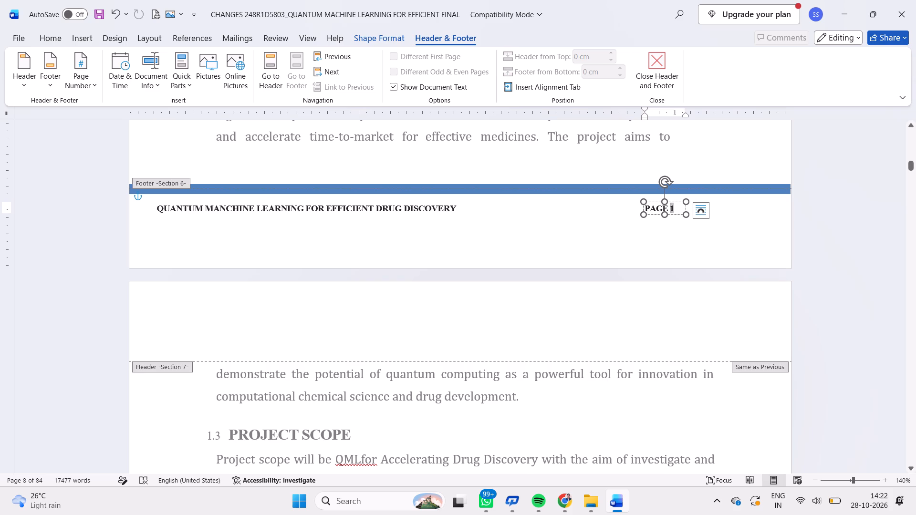
key("Left")
key("BackSpace")
key("BackSpace")
key("BackSpace")
key("BackSpace")
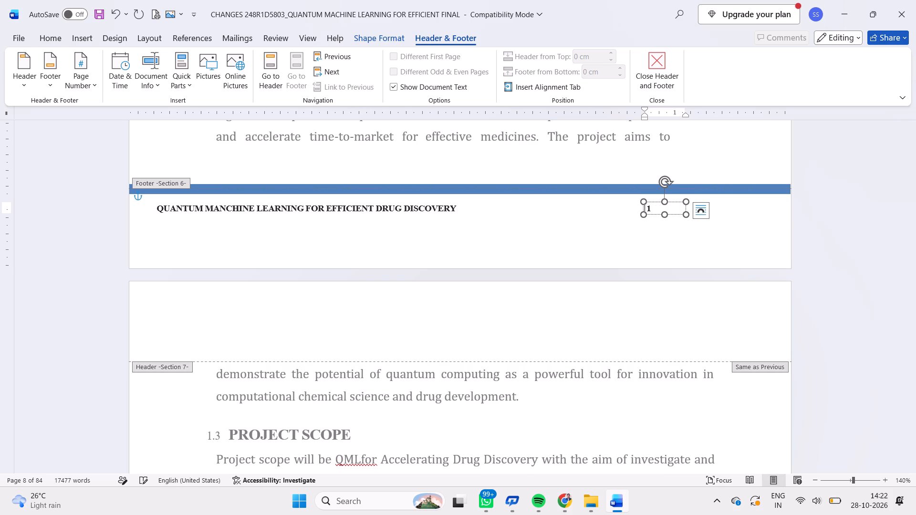
Correct MANCHINE to MACHINE in the footer title on page 2 of the report.
scroll(665, 287, "down", 3)
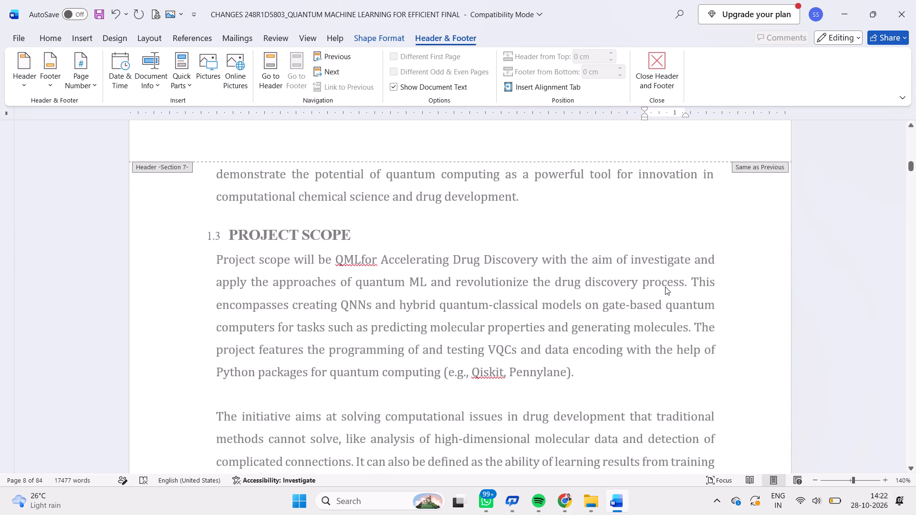
scroll(665, 287, "down", 2)
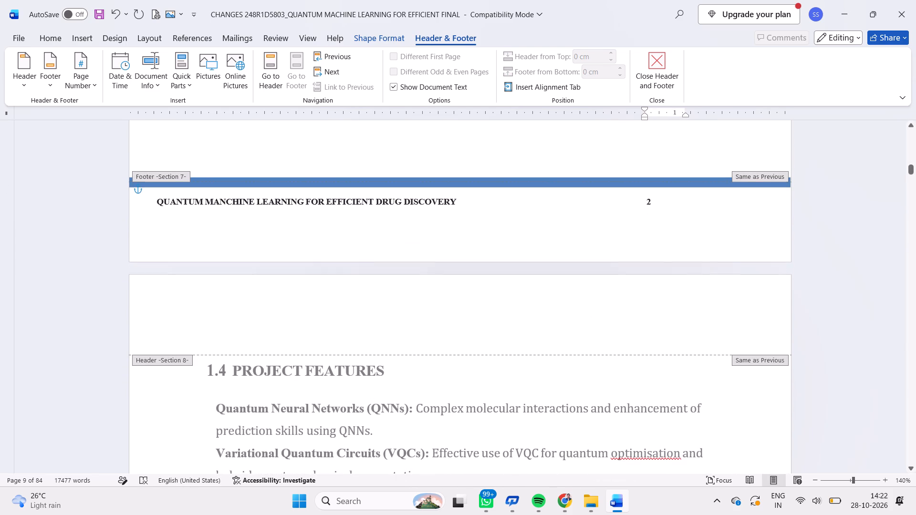
scroll(667, 201, "down", 1)
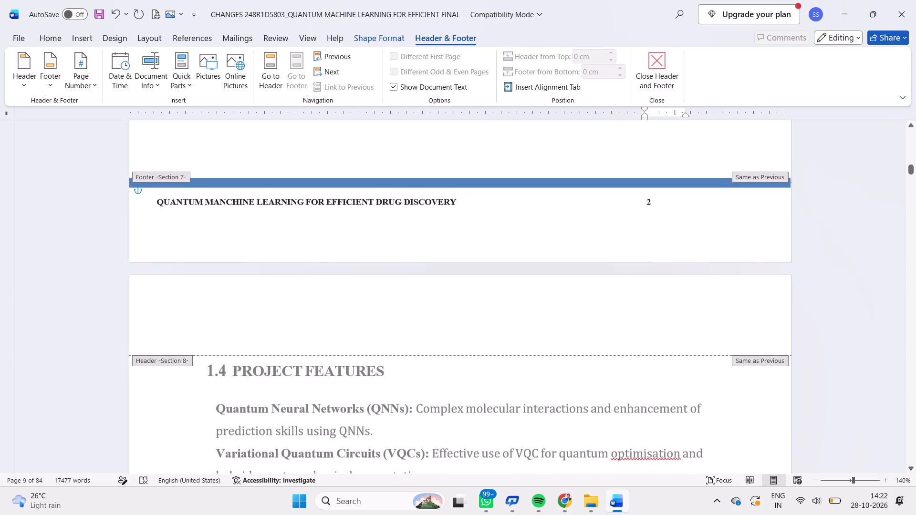
scroll(667, 201, "down", 1)
scroll(667, 201, "up", 1)
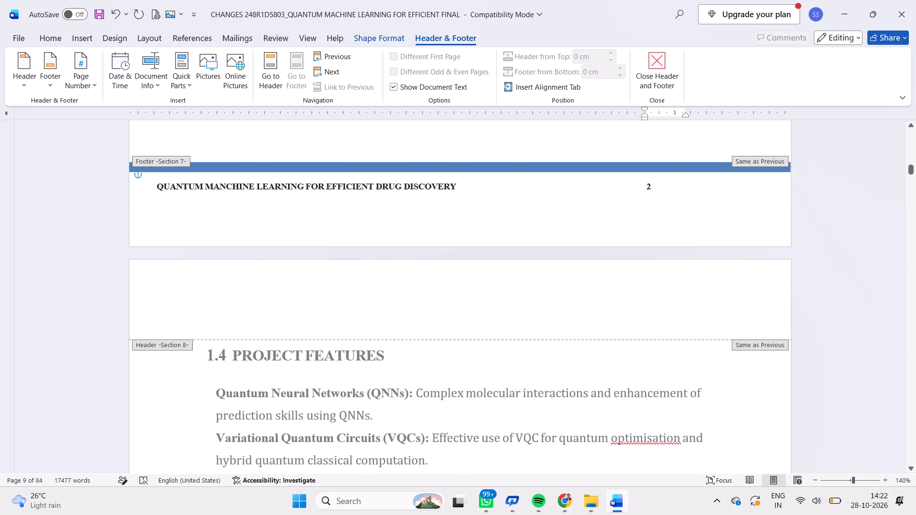
double_click(221, 184)
left_click(224, 187)
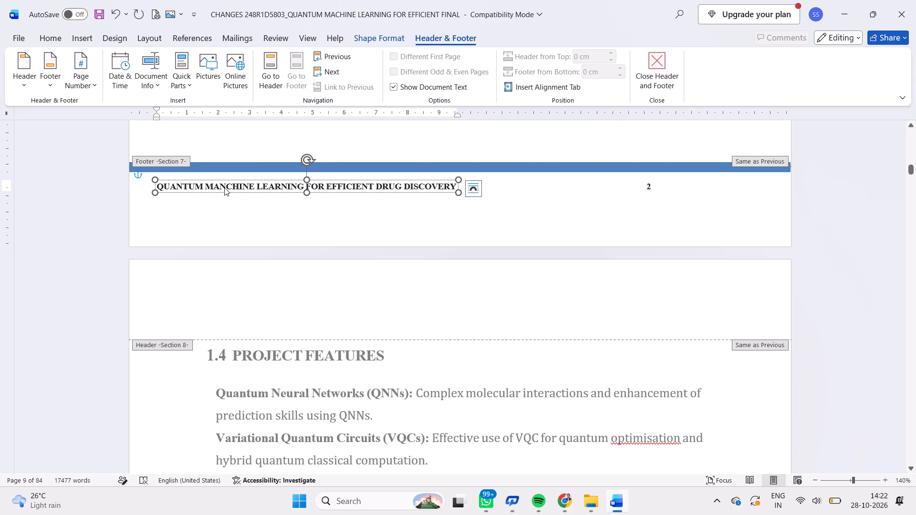
key("BackSpace")
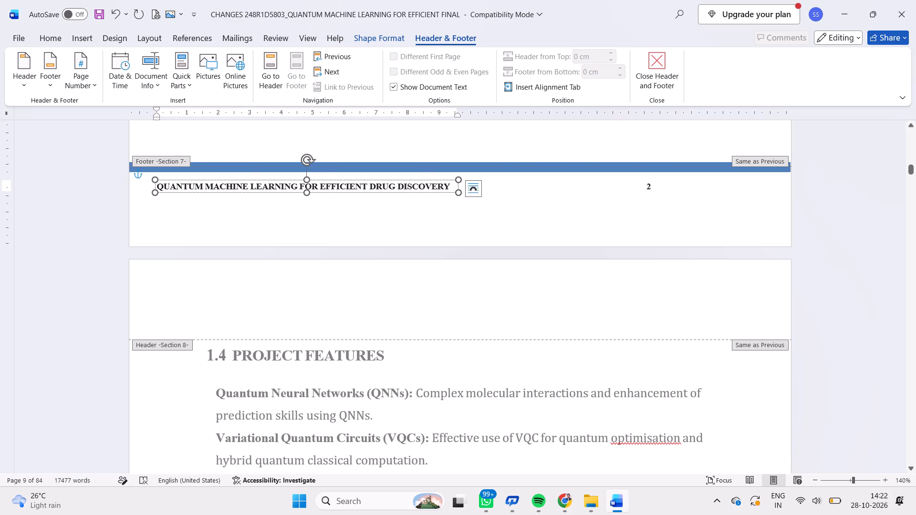
left_click(364, 248)
Correct MANCHINE to MACHINE in the footer title on page 3 of the report.
scroll(597, 246, "down", 3)
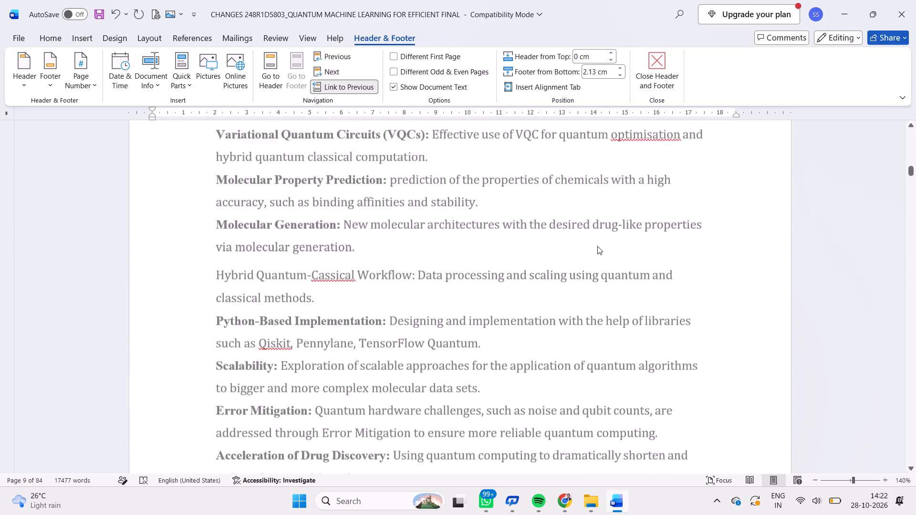
scroll(597, 246, "down", 3)
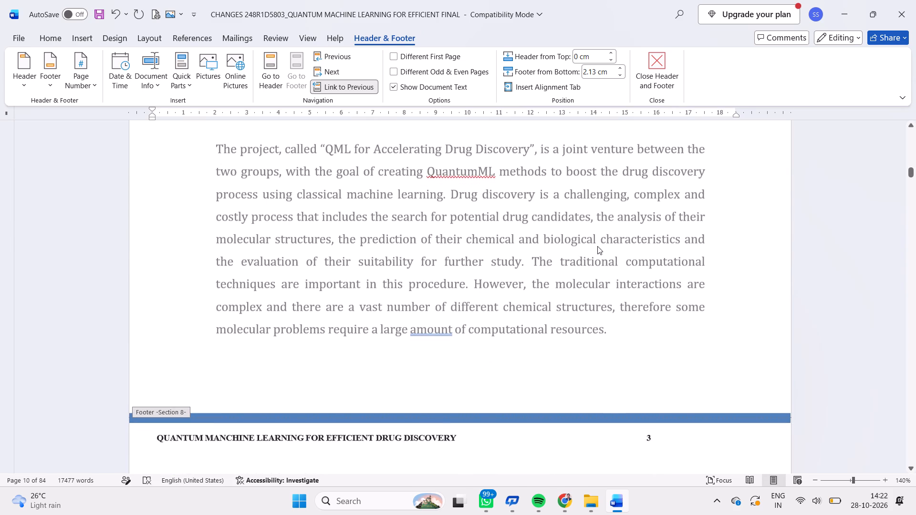
scroll(597, 246, "down", 1)
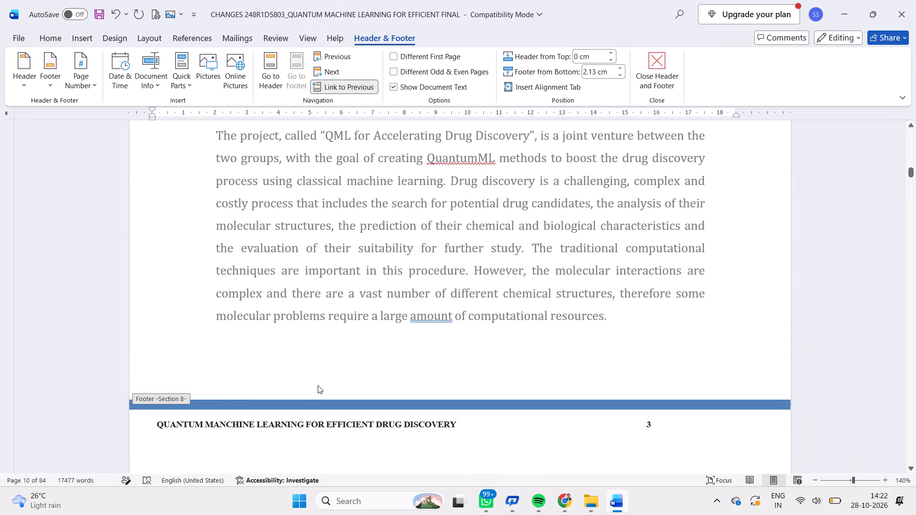
double_click(219, 424)
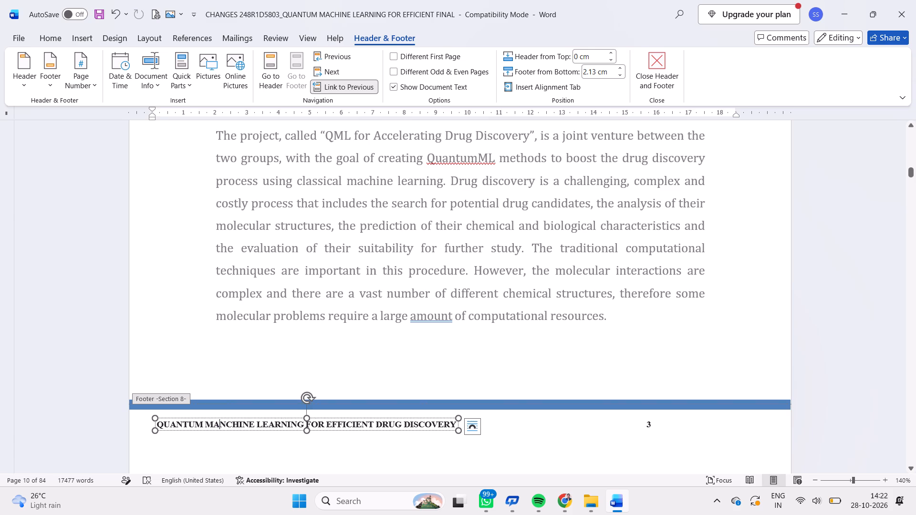
left_click(219, 424)
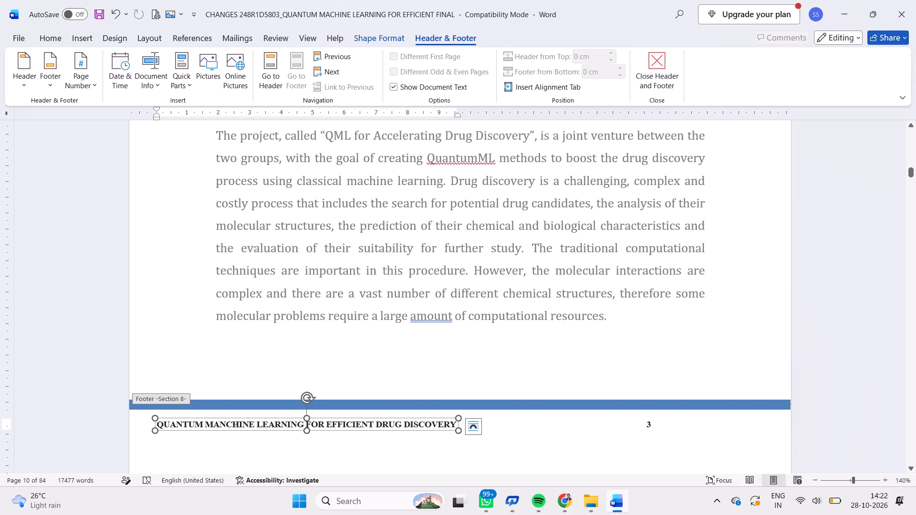
left_click(222, 423)
key("Right")
key("BackSpace")
key("backslash")
key("BackSpace")
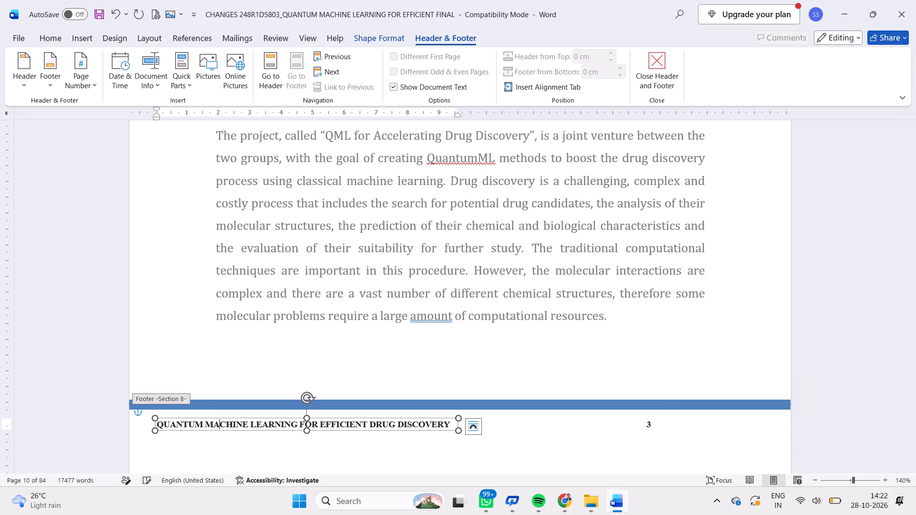
left_click(392, 371)
Check the footer title spelling and page numbers on pages 4 and 5 of Chapter 1.
scroll(665, 343, "down", 5)
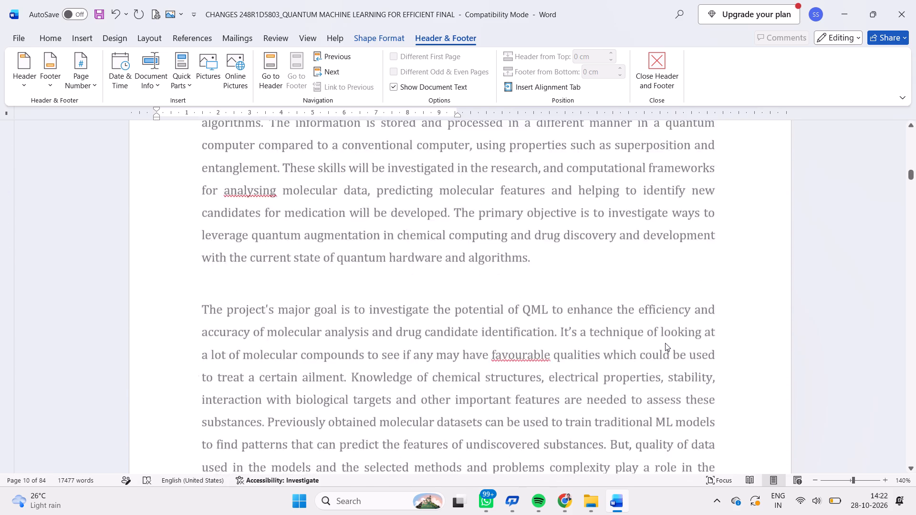
scroll(665, 343, "down", 3)
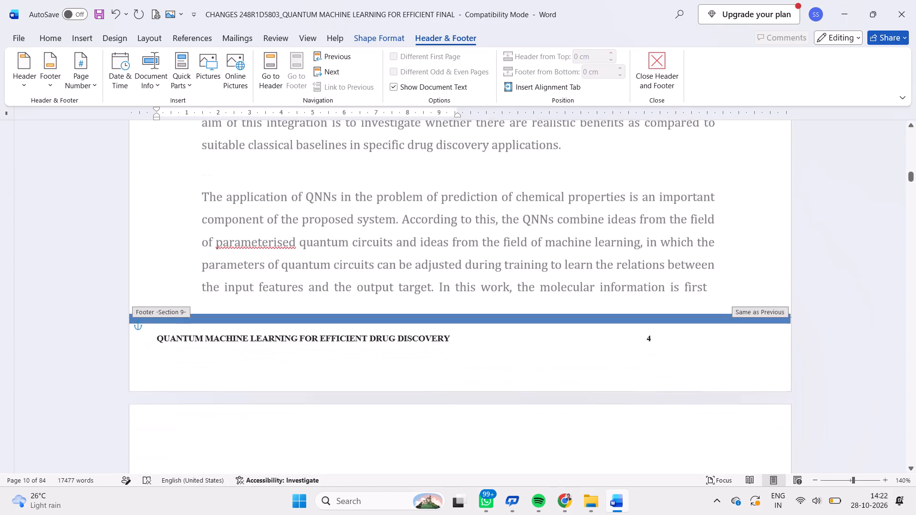
scroll(665, 343, "down", 1)
scroll(394, 345, "down", 3)
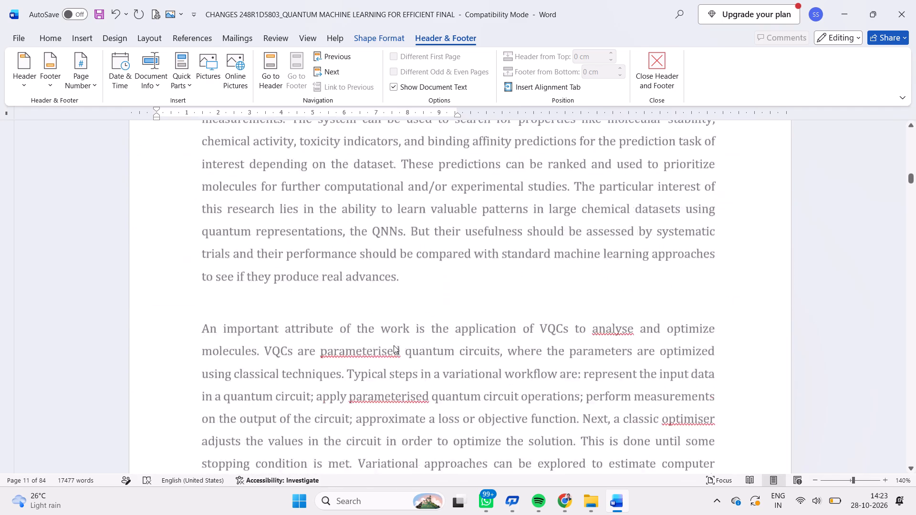
scroll(394, 345, "down", 1)
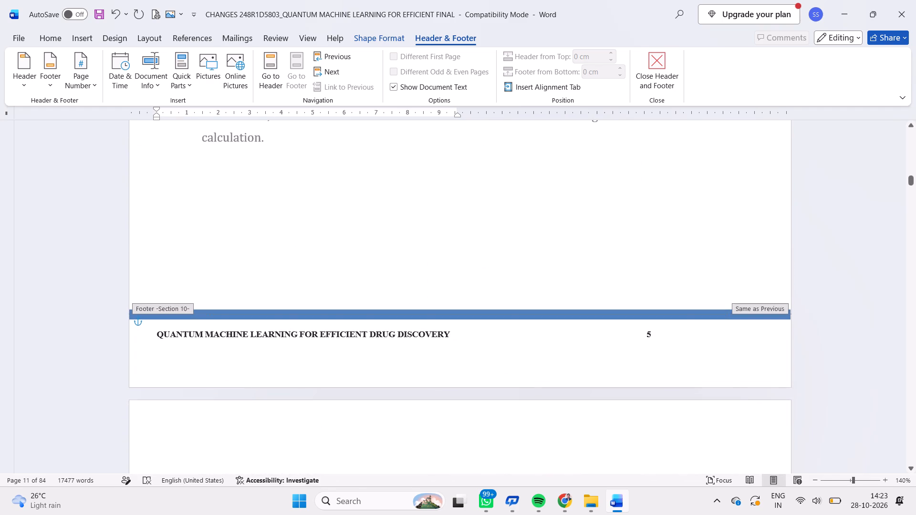
Check the footer titles and page numbers from the Chapter 2 title page through page 9.
scroll(394, 345, "down", 3)
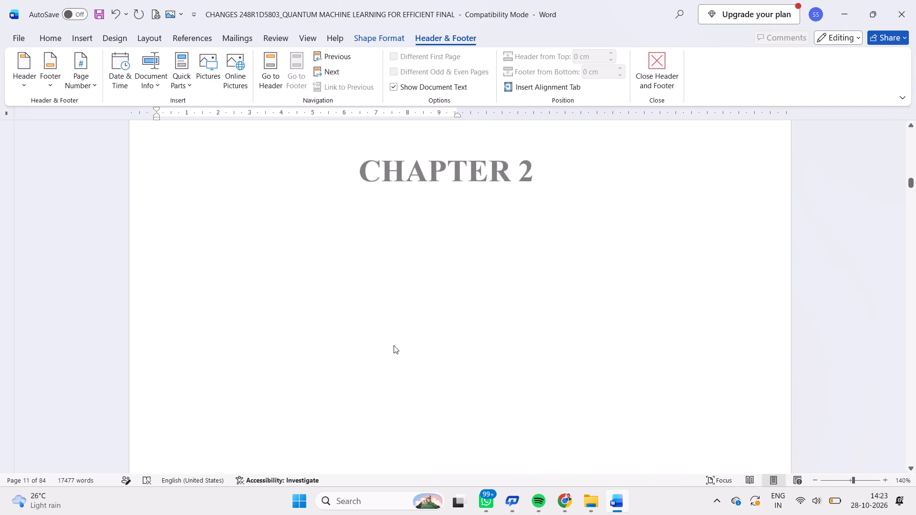
scroll(394, 345, "down", 3)
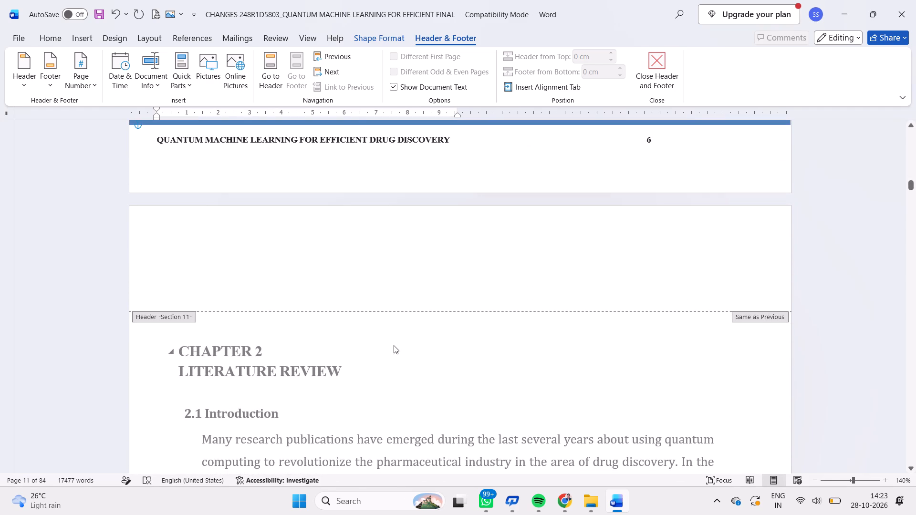
scroll(394, 345, "down", 3)
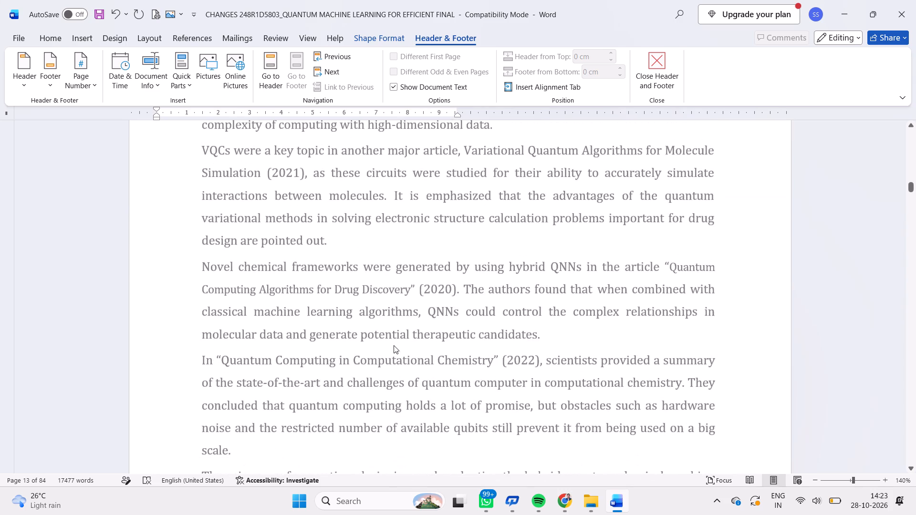
scroll(394, 345, "down", 4)
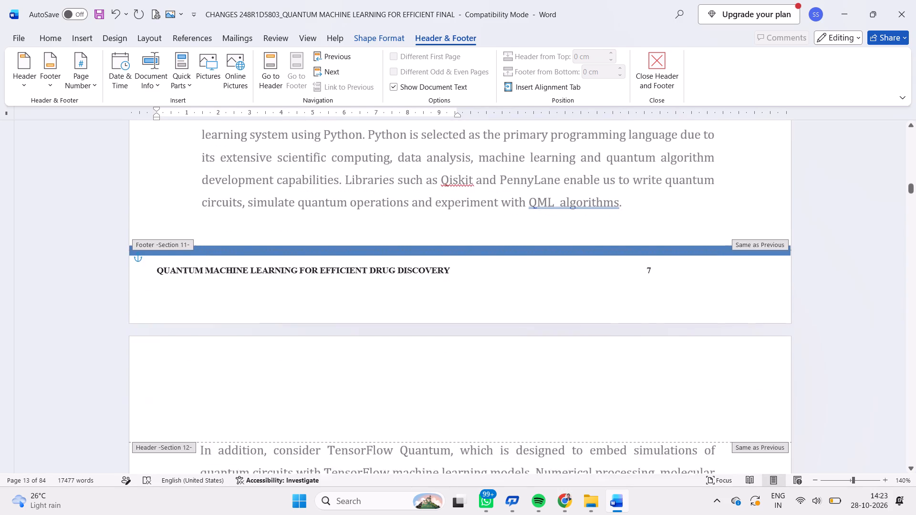
scroll(394, 345, "down", 3)
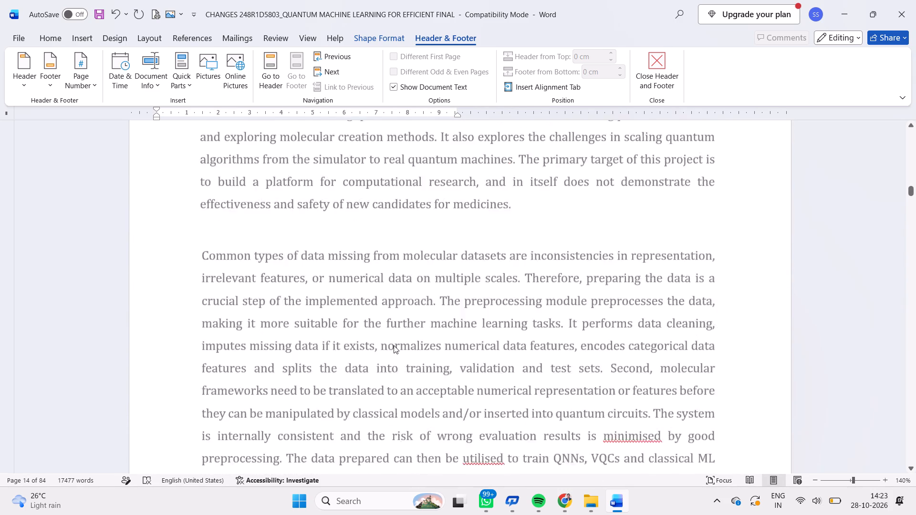
scroll(394, 345, "down", 4)
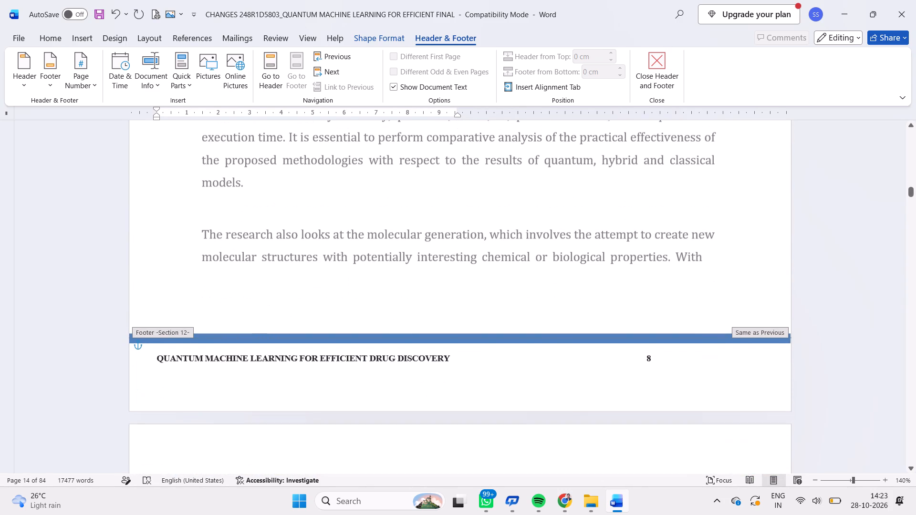
scroll(394, 345, "down", 2)
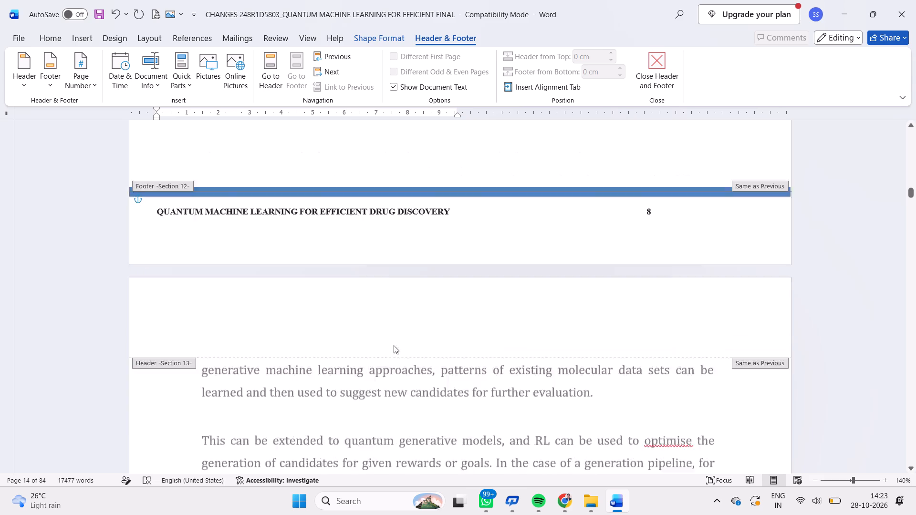
scroll(394, 345, "down", 3)
scroll(394, 345, "up", 1)
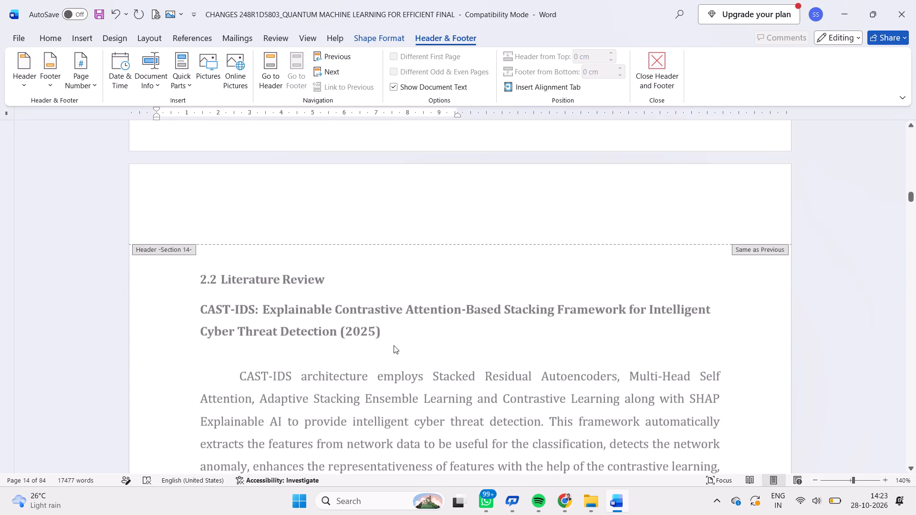
scroll(394, 345, "up", 2)
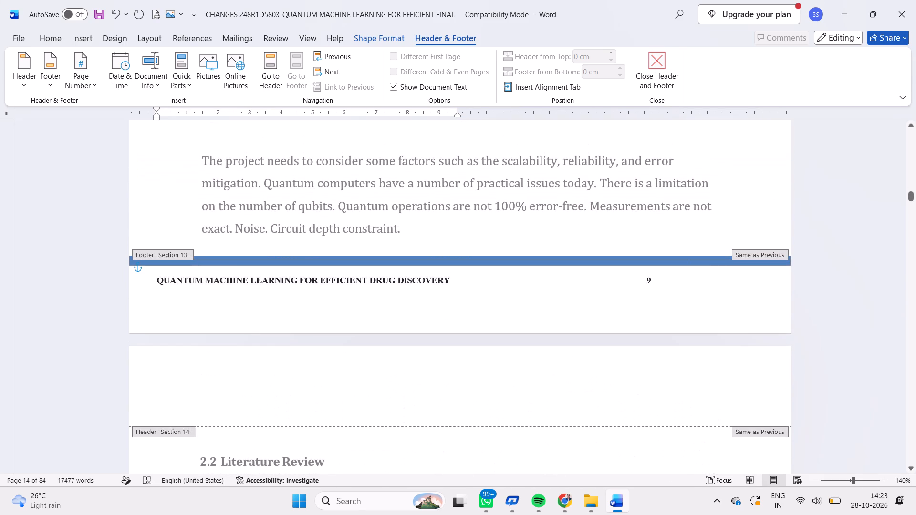
Check the footer titles and page numbers on pages 10 to 13, from 2.2 Literature Review to 2.5 Summary.
scroll(394, 345, "down", 2)
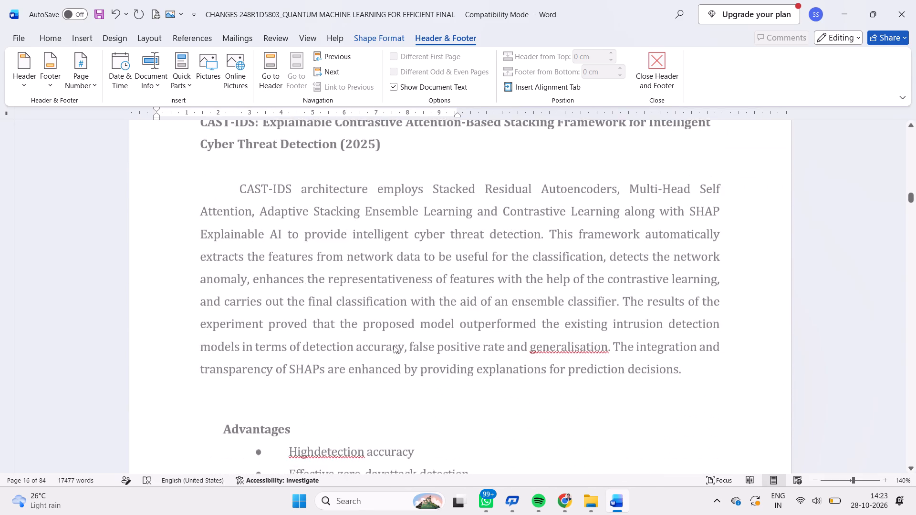
scroll(394, 345, "down", 4)
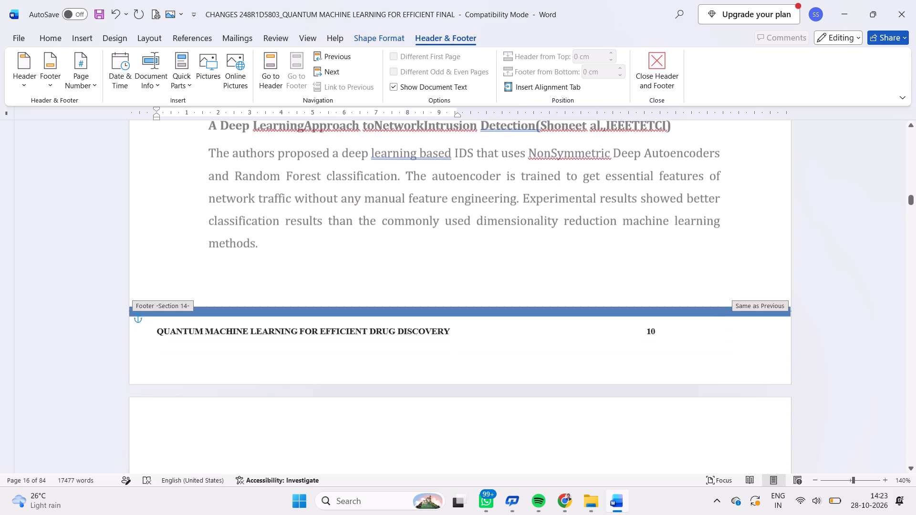
scroll(394, 345, "down", 3)
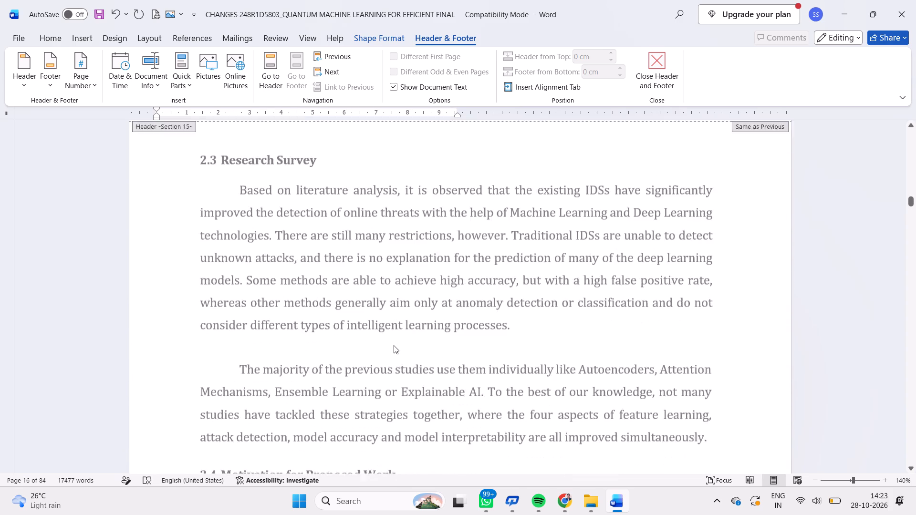
scroll(394, 345, "down", 7)
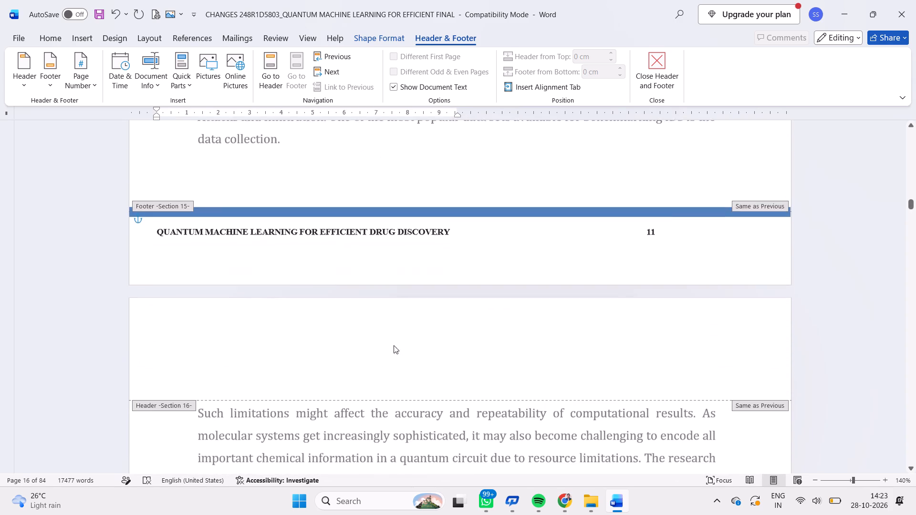
scroll(394, 345, "down", 3)
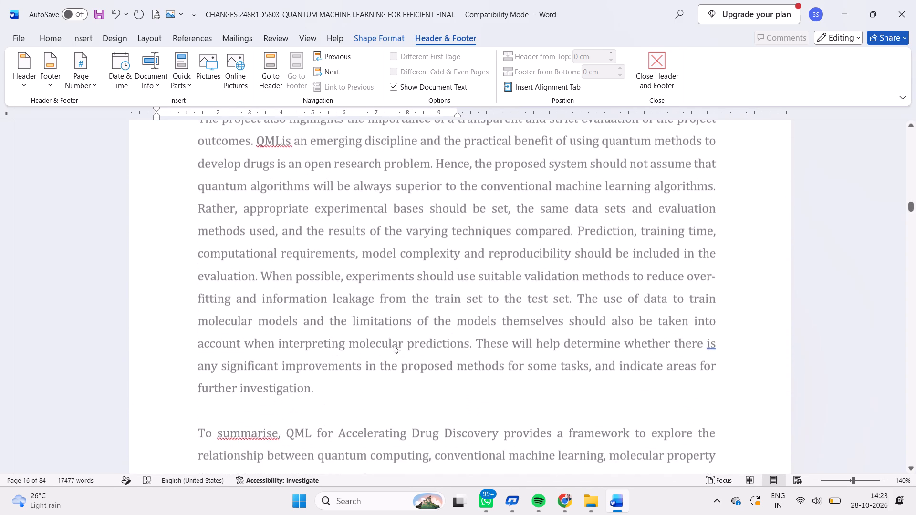
scroll(394, 345, "down", 3)
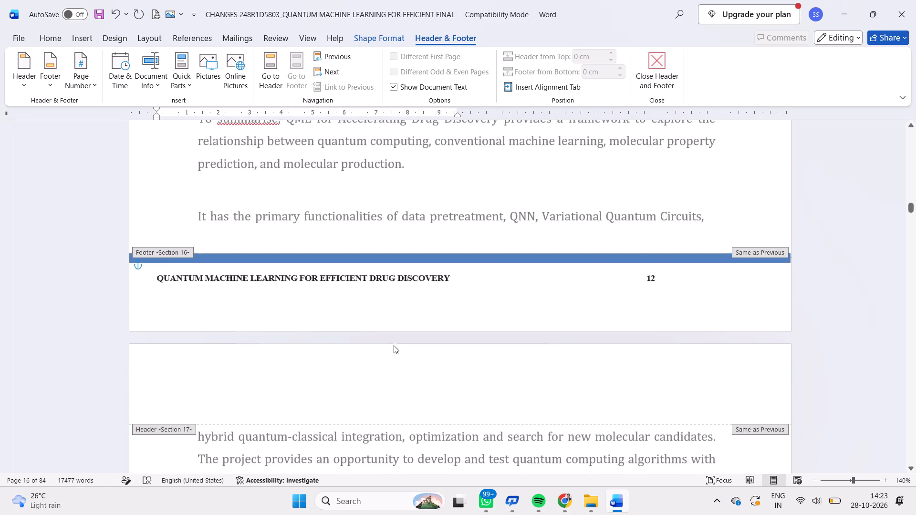
scroll(394, 345, "down", 4)
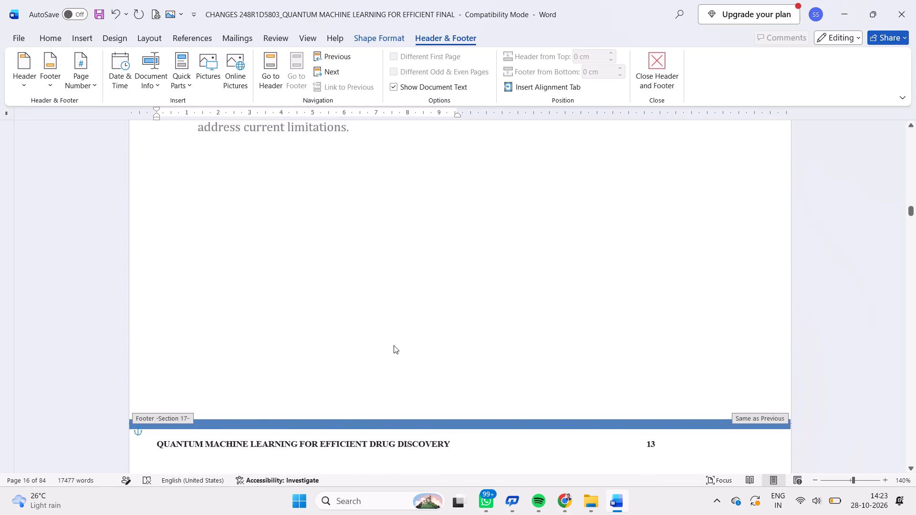
scroll(394, 345, "down", 2)
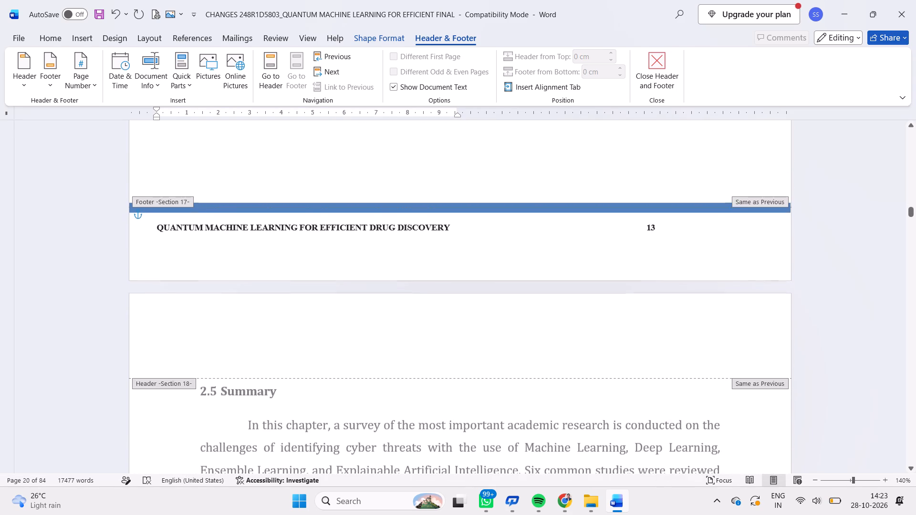
Correct MANCHINE to MACHINE in the footer title on page 14 of the report.
scroll(394, 345, "down", 2)
scroll(394, 345, "up", 1)
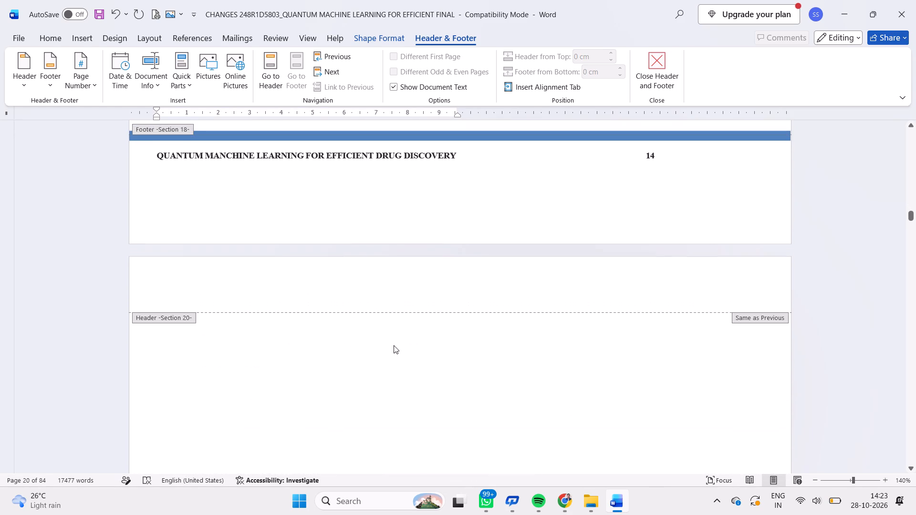
scroll(394, 345, "up", 1)
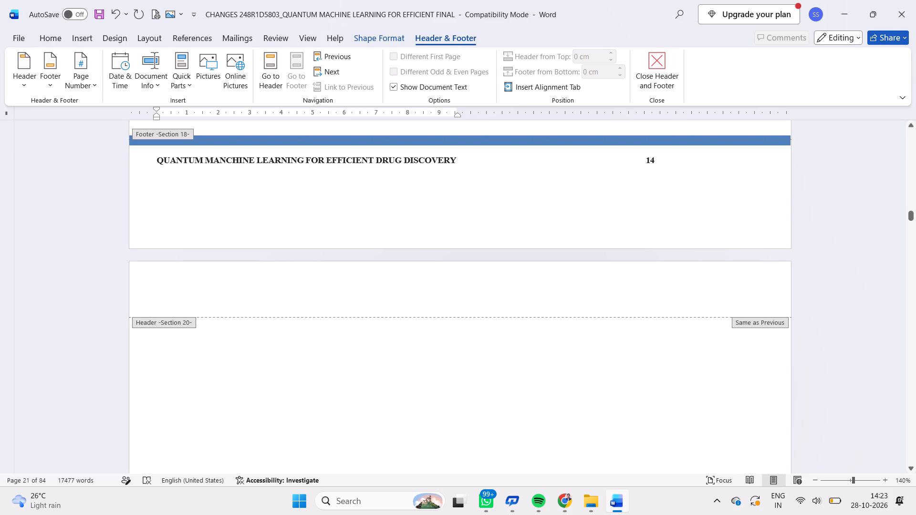
left_click(220, 161)
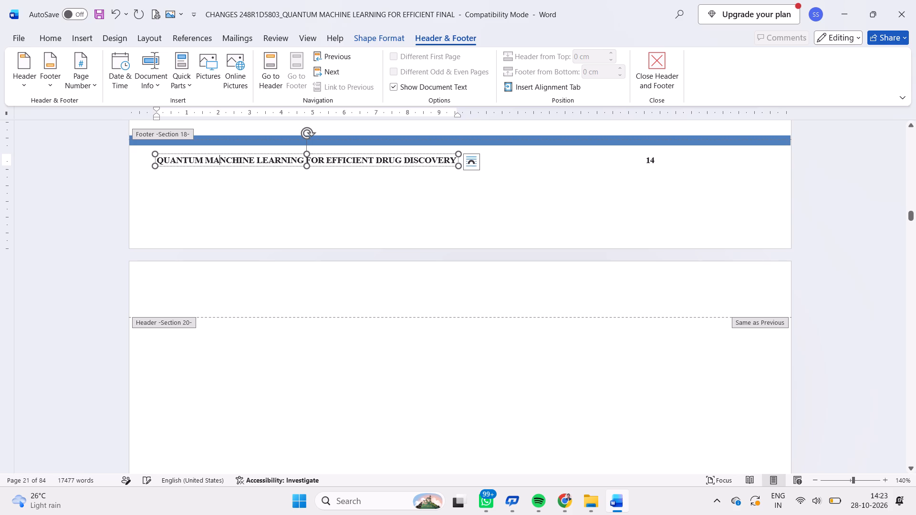
left_click(224, 159)
key("BackSpace")
Check the footer titles and page numbers from the Chapter 3 title page through page 17.
scroll(224, 159, "down", 3)
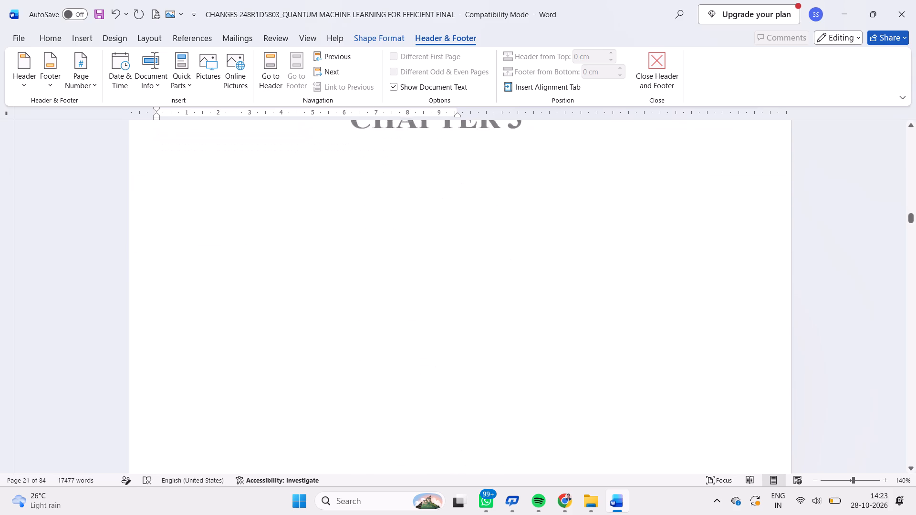
scroll(224, 159, "down", 3)
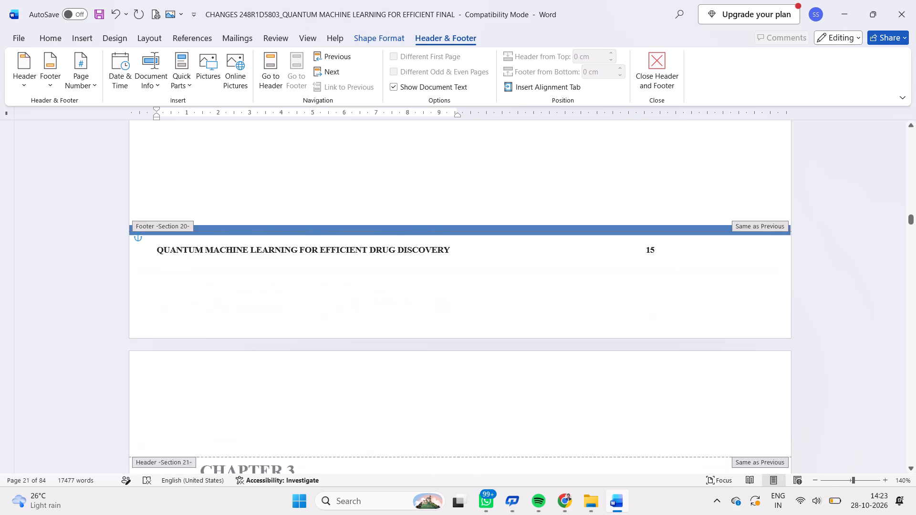
scroll(224, 159, "down", 3)
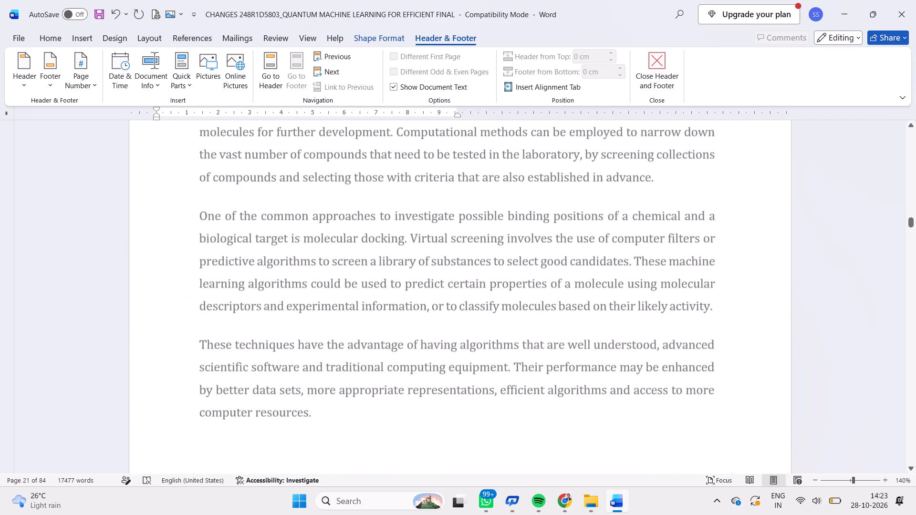
scroll(224, 159, "down", 3)
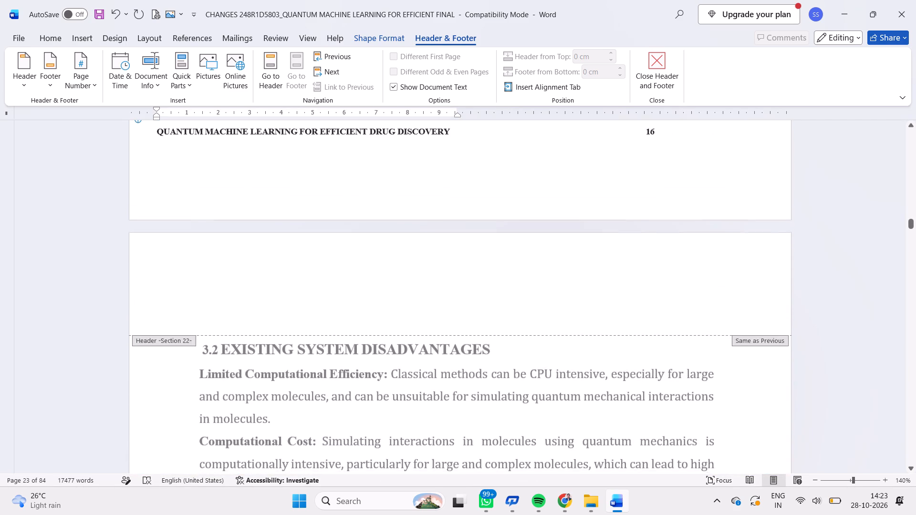
scroll(224, 159, "down", 2)
scroll(224, 159, "up", 1)
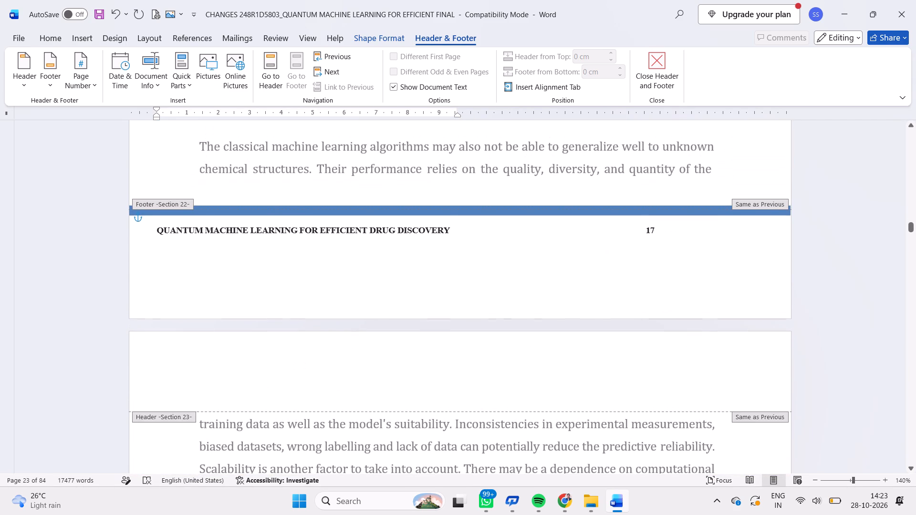
Check the footer titles and page numbers on pages 18 and 19, around 3.3 Proposed System.
scroll(224, 159, "down", 3)
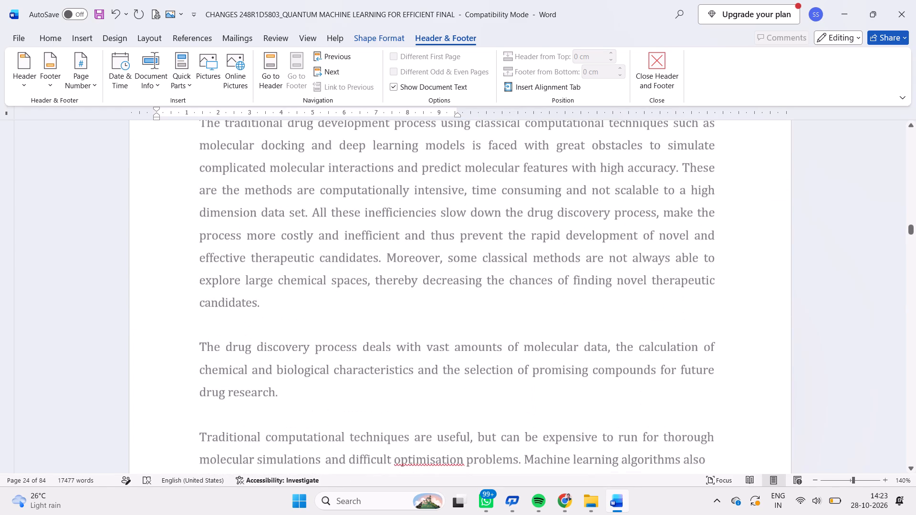
scroll(224, 159, "down", 2)
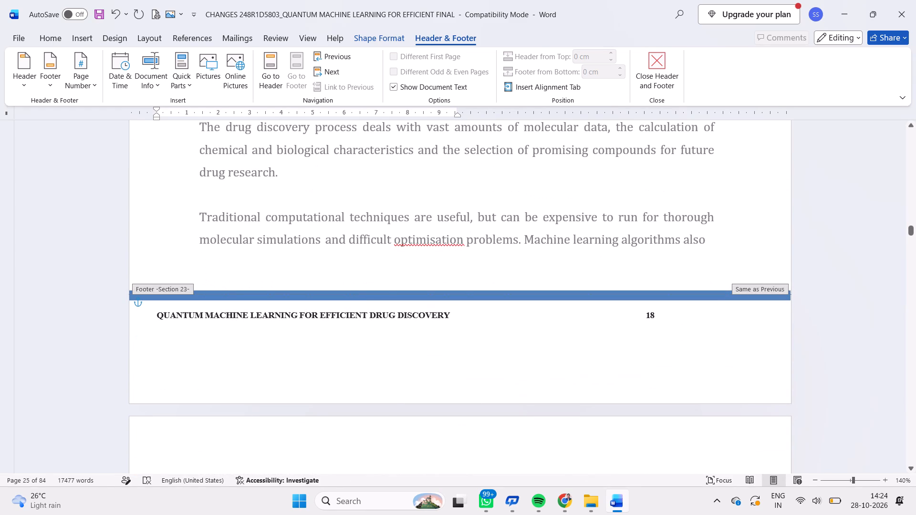
scroll(224, 159, "down", 3)
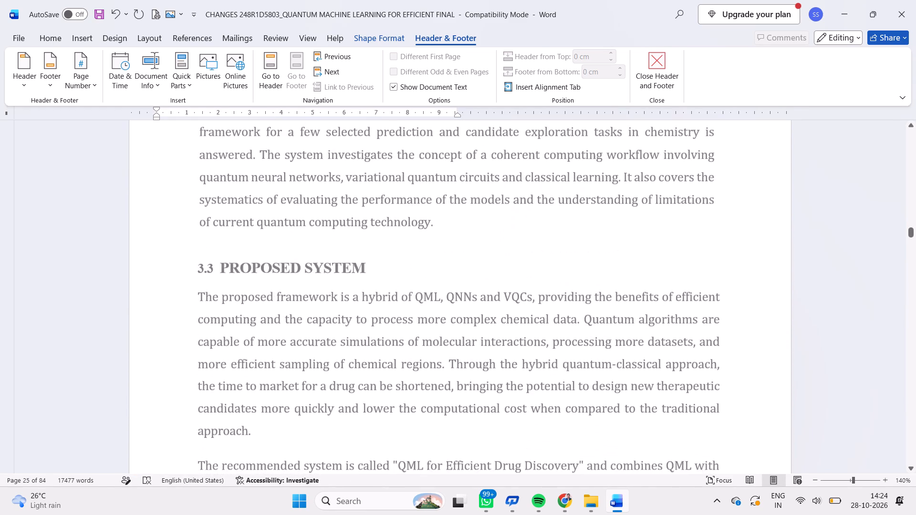
scroll(224, 159, "down", 3)
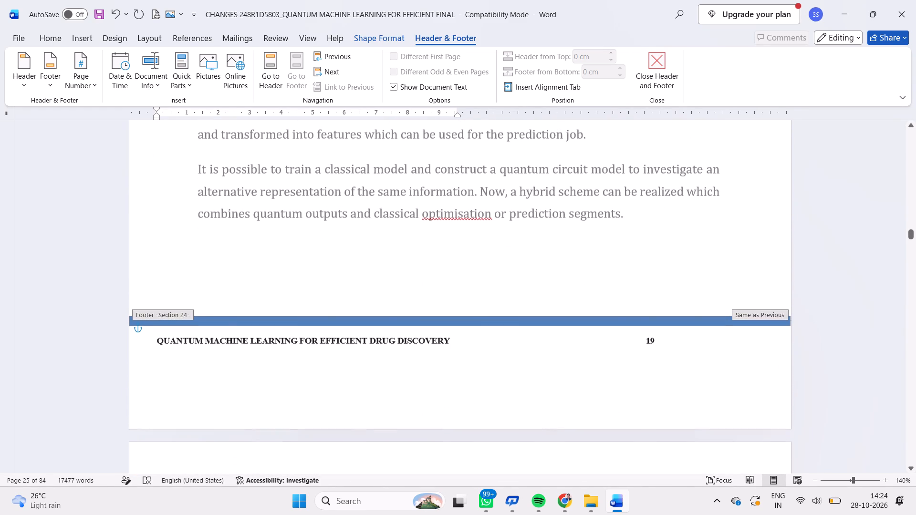
scroll(224, 159, "down", 2)
scroll(224, 159, "up", 7)
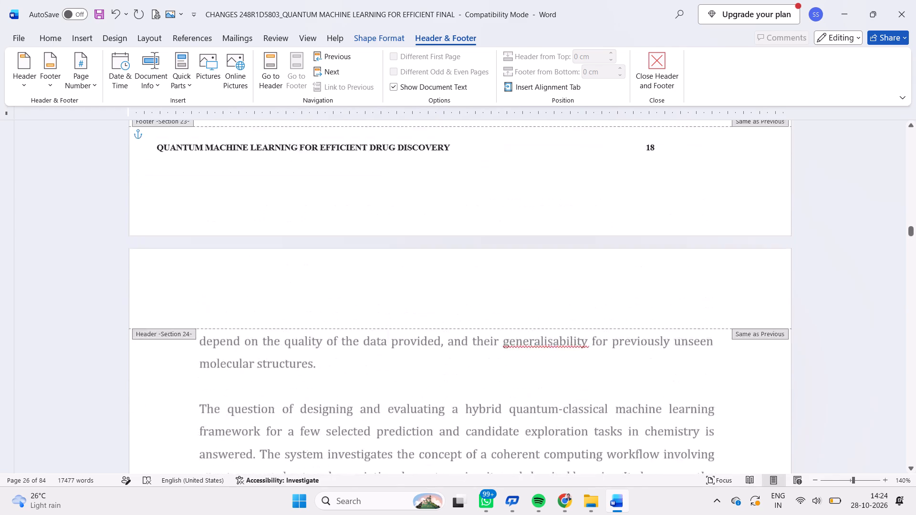
Check the footer titles and page numbers from page 20 through the Chapter 4 title page.
scroll(224, 159, "down", 5)
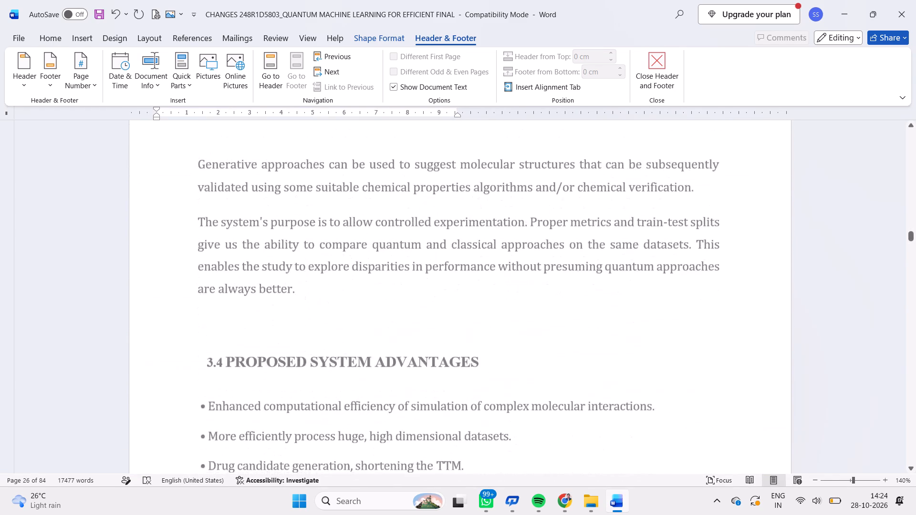
scroll(224, 159, "down", 2)
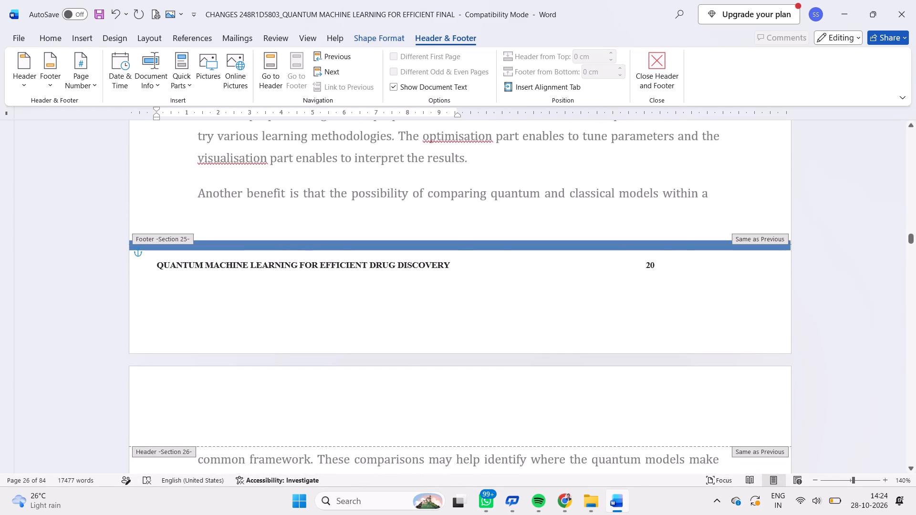
scroll(224, 159, "down", 3)
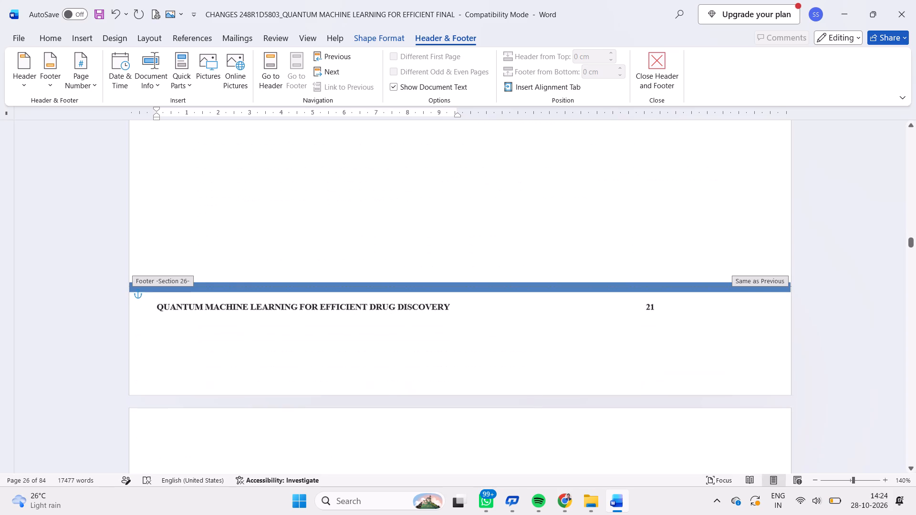
scroll(224, 159, "down", 3)
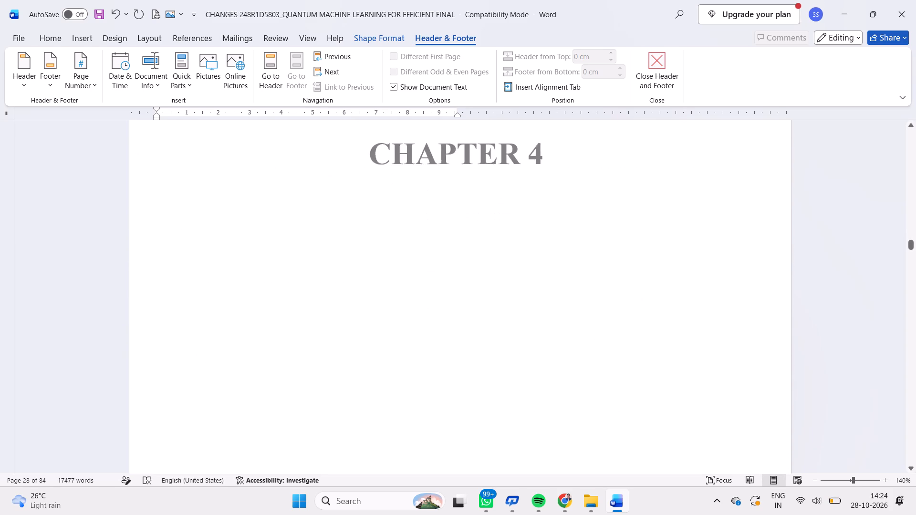
scroll(224, 159, "down", 3)
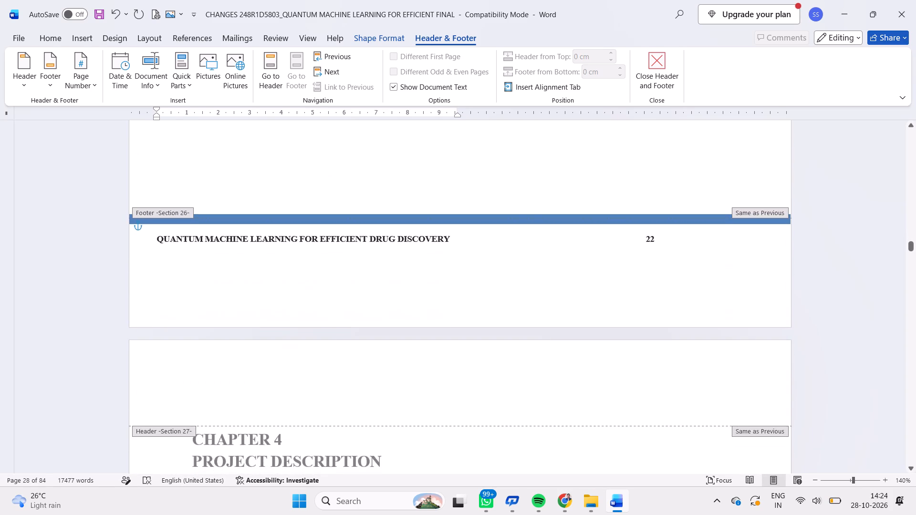
Correct MANCHINE to MACHINE in the footer title on page 23, in Chapter 4 Project Description.
scroll(224, 159, "down", 4)
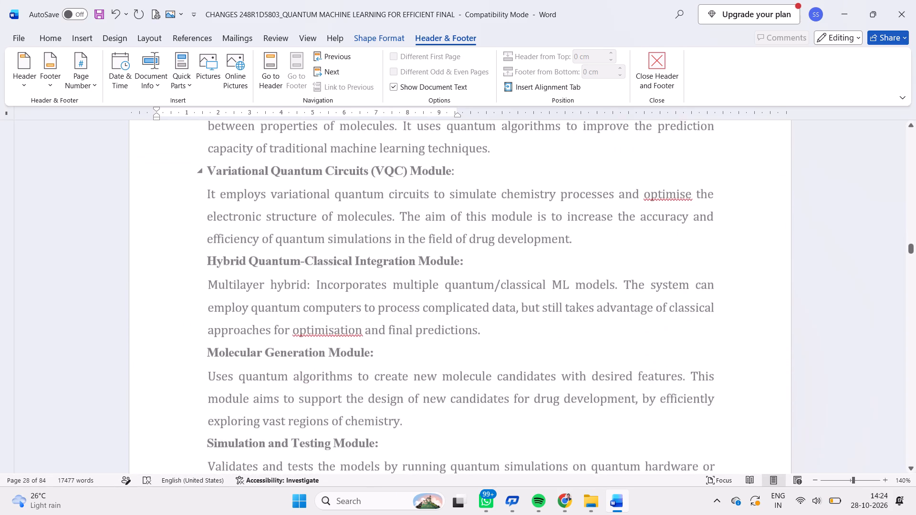
scroll(224, 159, "down", 3)
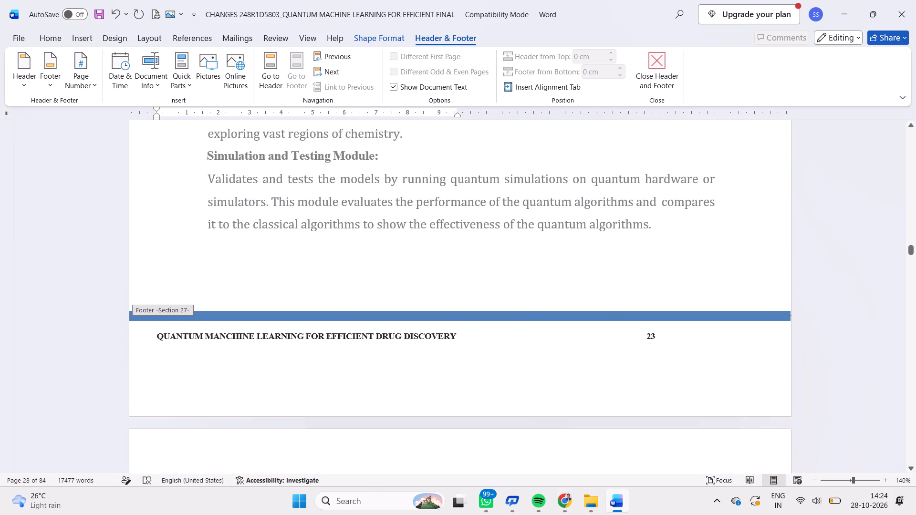
scroll(224, 159, "down", 1)
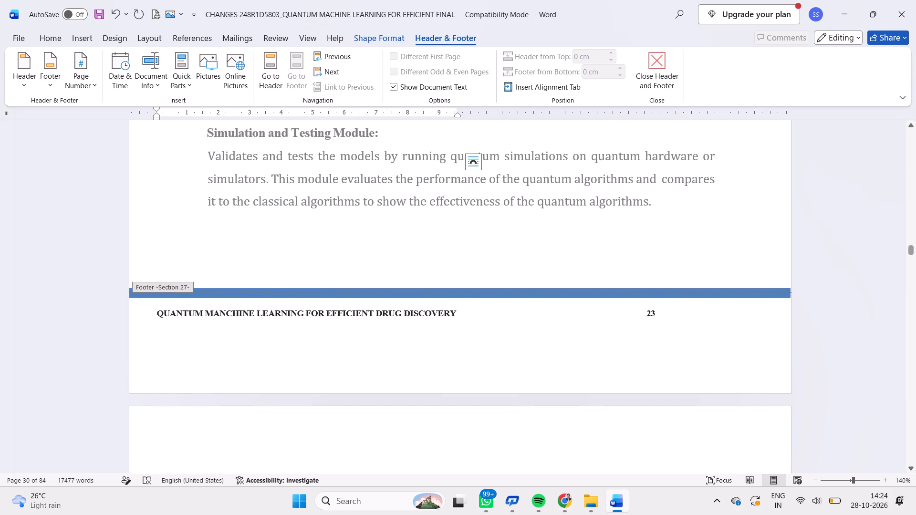
left_click(224, 311)
left_click(224, 311)
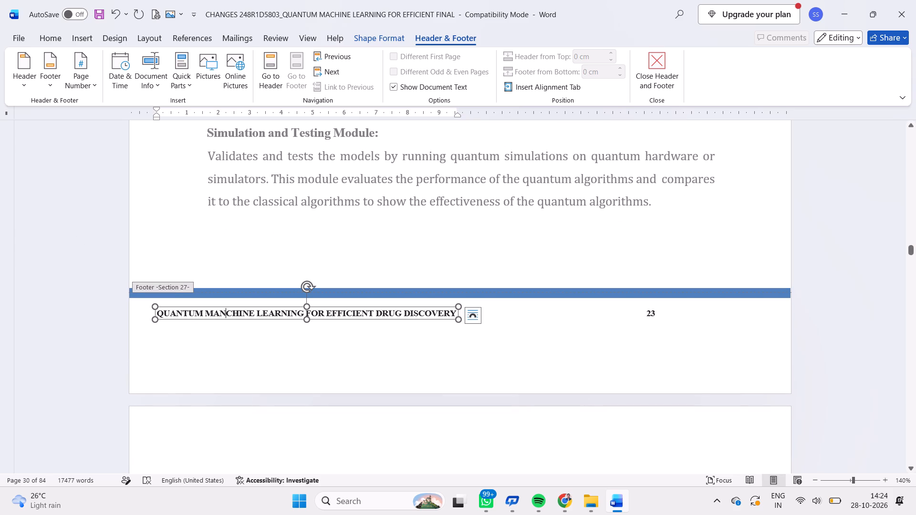
key("BackSpace")
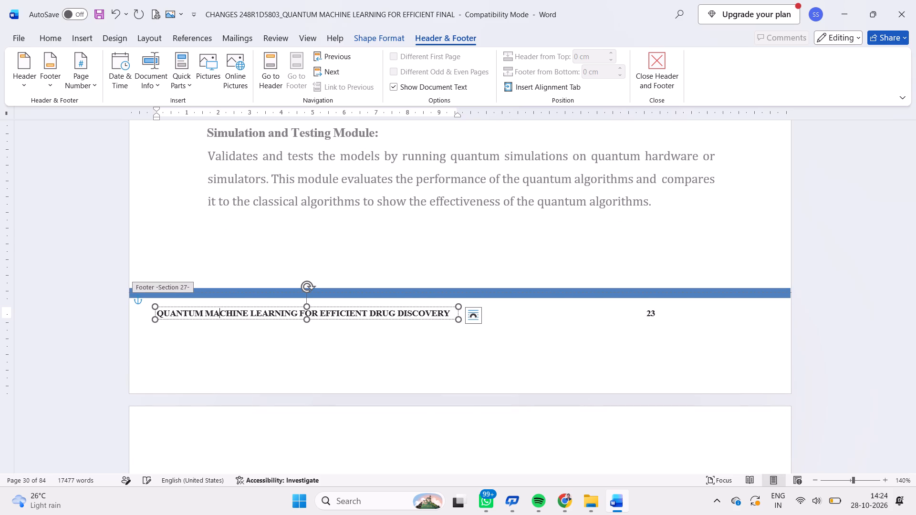
Check the footer titles and page numbers on pages 24 and 25 of Chapter 4.
scroll(224, 311, "down", 2)
scroll(224, 311, "right", 1)
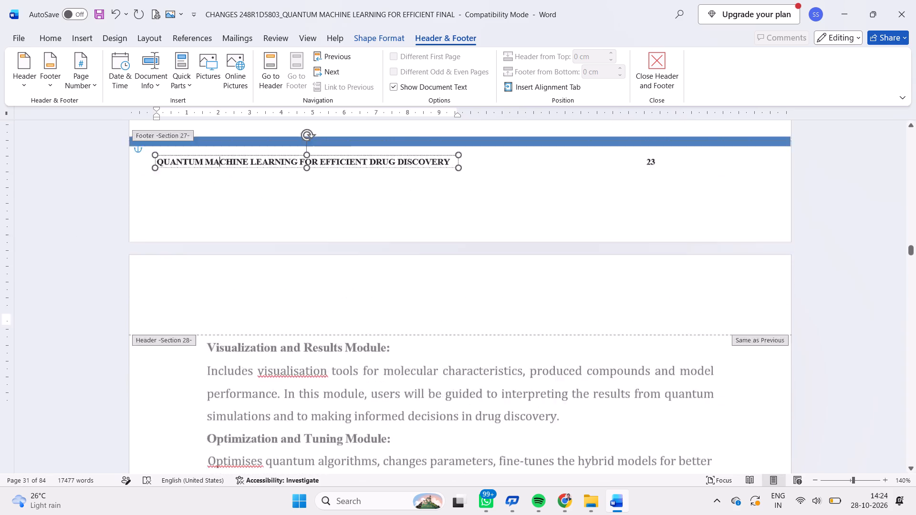
scroll(224, 311, "right", 1)
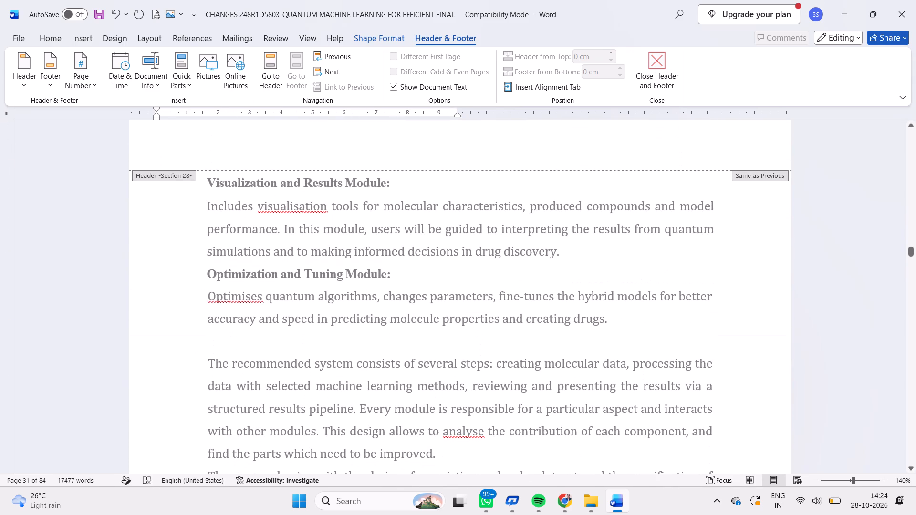
scroll(224, 311, "down", 4)
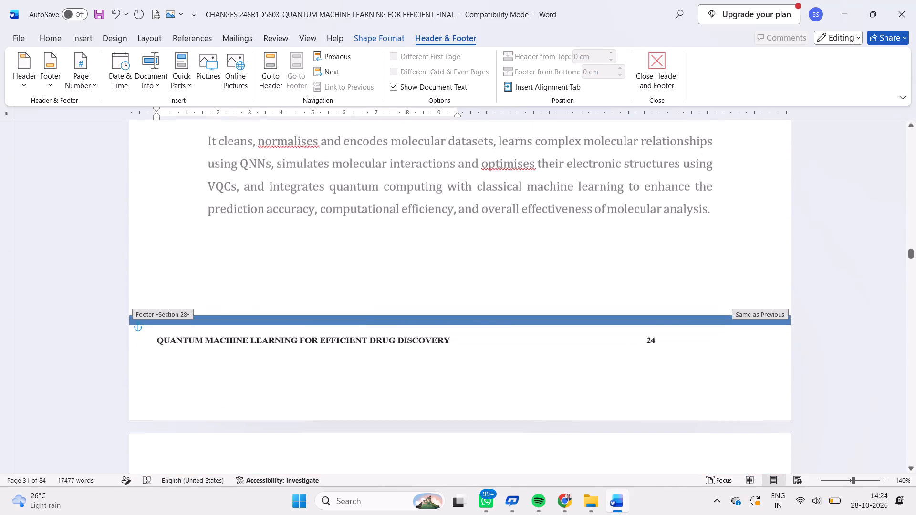
scroll(224, 311, "down", 2)
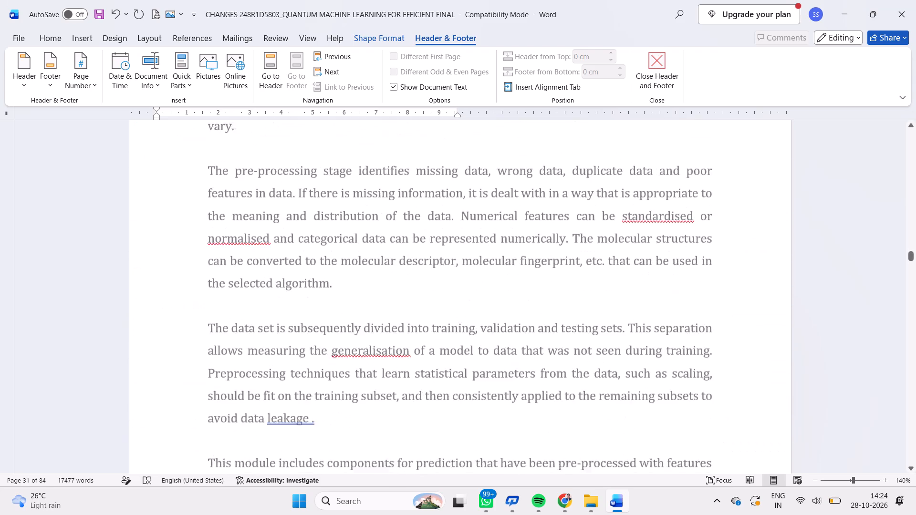
scroll(224, 311, "down", 3)
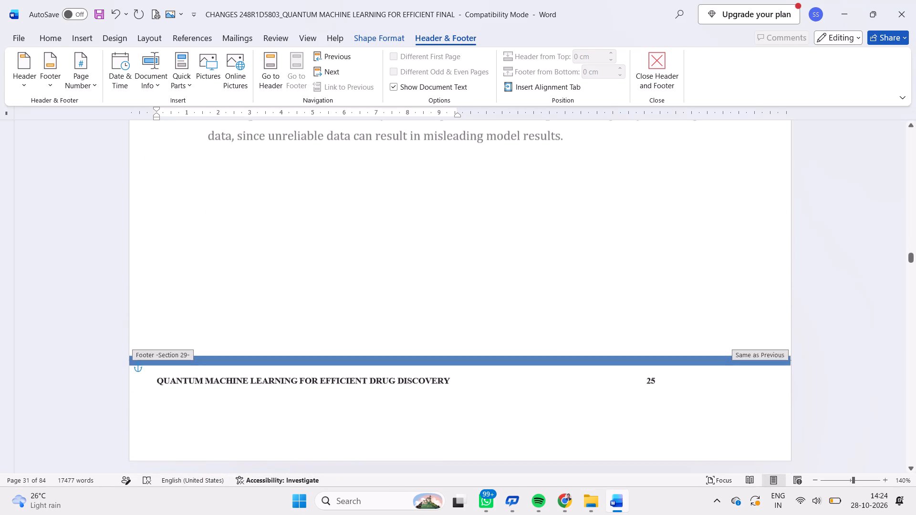
Check the footer titles and page numbers on pages 26 and 27, from 4.2 Techniques and Algorithms onward.
scroll(224, 311, "down", 3)
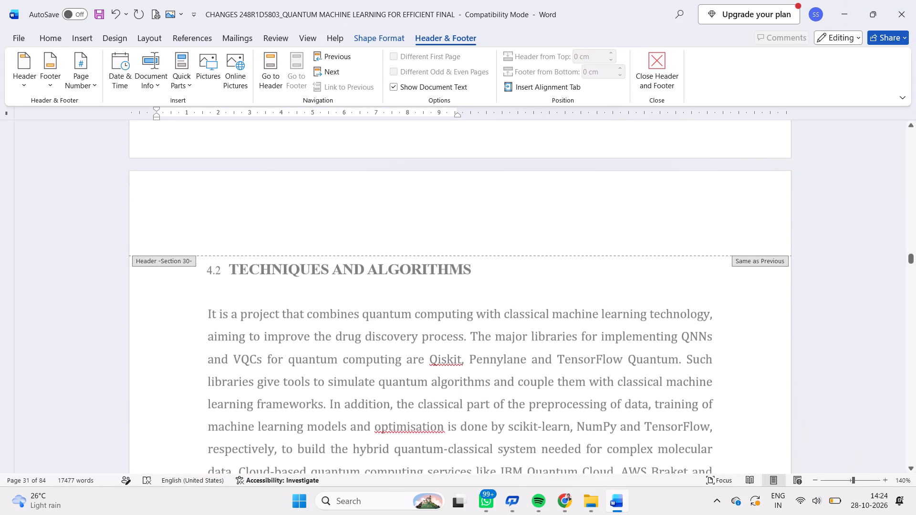
scroll(224, 311, "down", 1)
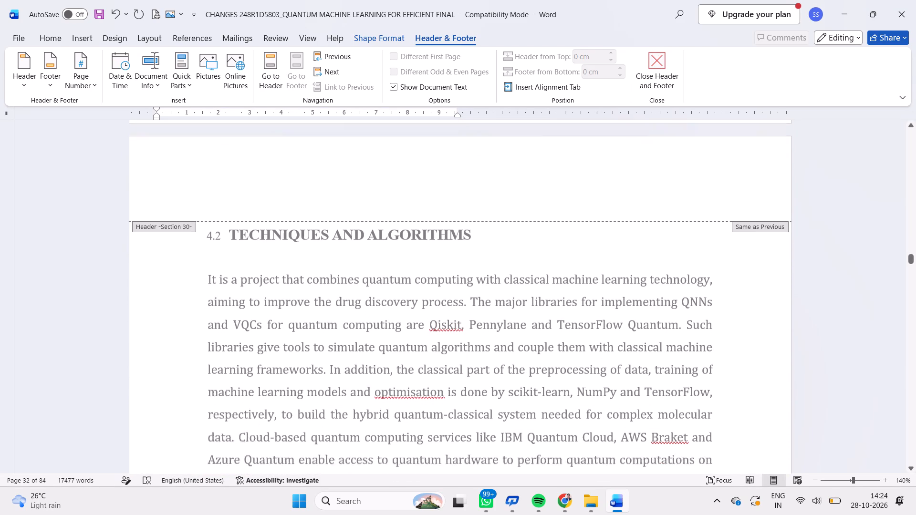
scroll(224, 311, "down", 3)
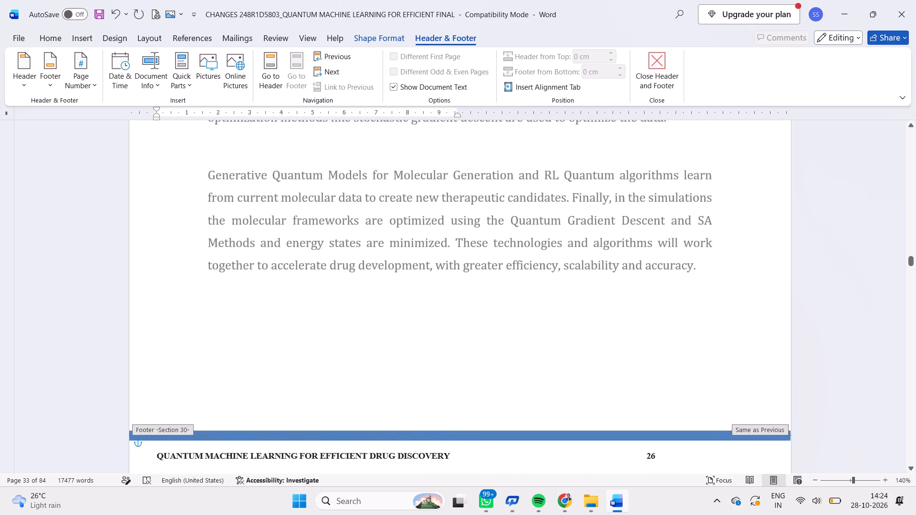
scroll(224, 311, "down", 2)
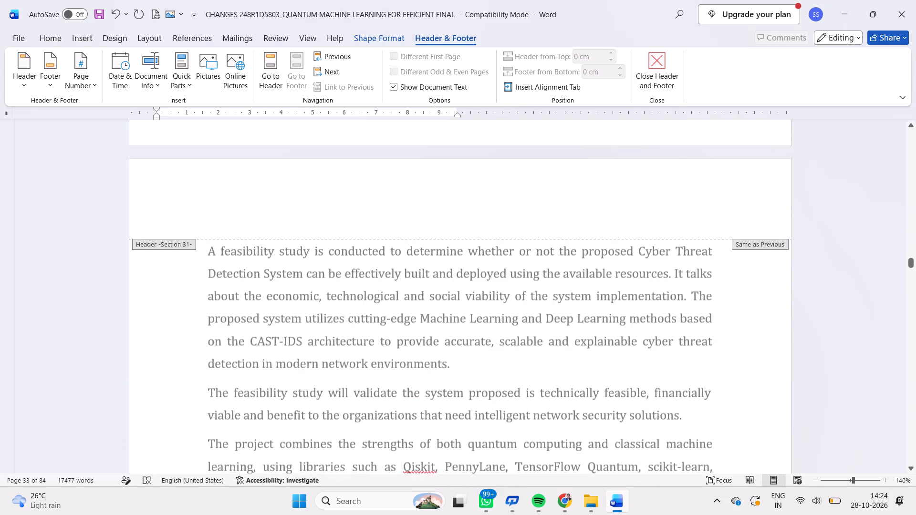
scroll(224, 311, "down", 3)
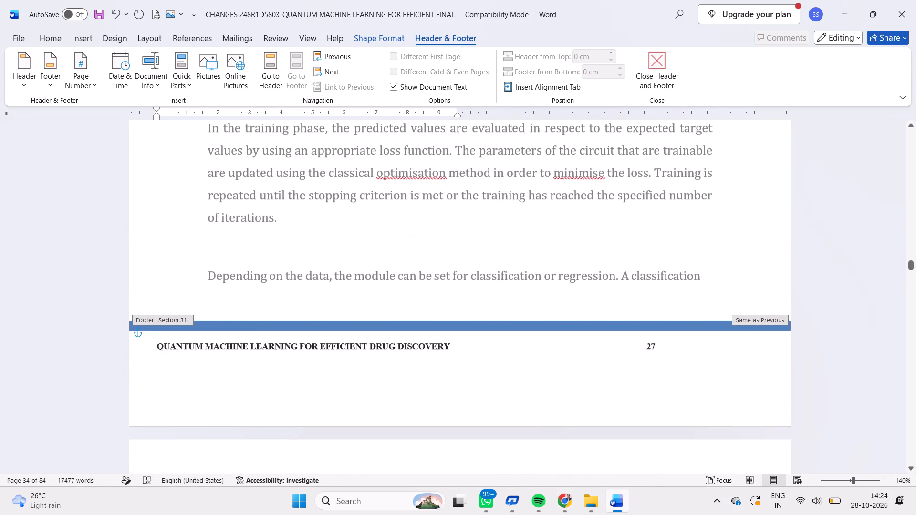
Check the footer titles and page numbers on pages 28 and 29 of Chapter 4.
scroll(224, 311, "down", 3)
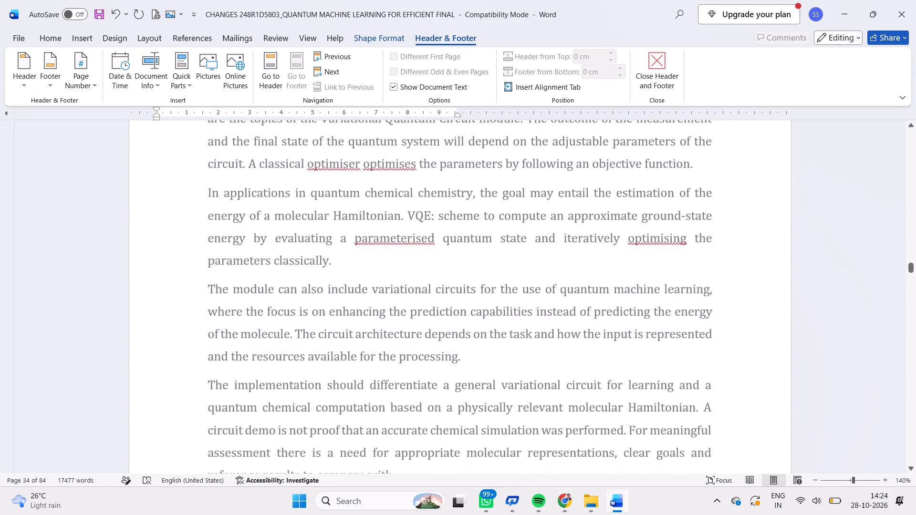
scroll(224, 311, "down", 3)
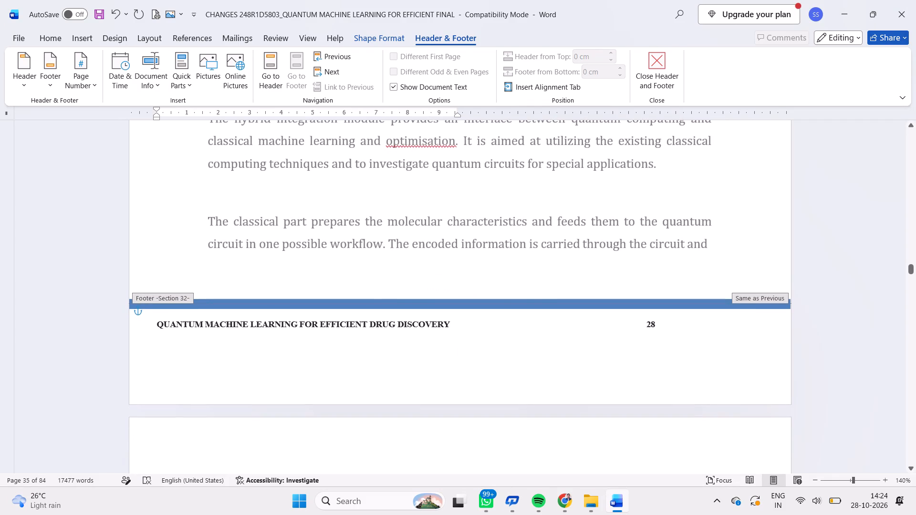
scroll(224, 311, "down", 2)
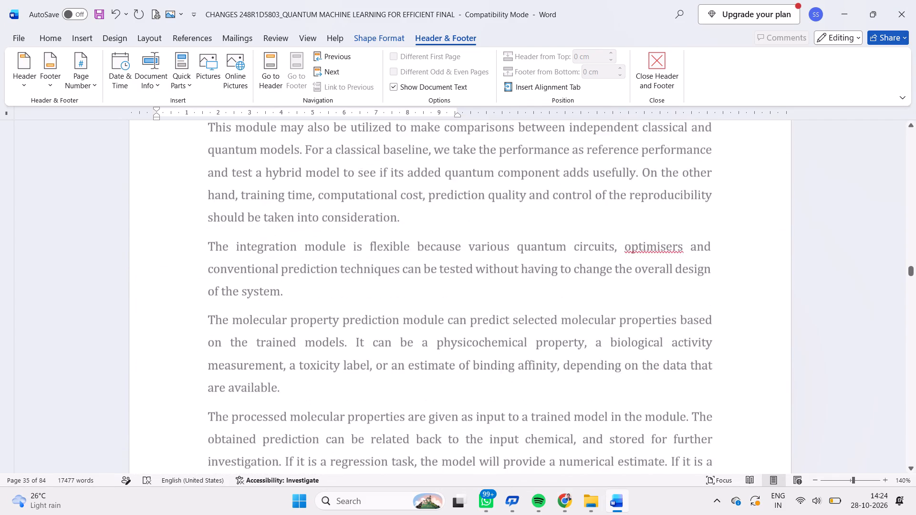
scroll(224, 311, "down", 4)
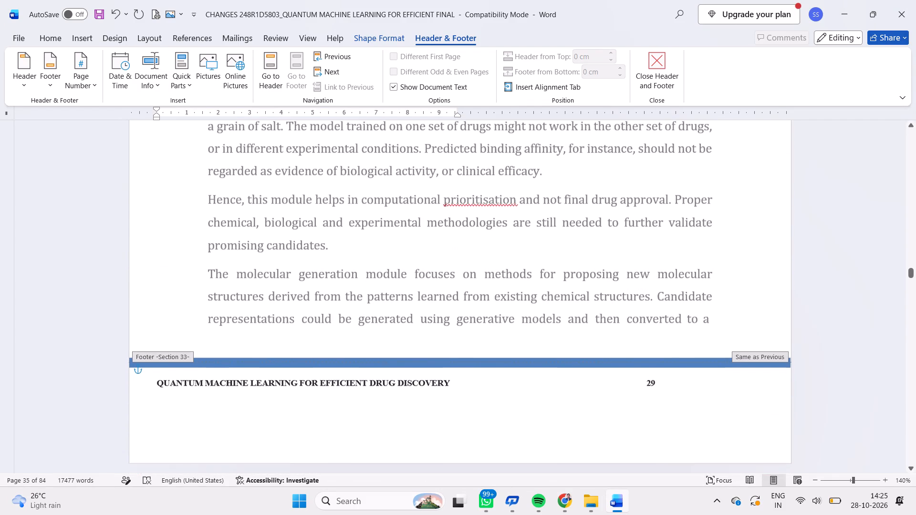
Check the footer title spelling and page number on page 30 of the report.
scroll(224, 311, "down", 3)
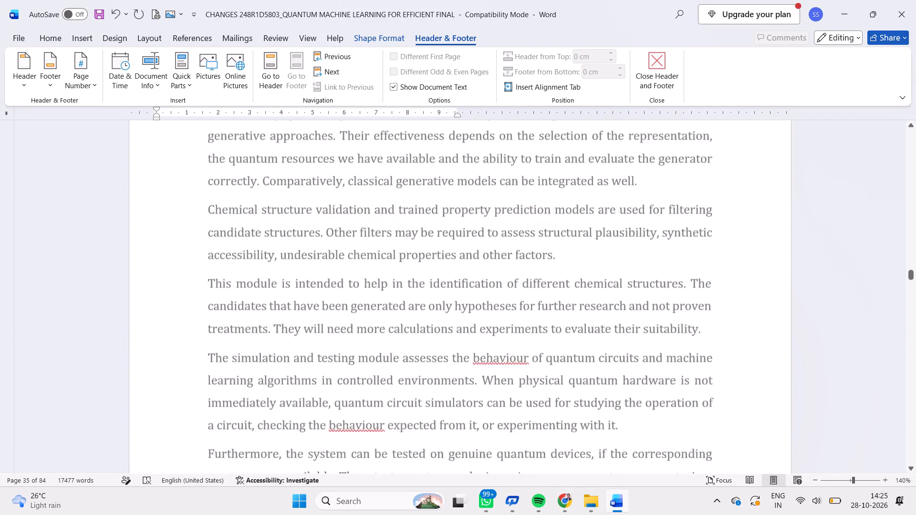
scroll(224, 311, "down", 4)
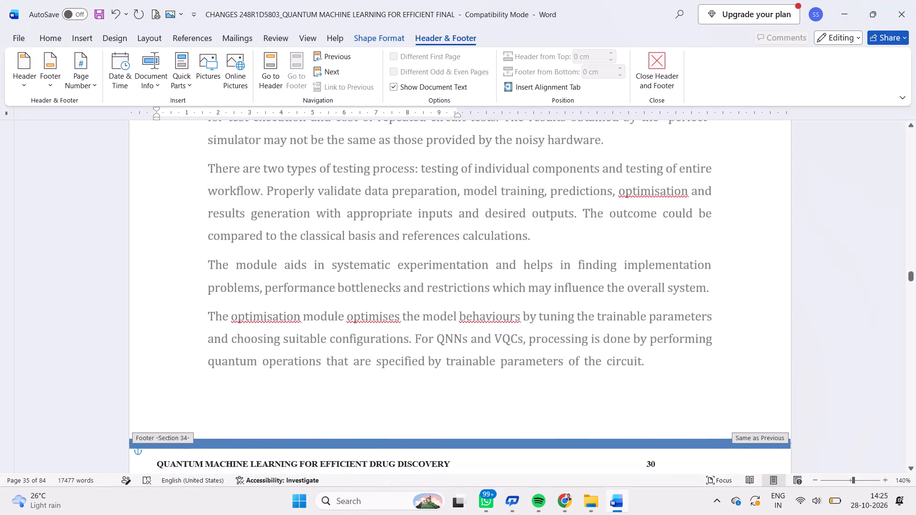
scroll(224, 311, "down", 1)
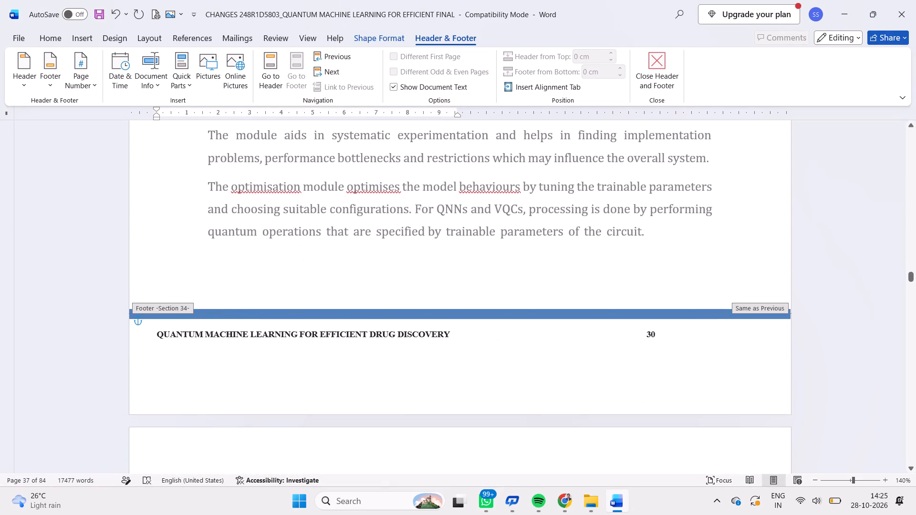
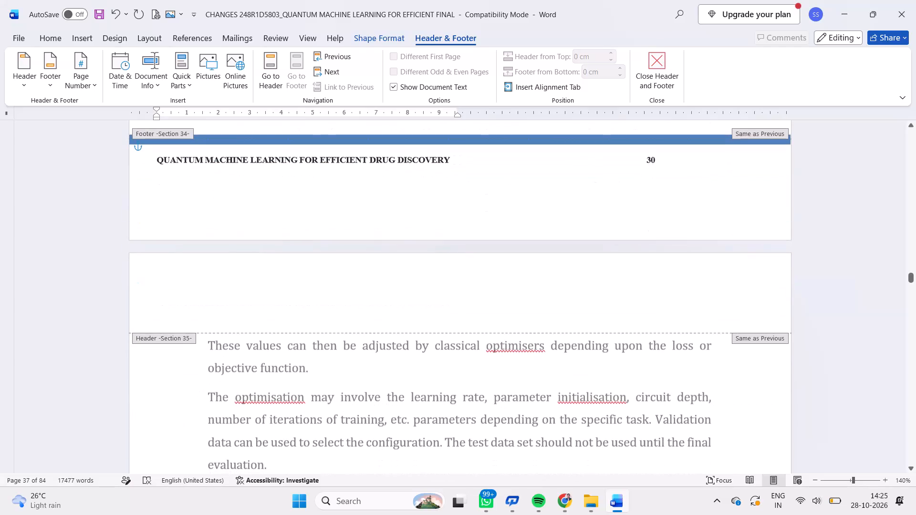
Check the footer titles and page numbers on pages 31 and 32, through the Chapter 5 title page.
scroll(224, 311, "down", 2)
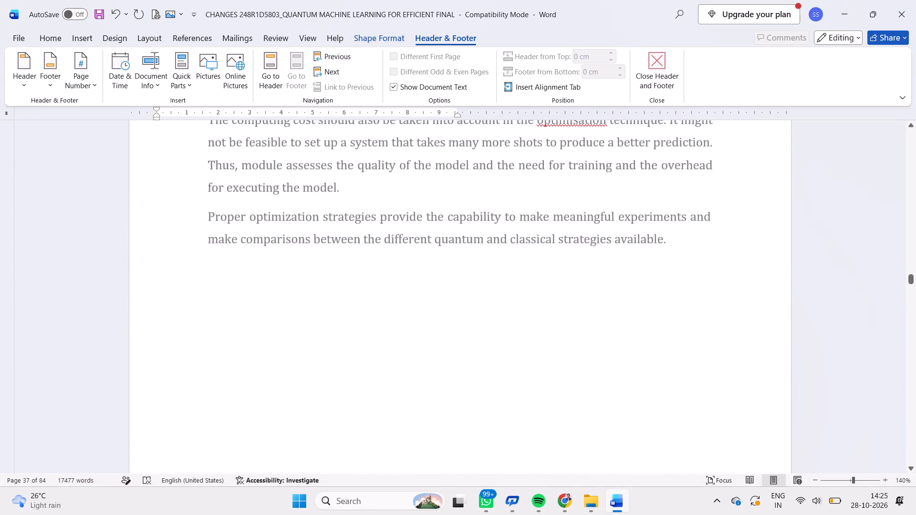
scroll(224, 311, "down", 3)
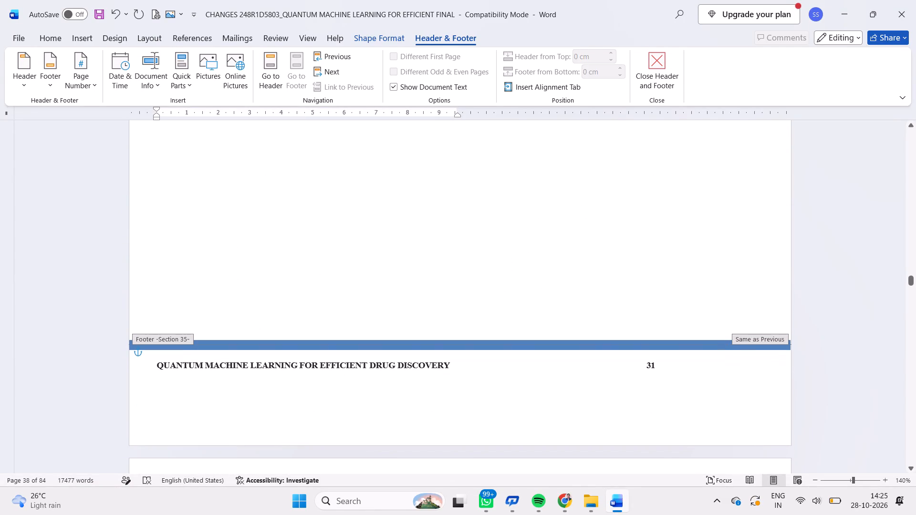
scroll(224, 311, "down", 2)
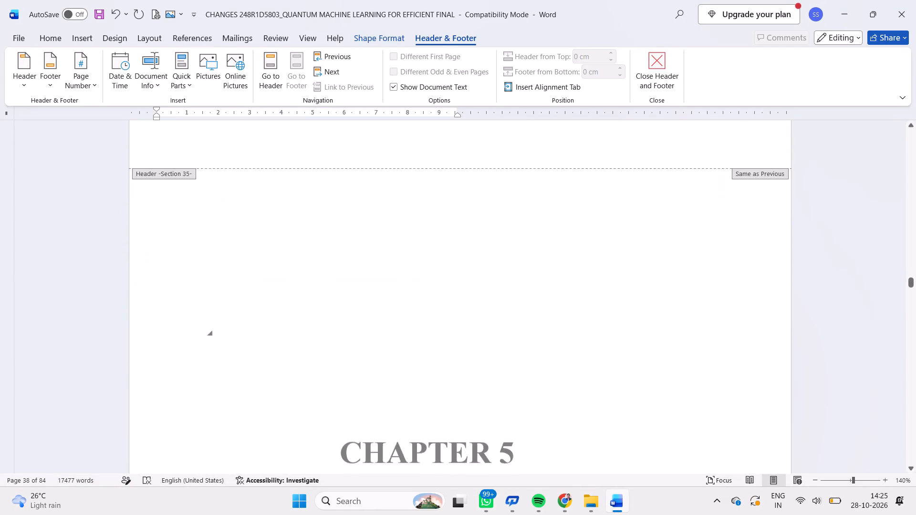
scroll(224, 311, "down", 2)
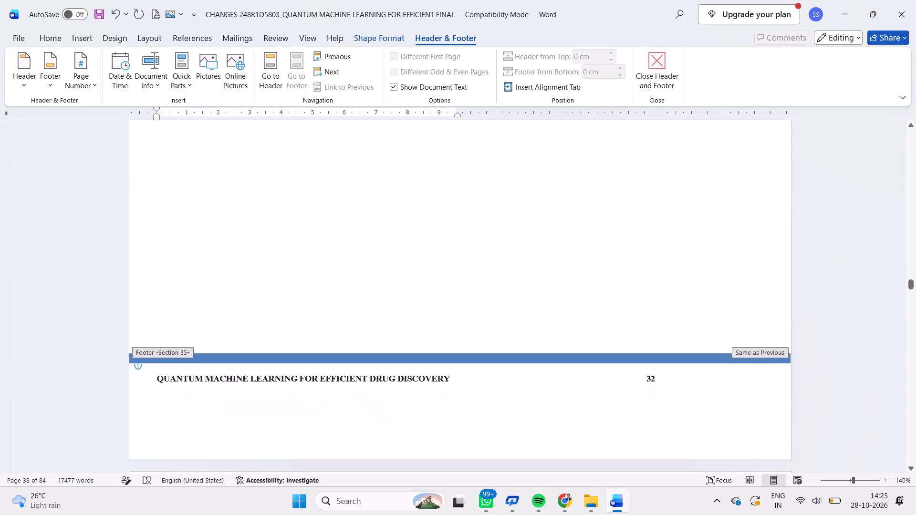
Check the footer title spelling and page numbers on pages 33 and 34 of Chapter 5 Requirements.
scroll(224, 311, "down", 3)
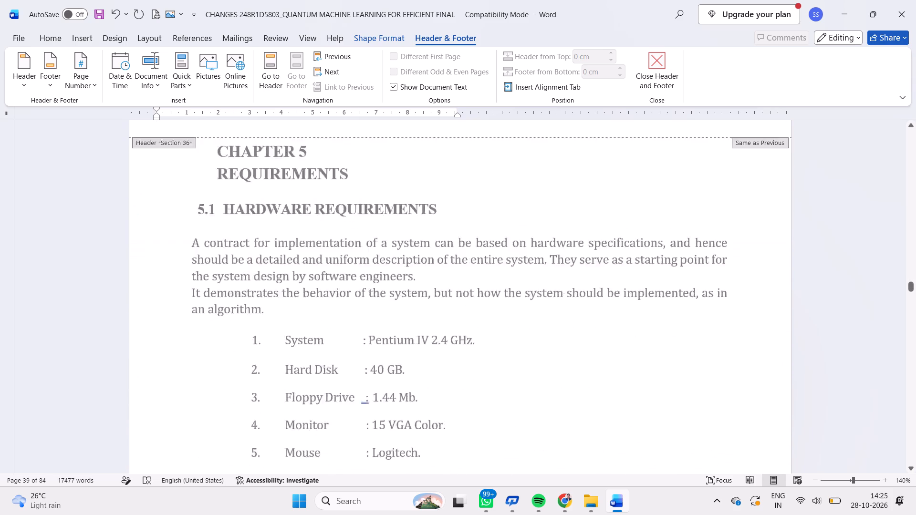
scroll(224, 311, "down", 2)
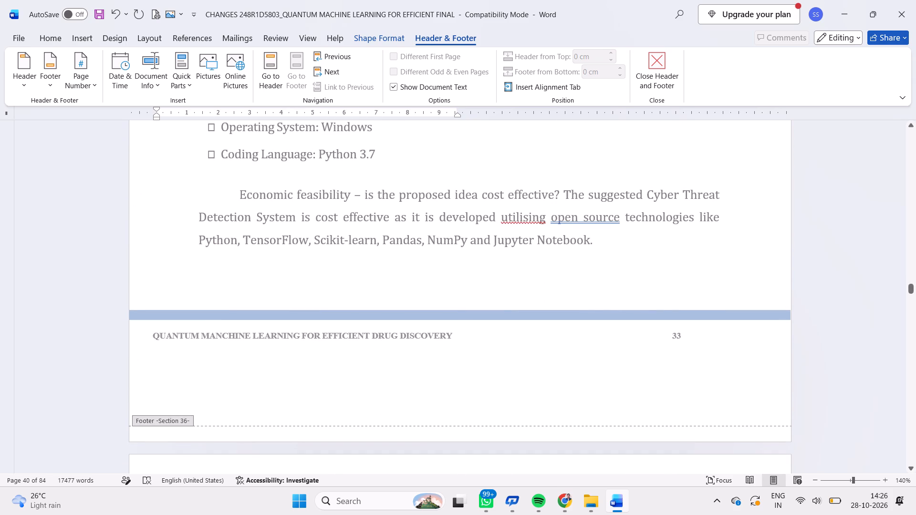
scroll(224, 311, "down", 4)
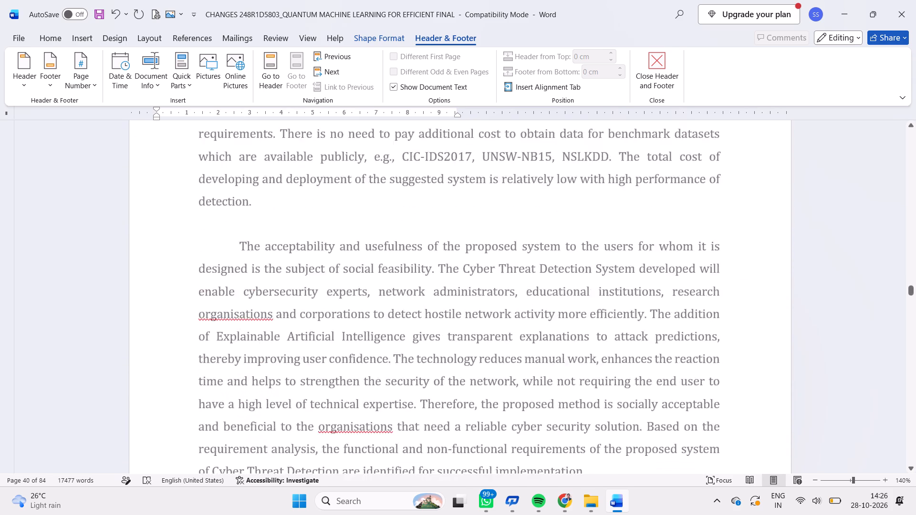
scroll(224, 311, "down", 4)
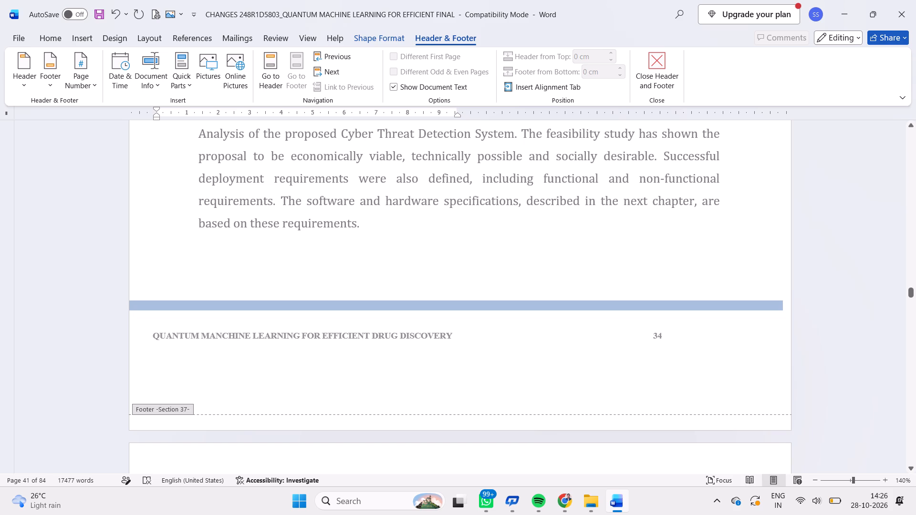
scroll(224, 311, "down", 1)
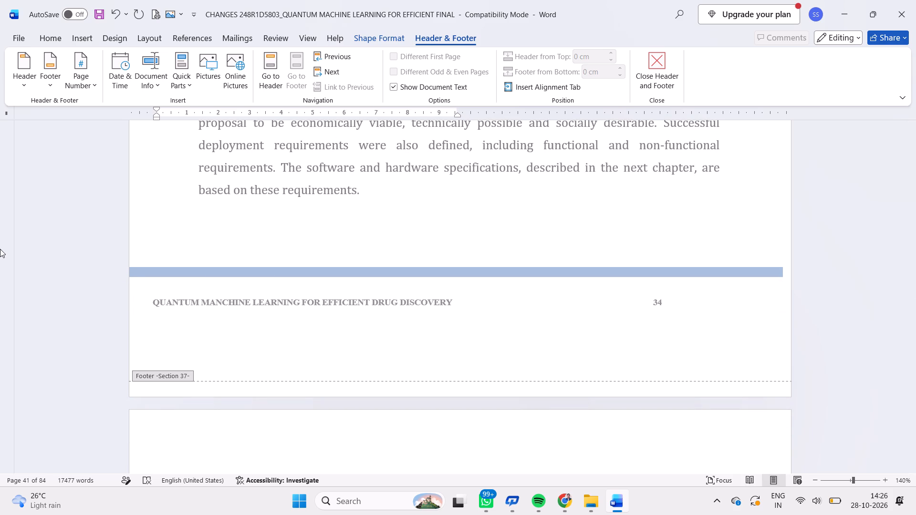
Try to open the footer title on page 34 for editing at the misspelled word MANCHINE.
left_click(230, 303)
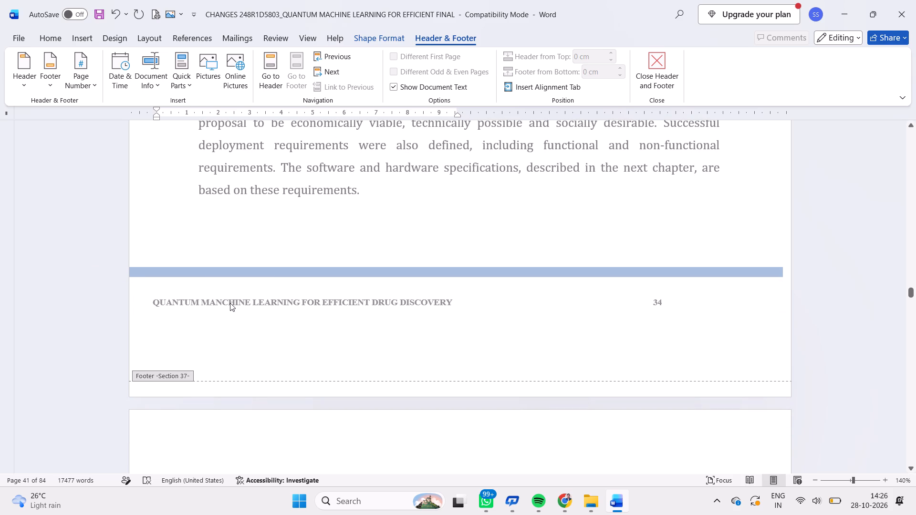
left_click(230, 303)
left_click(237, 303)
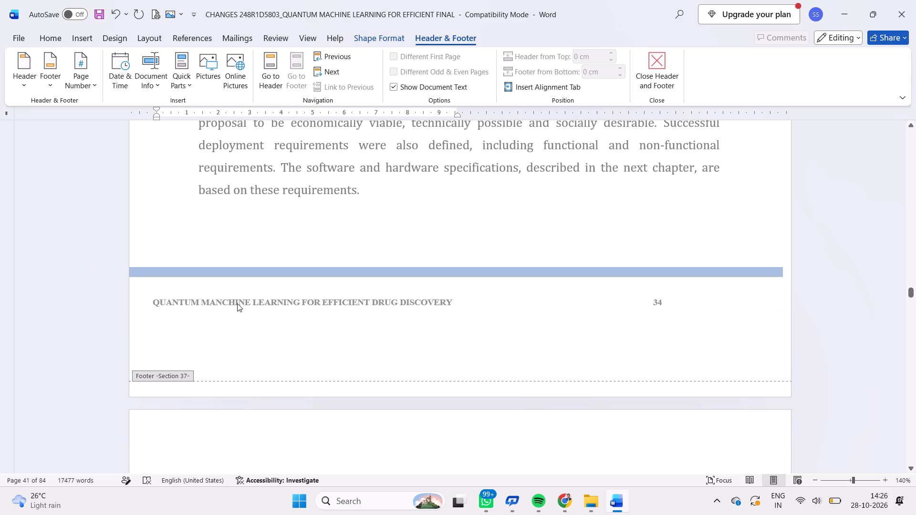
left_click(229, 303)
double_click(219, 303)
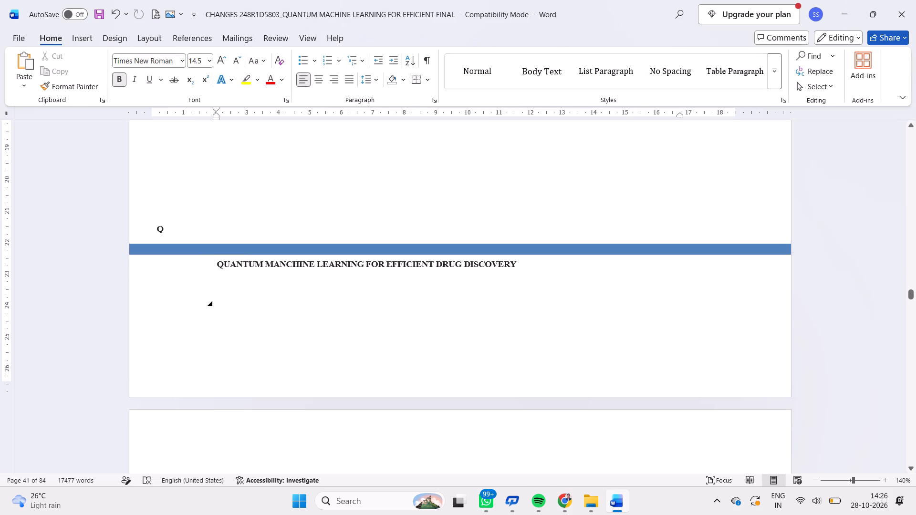
Undo the most recent edits in the report.
key("ctrl+z")
key("ctrl+z")
key("ctrl+z")
key("ctrl+z")
Review the footers on pages 33 and 34 and on the Chapter 6 title page after the undo.
scroll(219, 303, "up", 2)
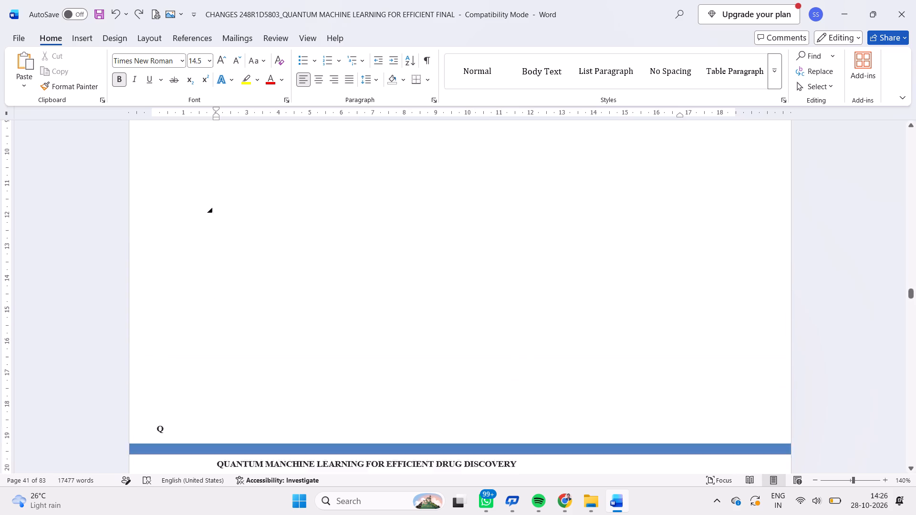
scroll(219, 303, "up", 5)
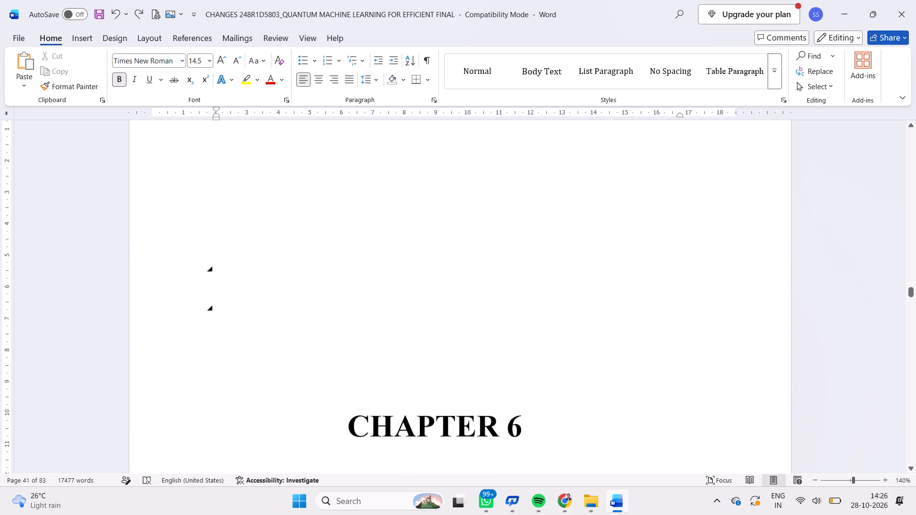
scroll(219, 303, "up", 2)
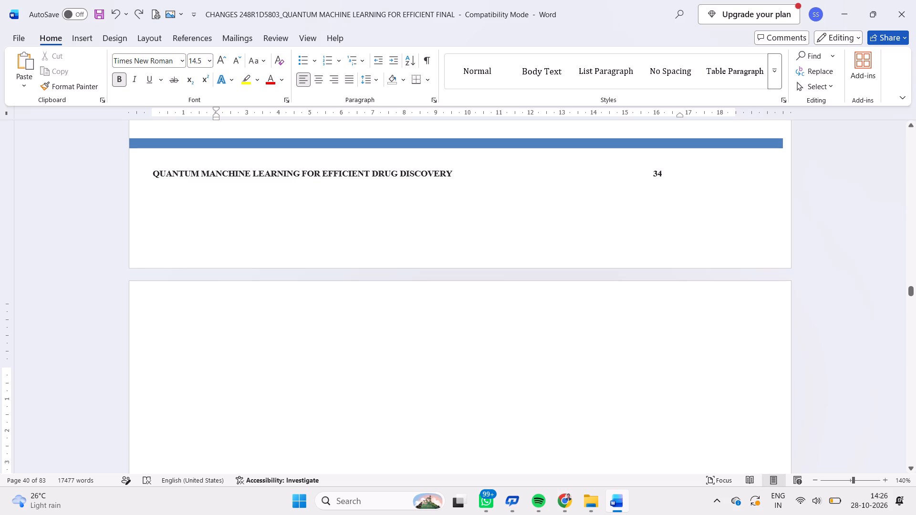
scroll(219, 177, "up", 3)
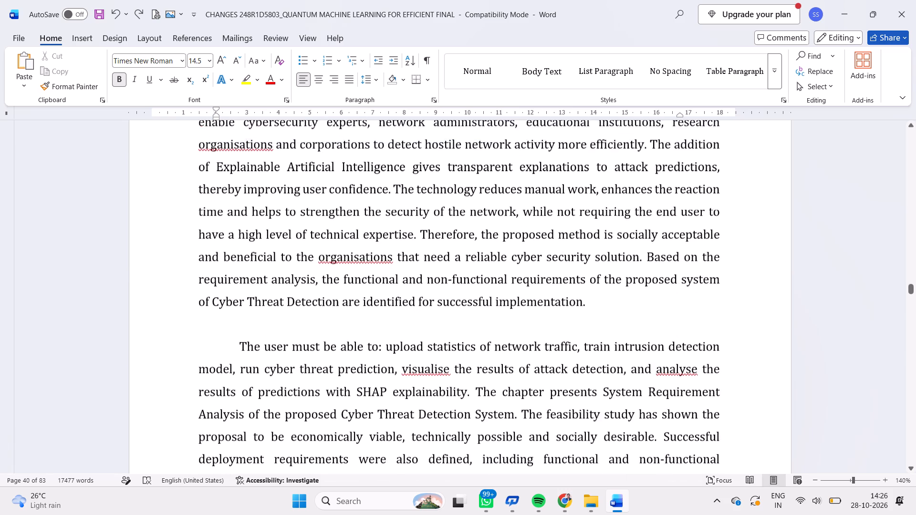
scroll(219, 177, "up", 3)
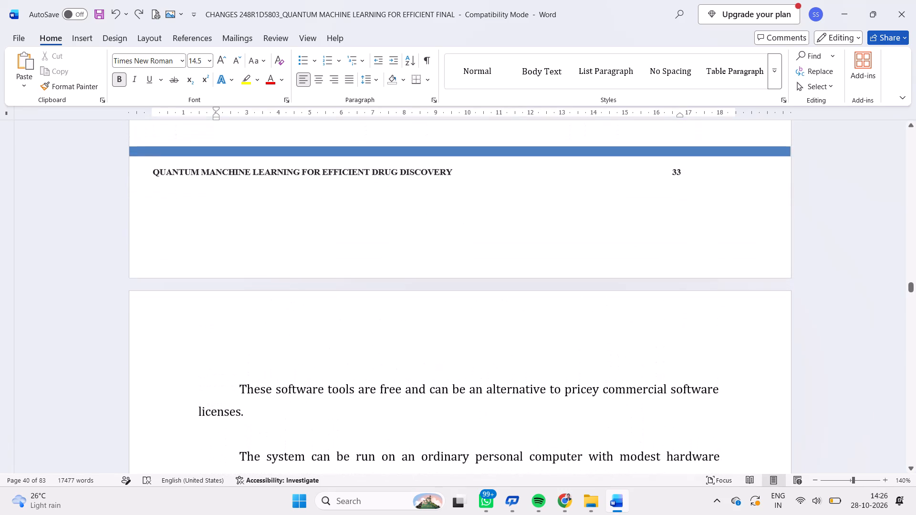
scroll(219, 177, "up", 1)
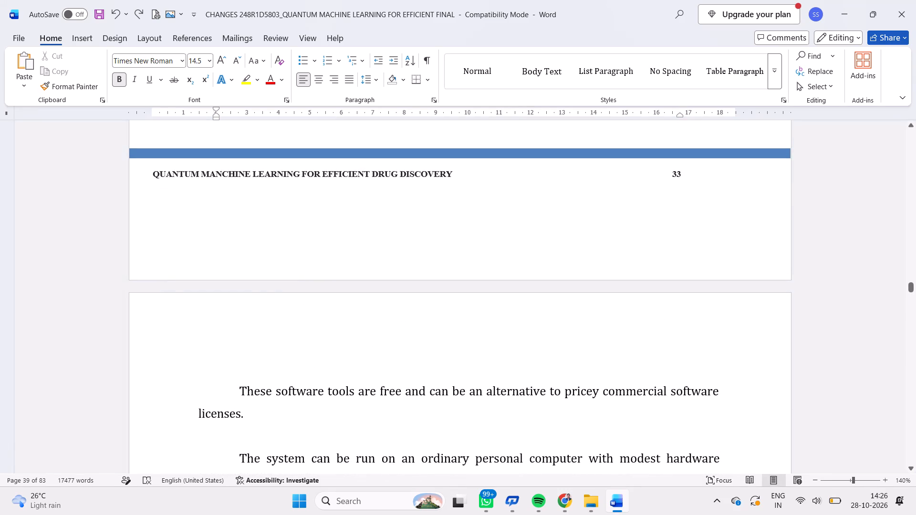
scroll(218, 175, "down", 5)
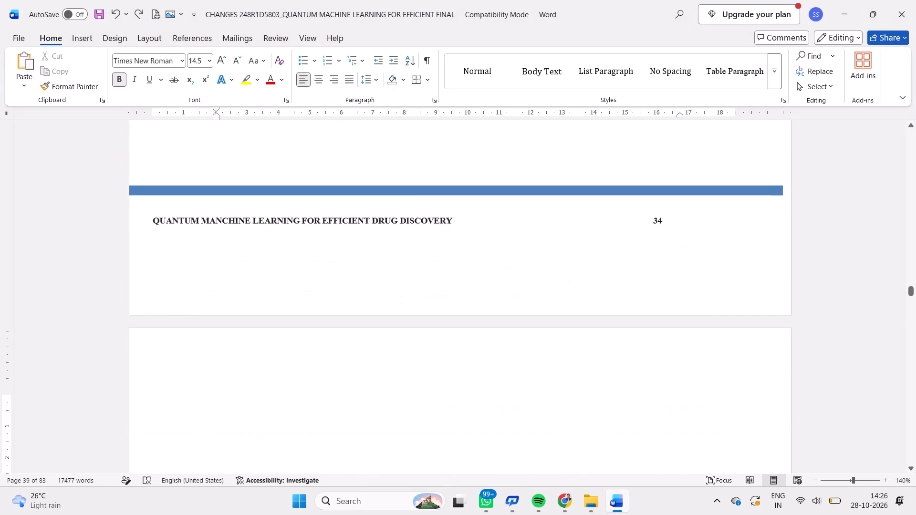
scroll(218, 175, "down", 4)
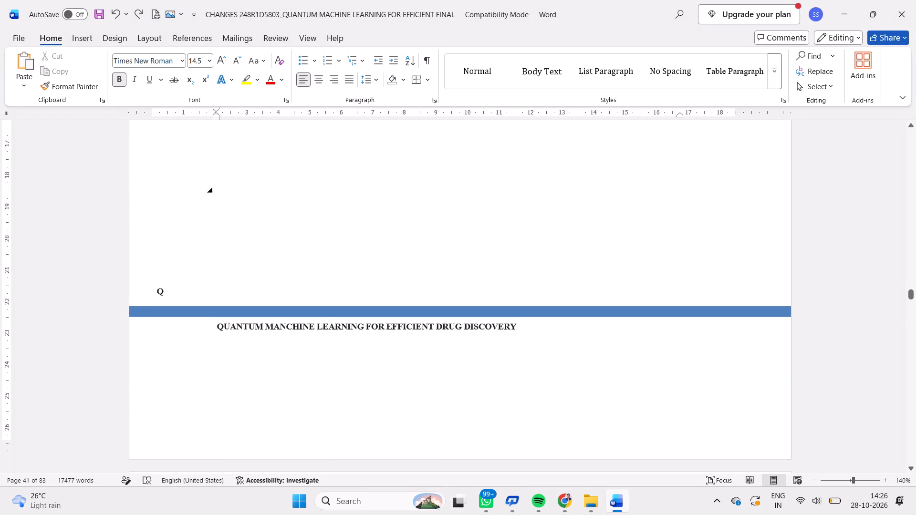
scroll(218, 175, "down", 1)
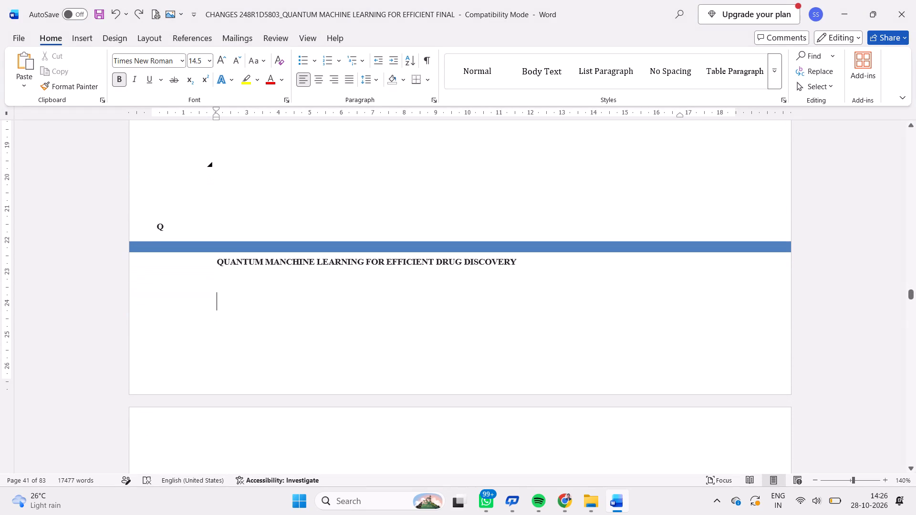
Undo one more recent edit in the report.
key("ctrl+z")
Correct MANCHINE to MACHINE in the footer title on page 33 of Chapter 5.
scroll(218, 175, "up", 3)
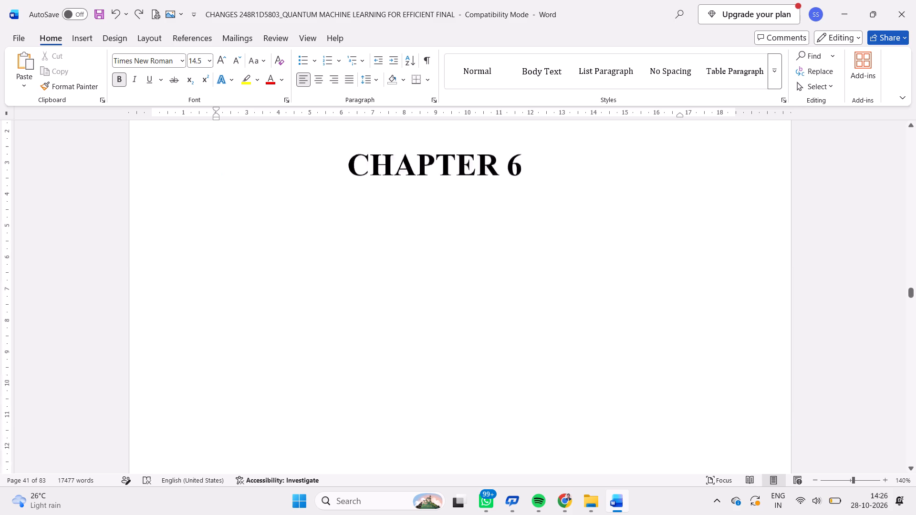
scroll(218, 175, "up", 5)
scroll(393, 140, "up", 2)
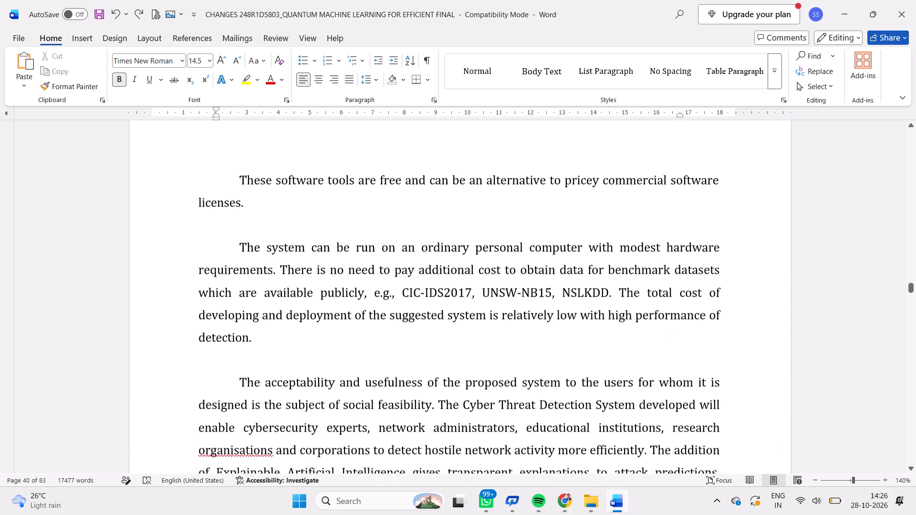
scroll(393, 140, "up", 2)
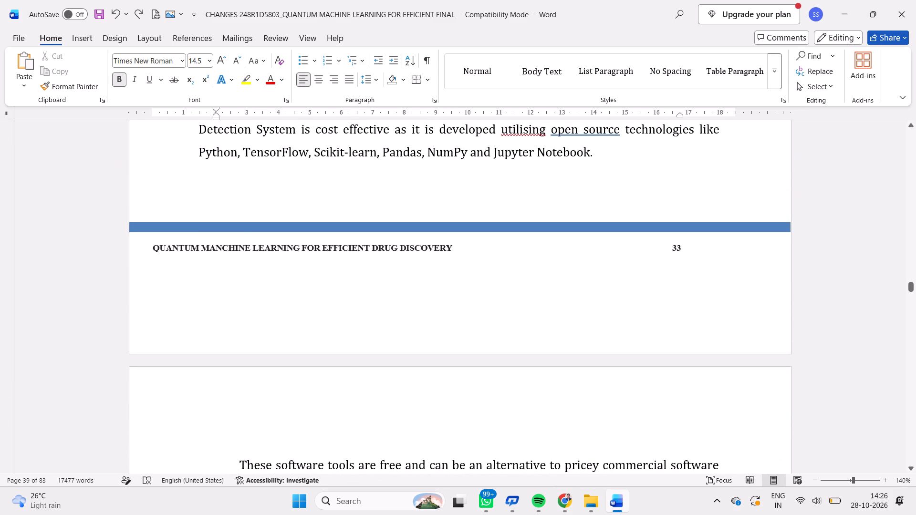
scroll(224, 212, "up", 1)
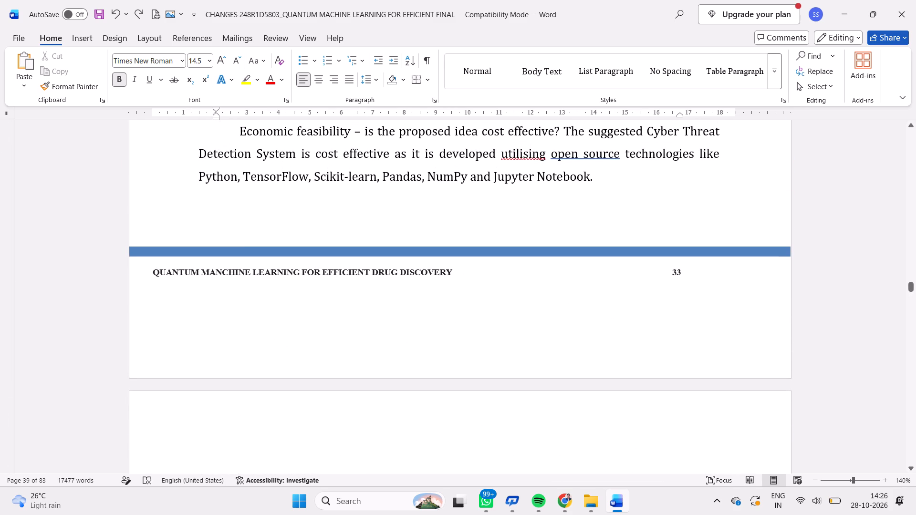
left_click(221, 271)
double_click(221, 271)
left_click(221, 271)
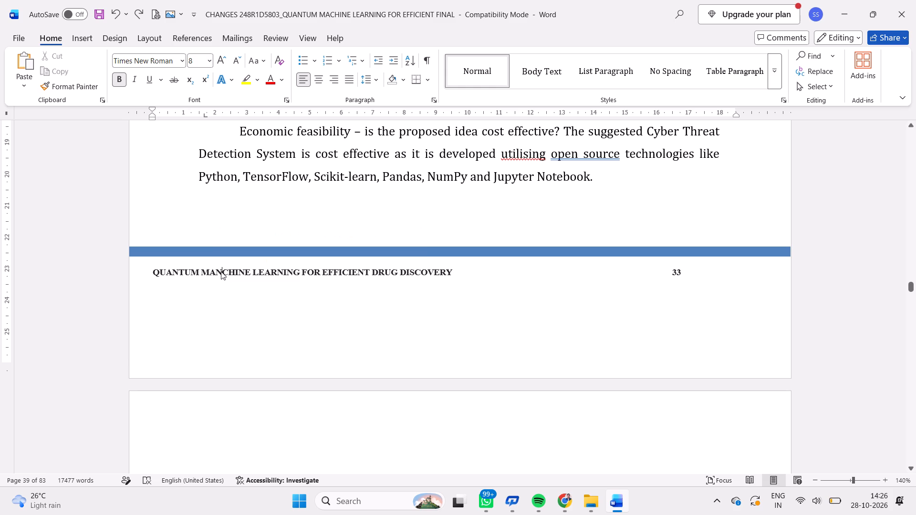
key("BackSpace")
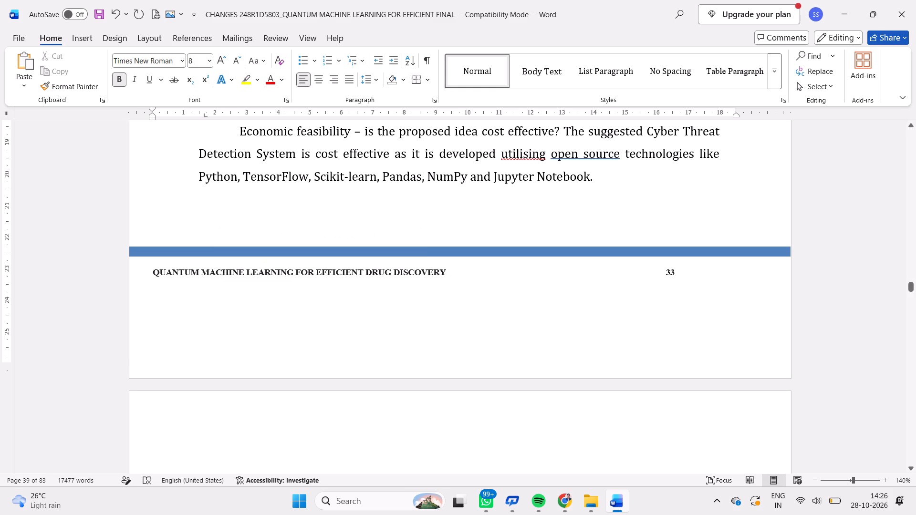
left_click(386, 362)
Check the footer title spelling on page 32, just before the Chapter 5 Requirements text.
scroll(386, 362, "up", 3)
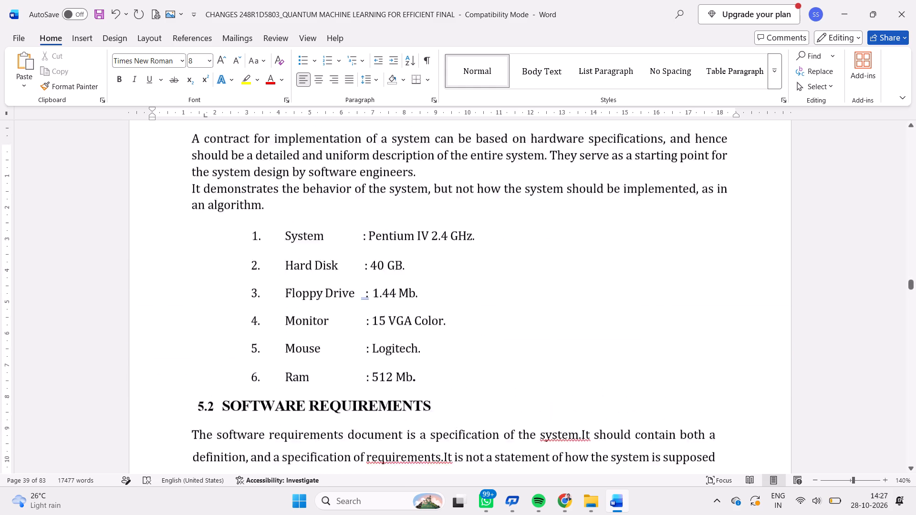
scroll(386, 362, "up", 2)
scroll(386, 362, "down", 1)
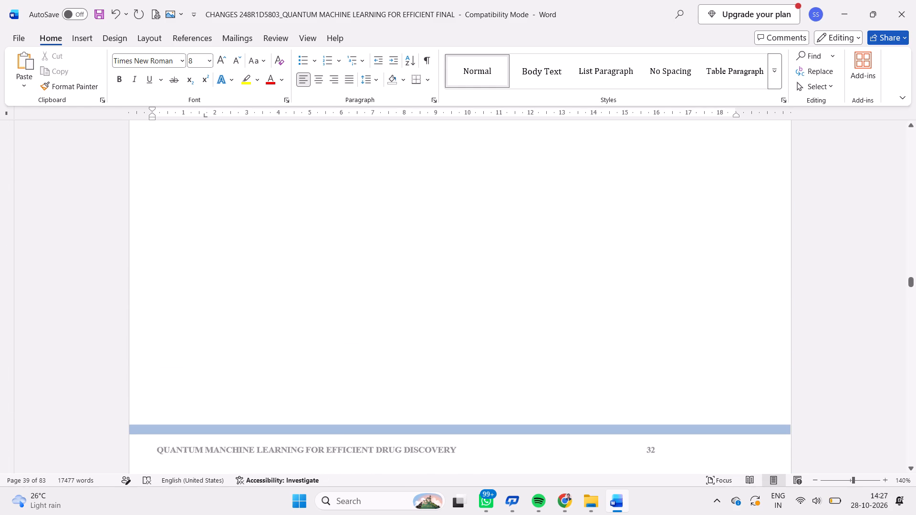
scroll(361, 432, "down", 1)
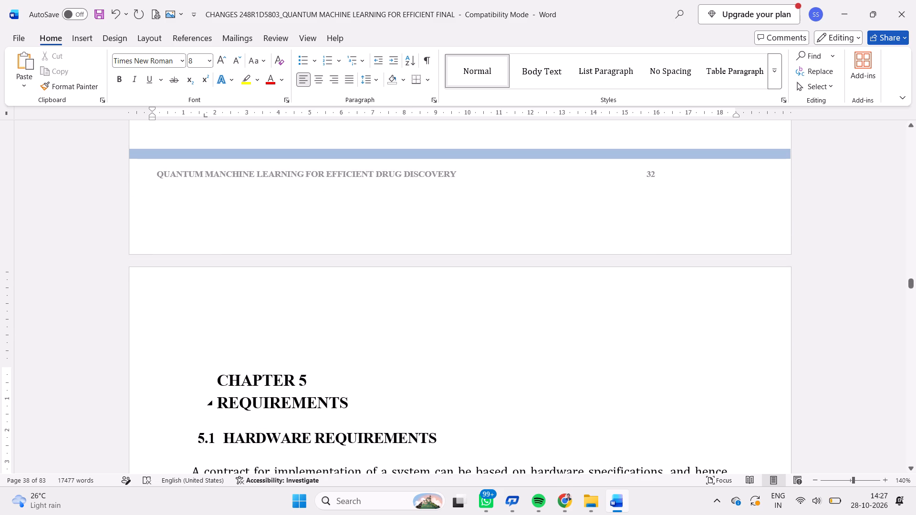
Correct MANCHINE to MACHINE in the footer title on page 32, just before the Chapter 5 Requirements page.
triple_click(226, 174)
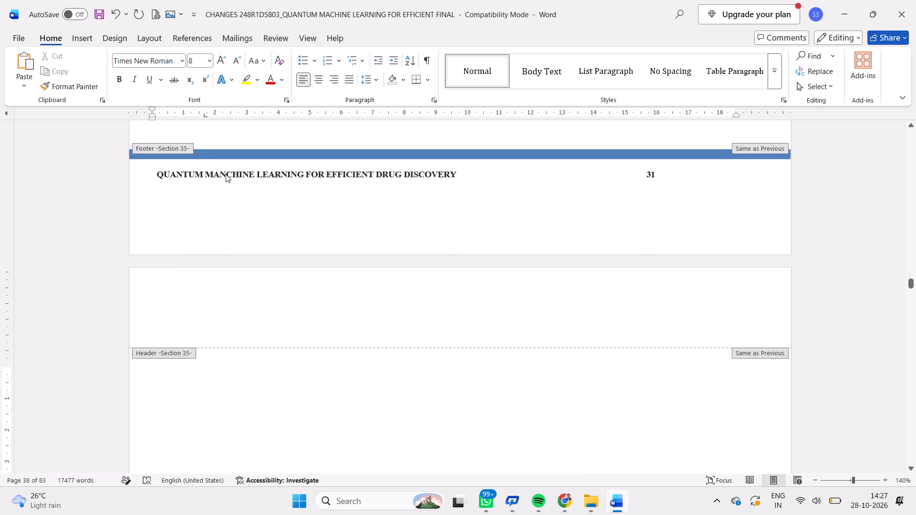
left_click(226, 174)
key("BackSpace")
key("backslash")
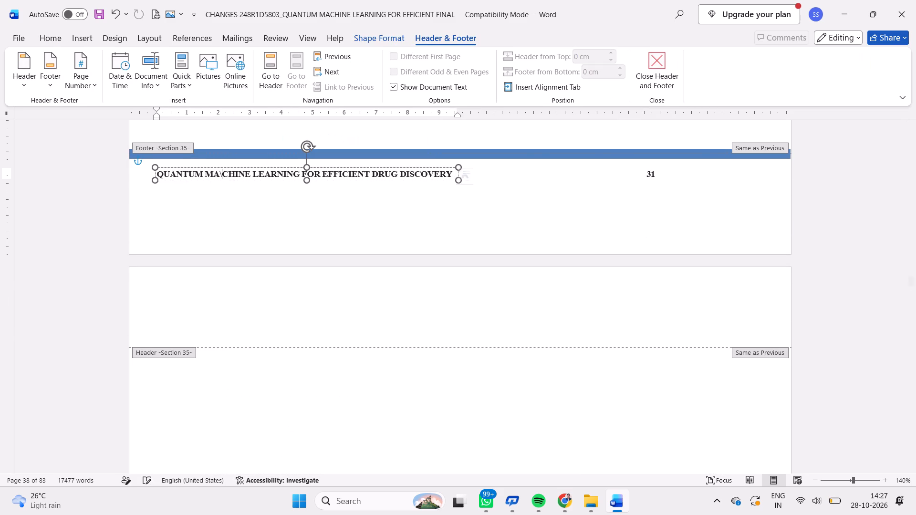
key("BackSpace")
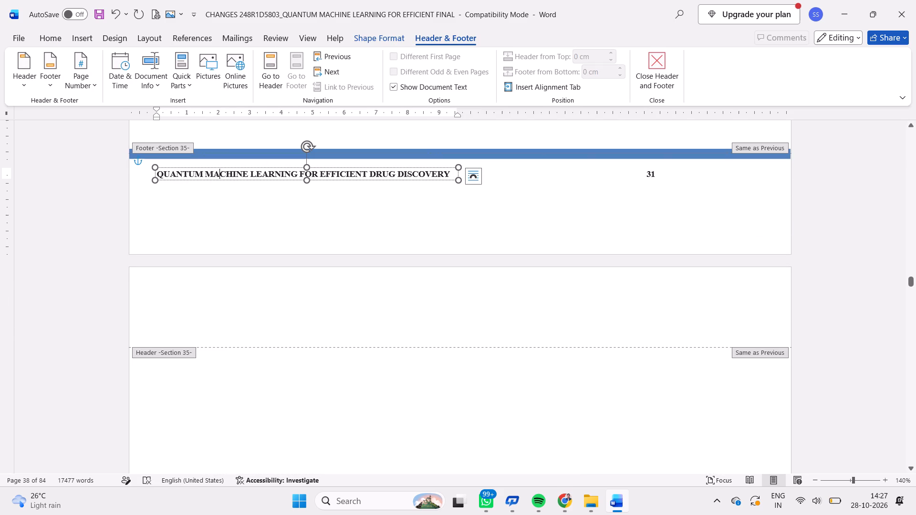
double_click(259, 194)
left_click(364, 226)
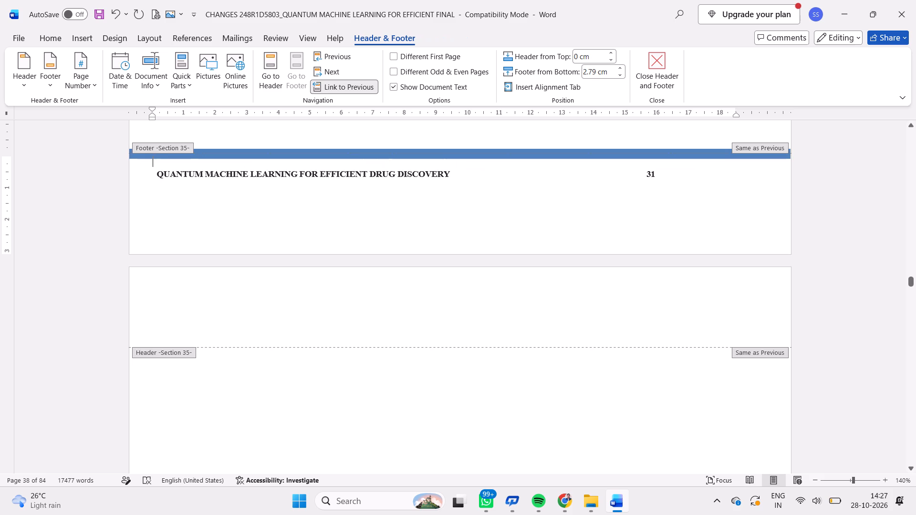
Apply the current Page Setup margins to the whole document.
double_click(801, 239)
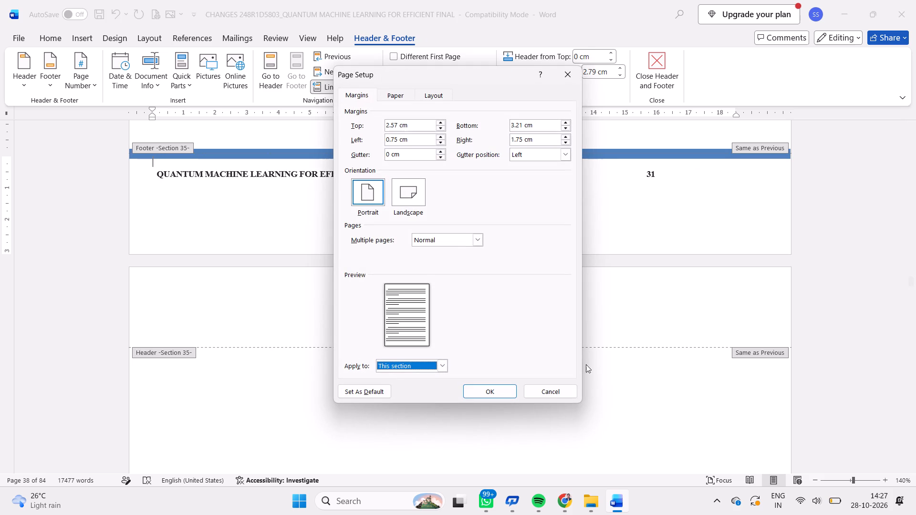
left_click(441, 362)
left_click(429, 390)
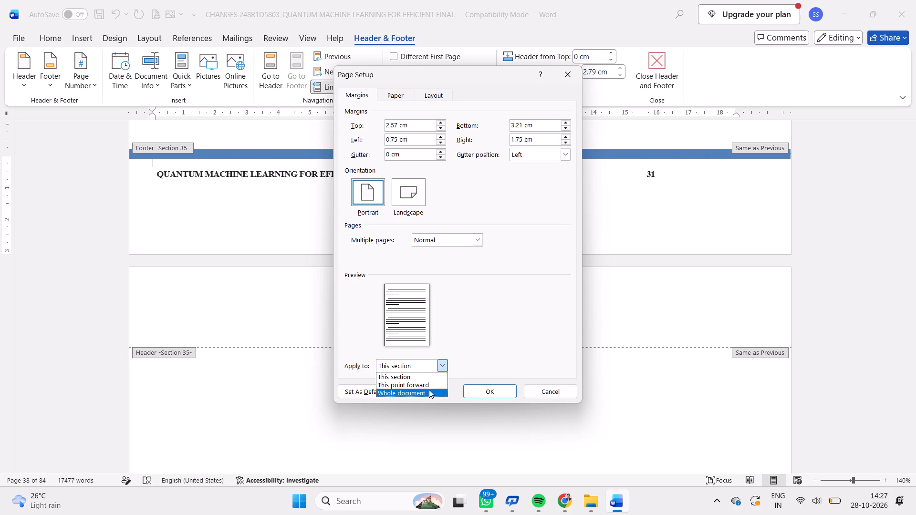
left_click(471, 390)
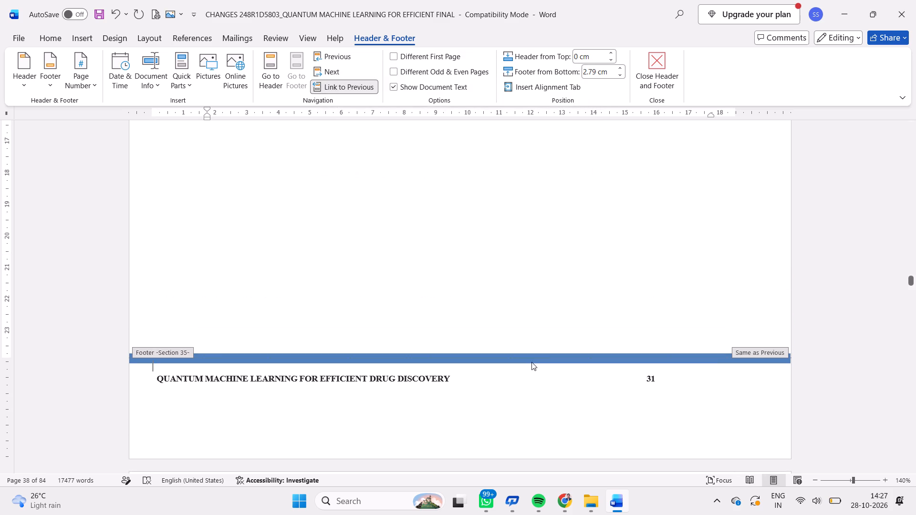
Examine the footer titles from page 32 through Chapter 5 to the Chapter 6 title and System Design pages.
scroll(769, 348, "down", 1)
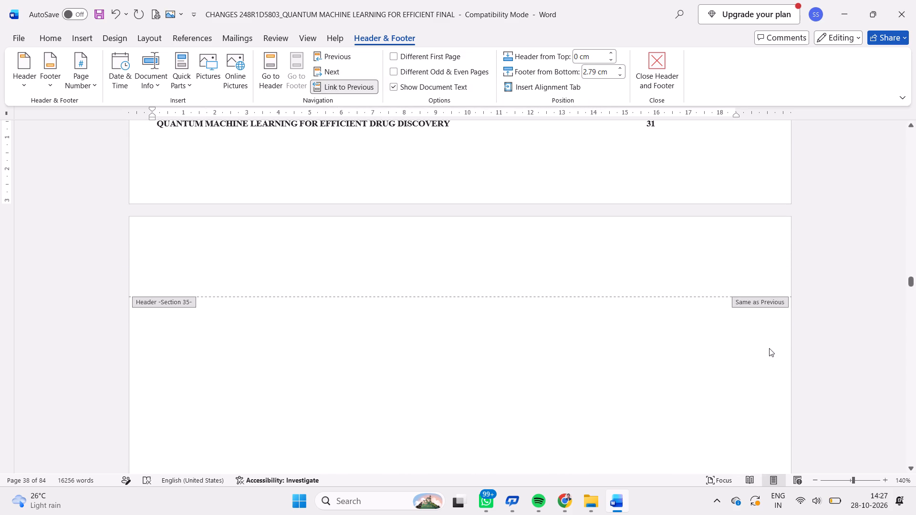
scroll(769, 348, "down", 1)
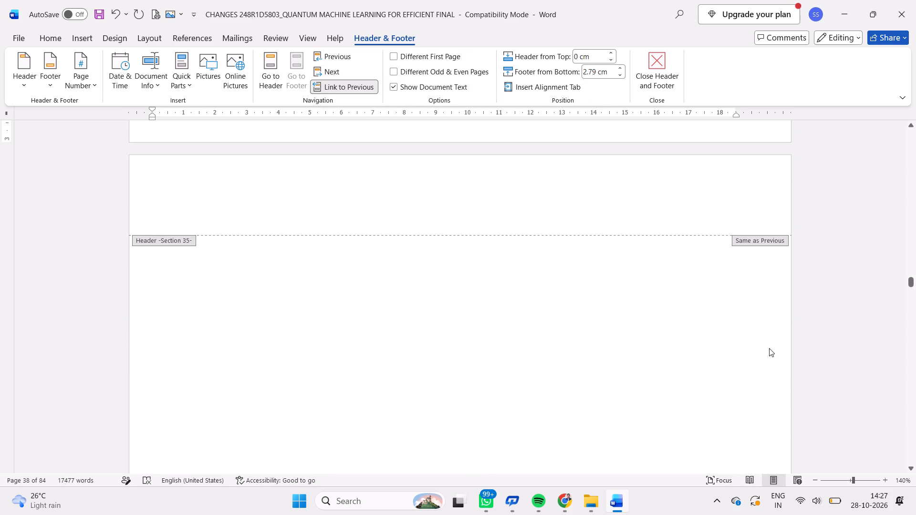
scroll(769, 348, "down", 5)
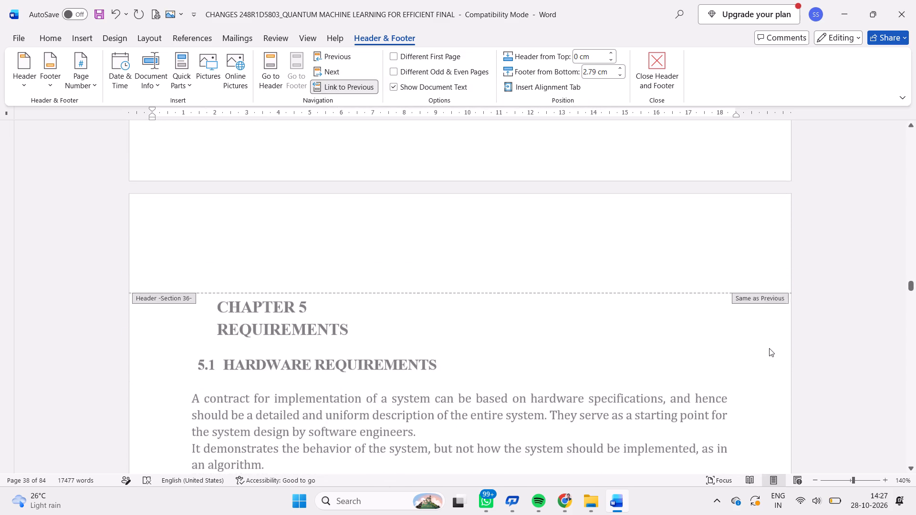
scroll(769, 348, "down", 3)
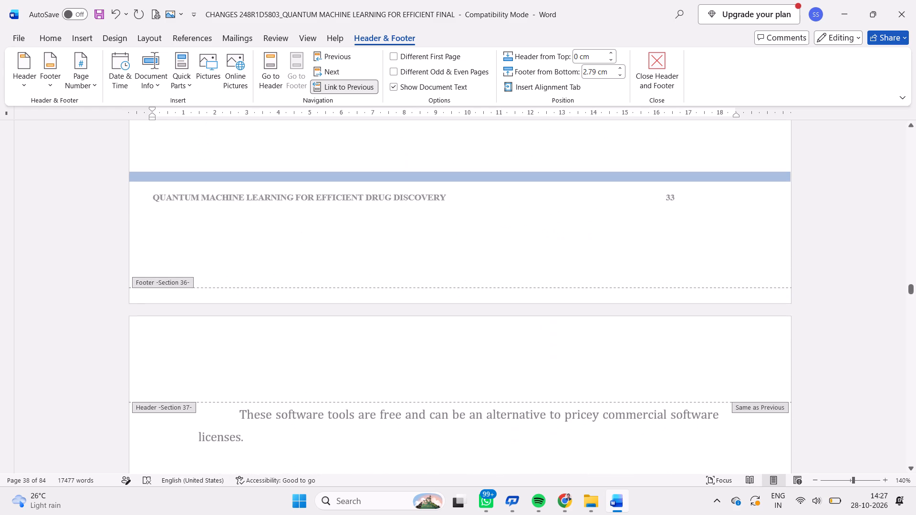
scroll(769, 348, "down", 3)
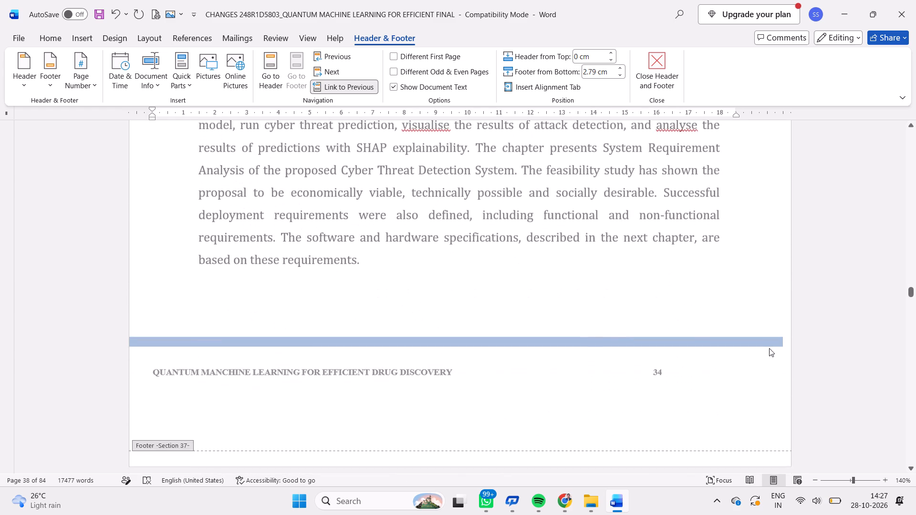
scroll(769, 348, "down", 2)
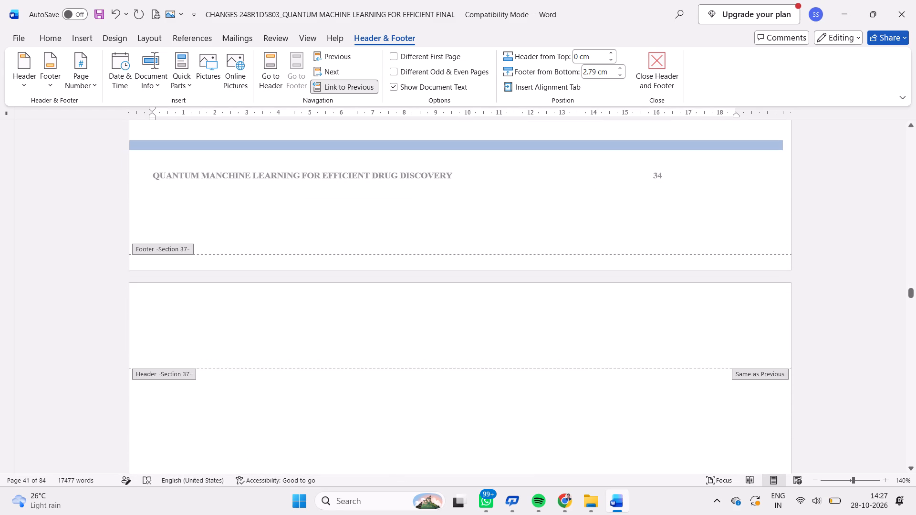
scroll(769, 348, "down", 2)
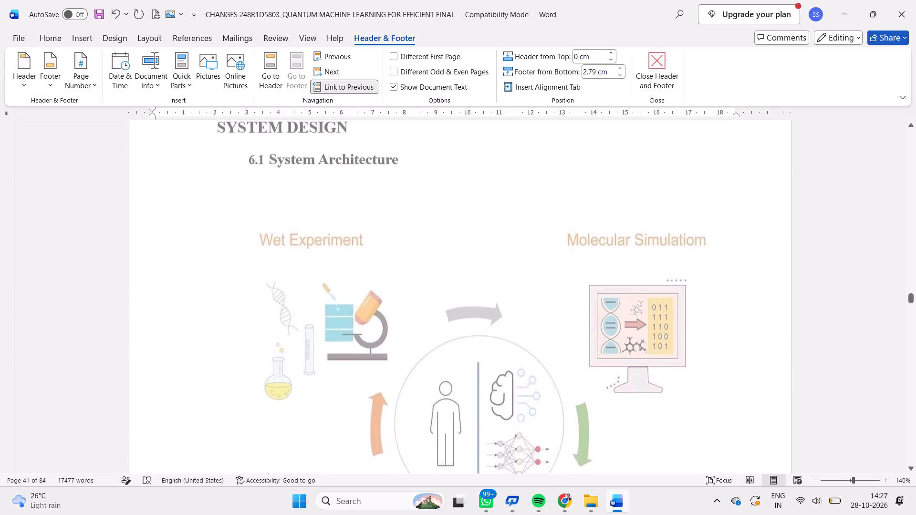
scroll(769, 348, "down", 1)
scroll(769, 348, "up", 1)
scroll(769, 348, "down", 1)
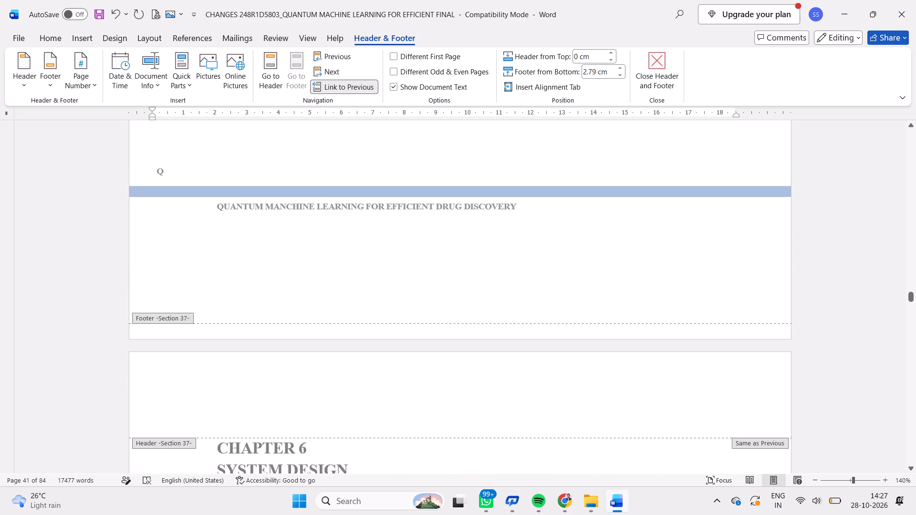
scroll(664, 216, "up", 2)
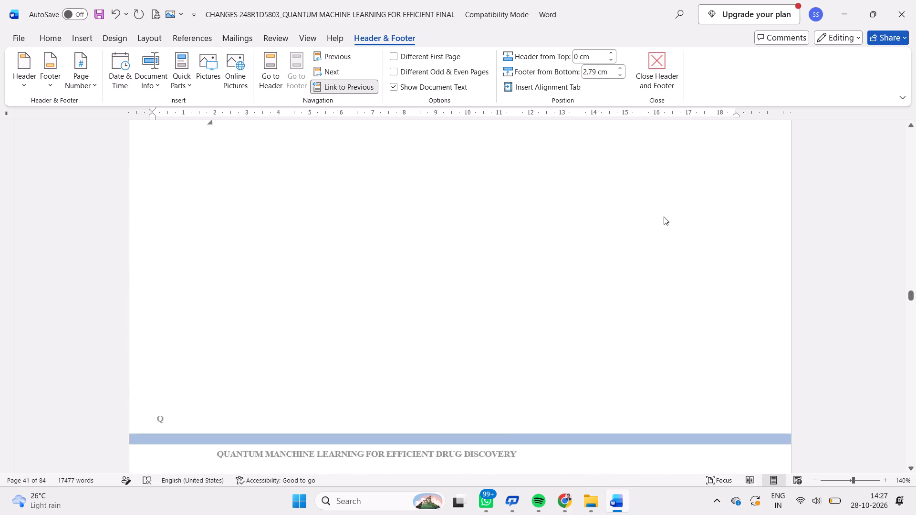
Correct MANCHINE to MACHINE in the footer title at the bottom of the Chapter 6 title page.
scroll(664, 216, "up", 5)
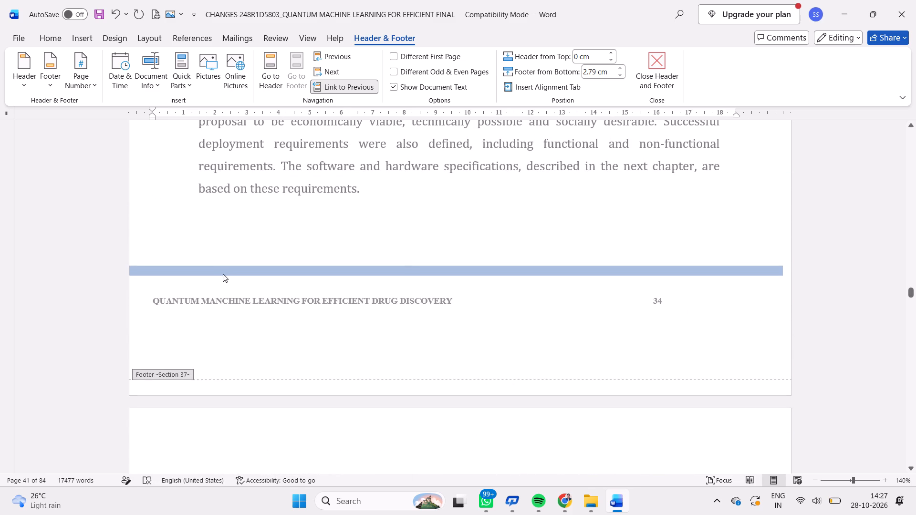
double_click(222, 295)
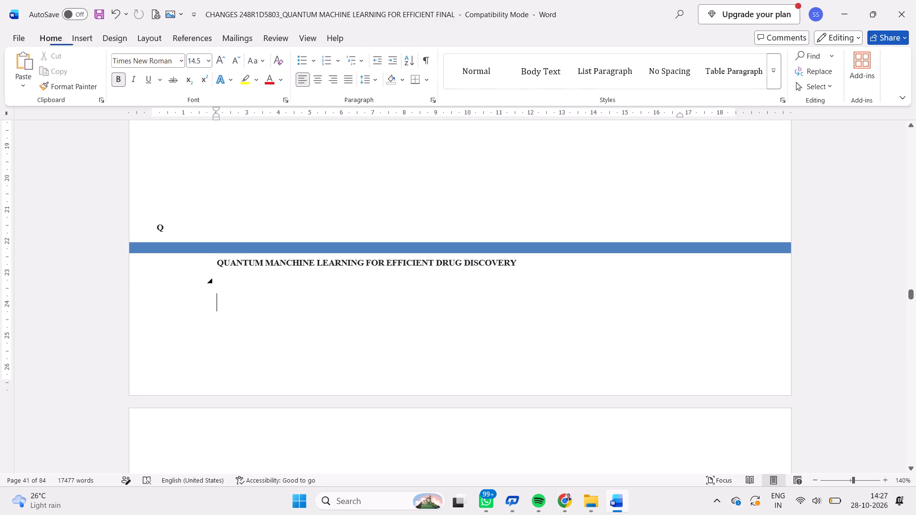
left_click(294, 262)
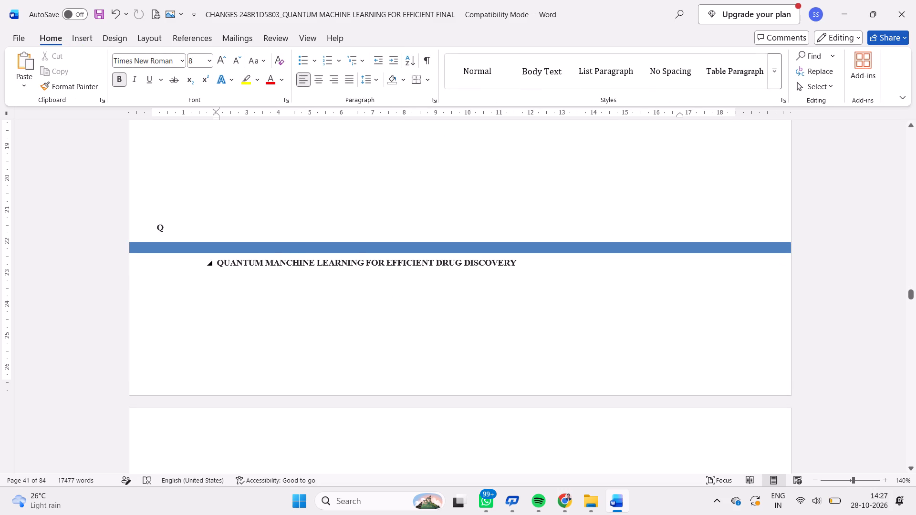
key("Left")
key("BackSpace")
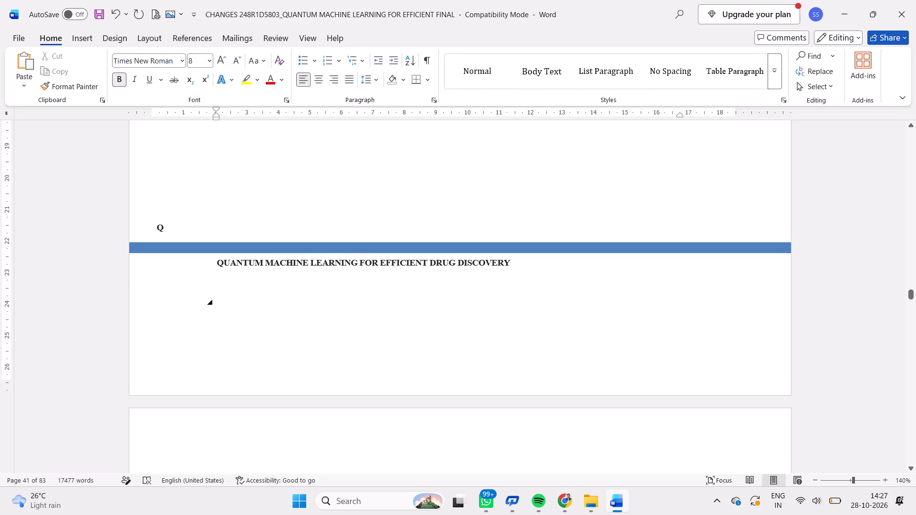
double_click(458, 296)
triple_click(831, 302)
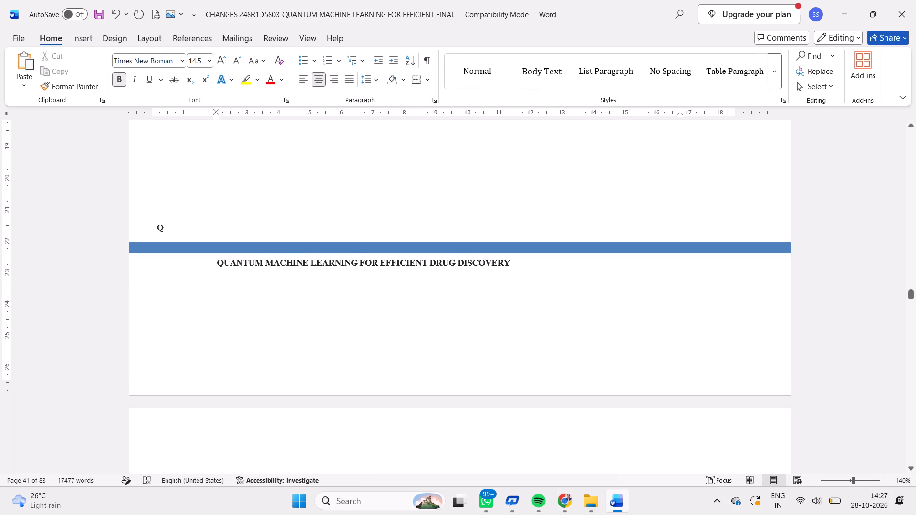
triple_click(857, 302)
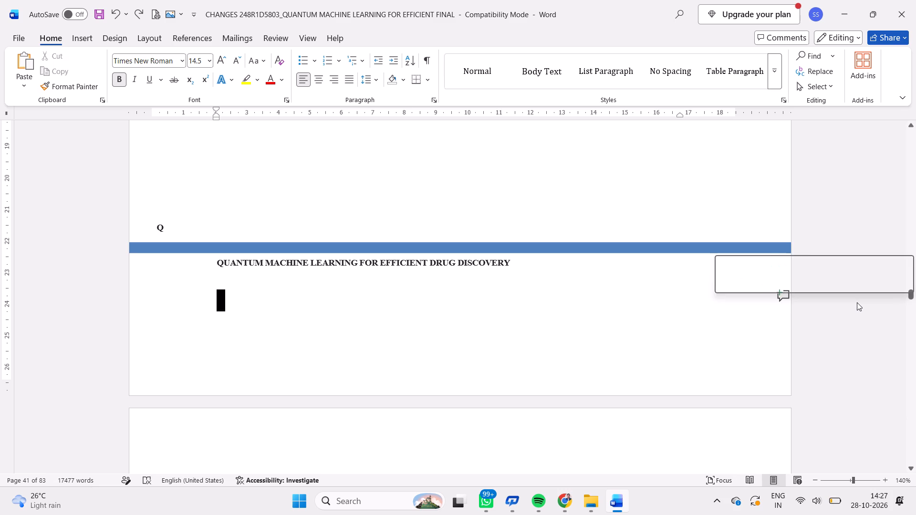
Correct MANCHINE to MACHINE in the footer title on page 34, at the end of Chapter 5.
scroll(857, 302, "down", 5, "ctrl")
scroll(700, 259, "up", 4)
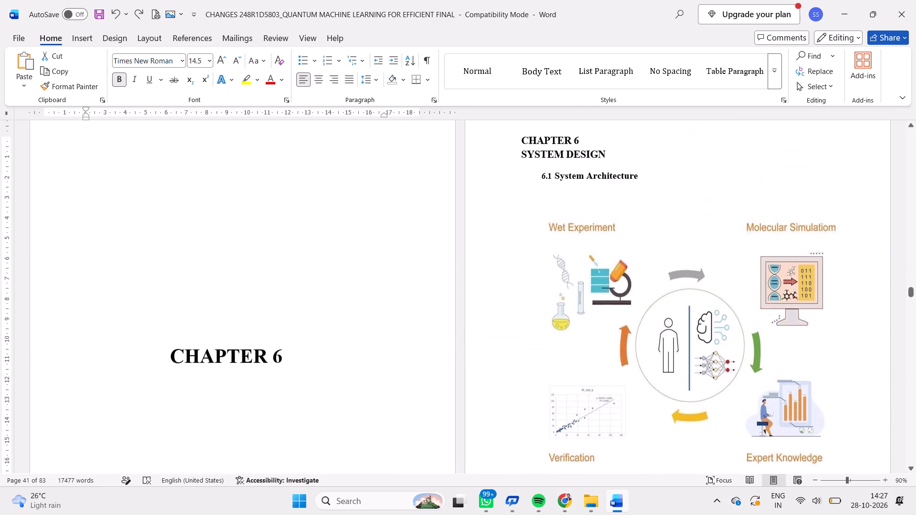
scroll(700, 259, "up", 3)
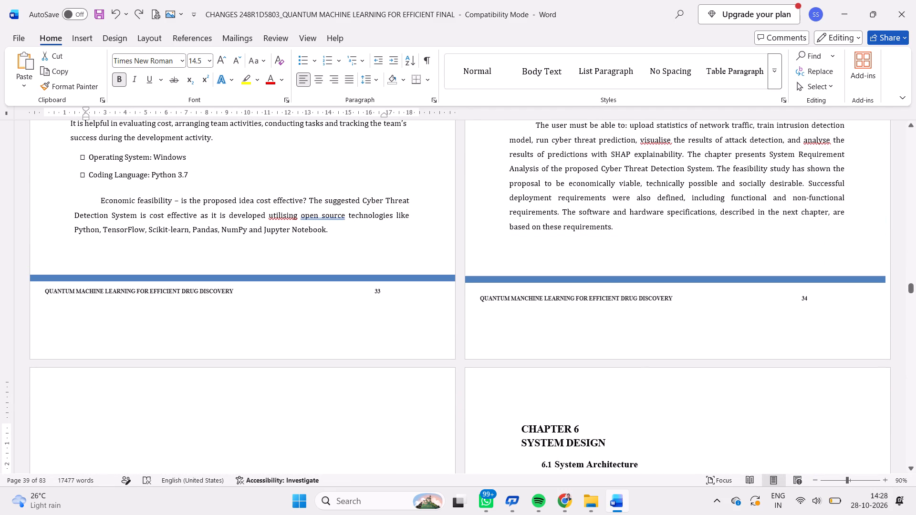
left_click(524, 300)
key("BackSpace")
Correct MANCHINE to MACHINE in the footer title on page 35, below the system architecture figure.
scroll(534, 326, "down", 2)
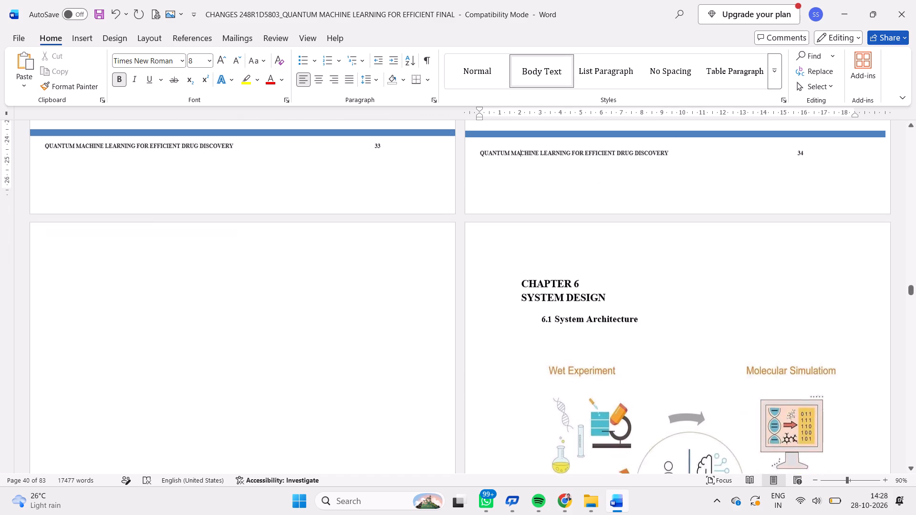
scroll(534, 326, "down", 4)
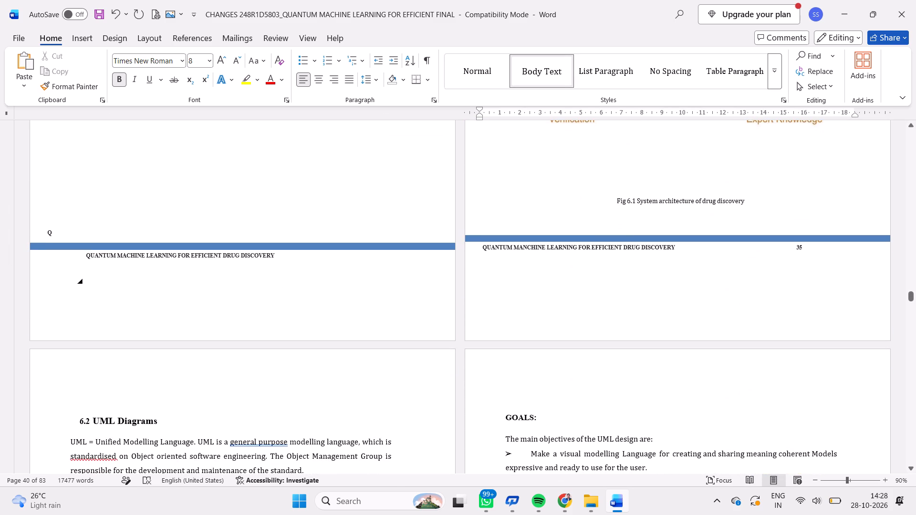
scroll(760, 269, "up", 1)
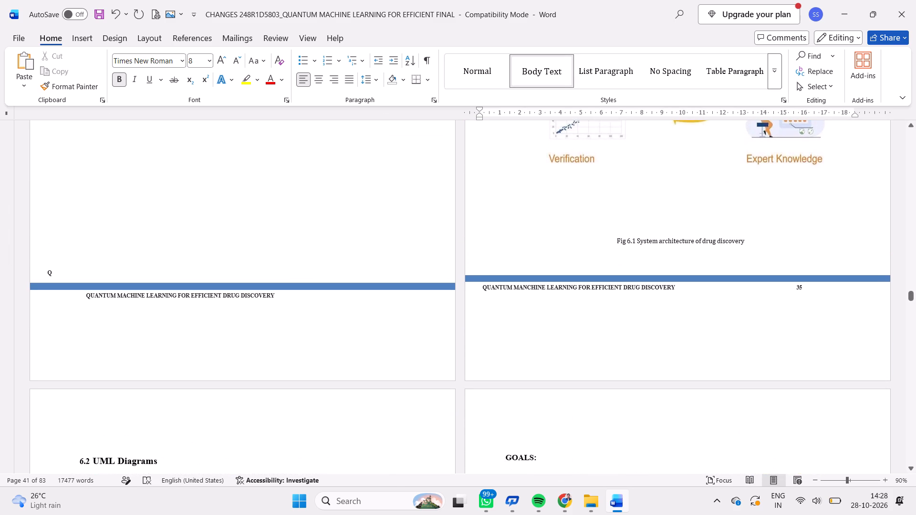
left_click(526, 288)
key("BackSpace")
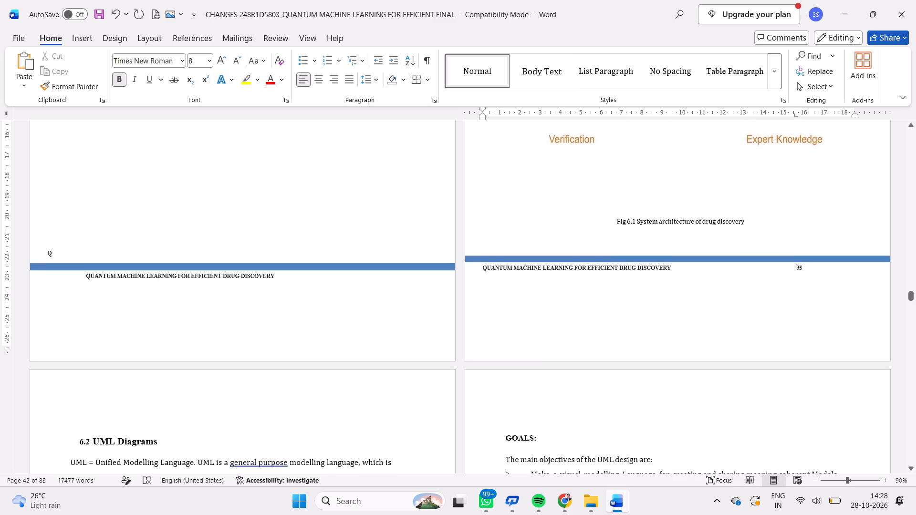
Correct MANCHINE to MACHINE in the footer titles on pages 36 and 37 of the UML Diagrams section.
scroll(532, 328, "down", 3)
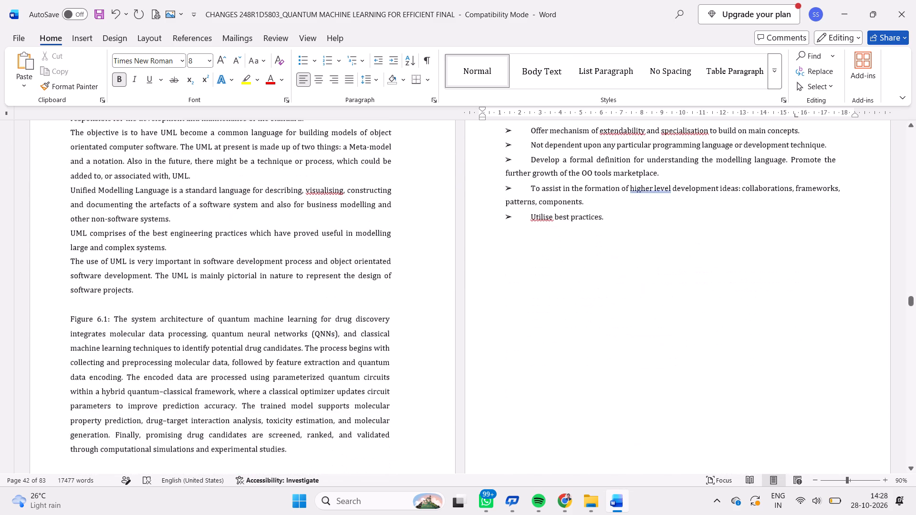
scroll(532, 328, "down", 2)
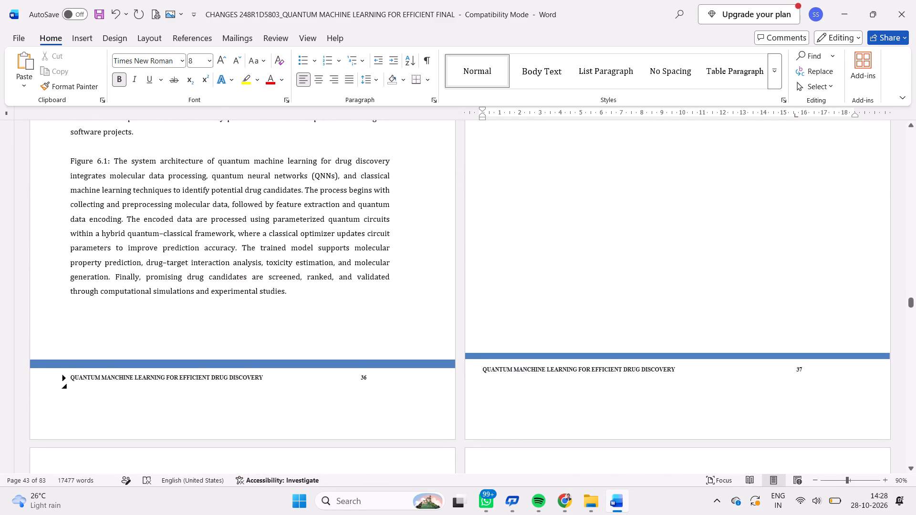
left_click(116, 380)
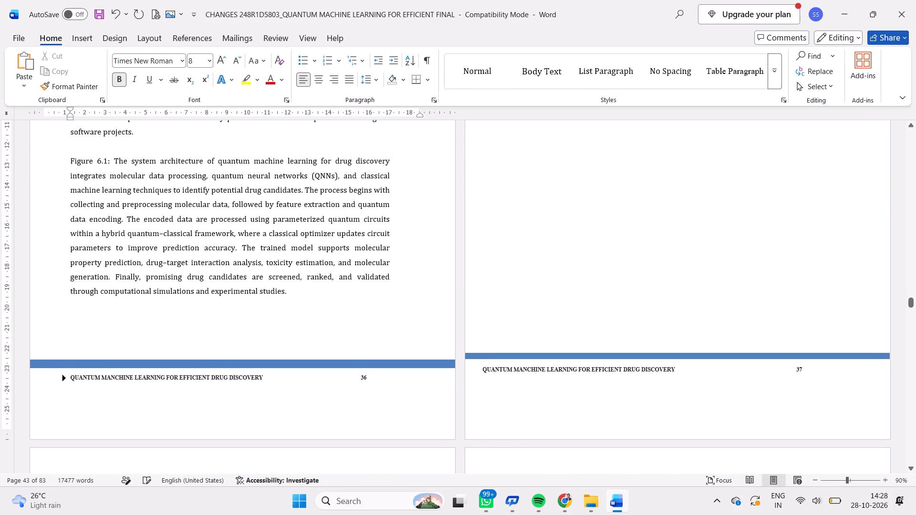
key("BackSpace")
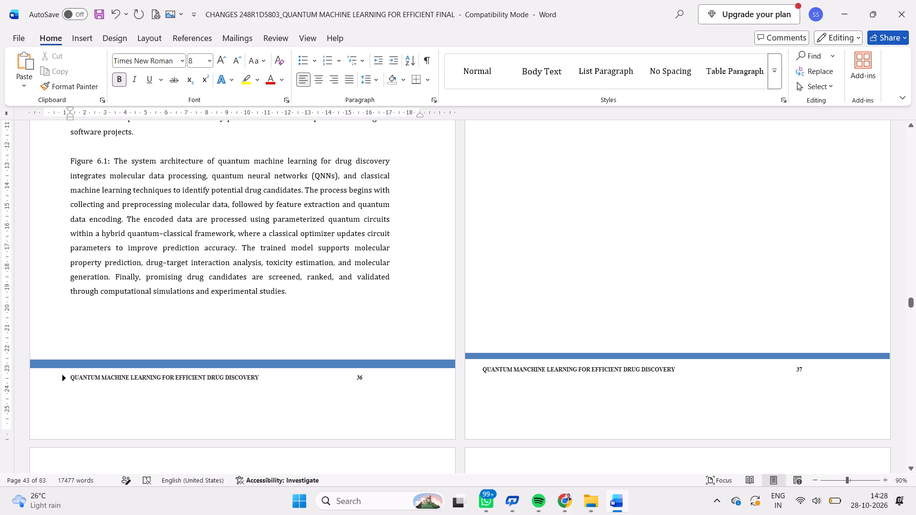
left_click(526, 369)
key("BackSpace")
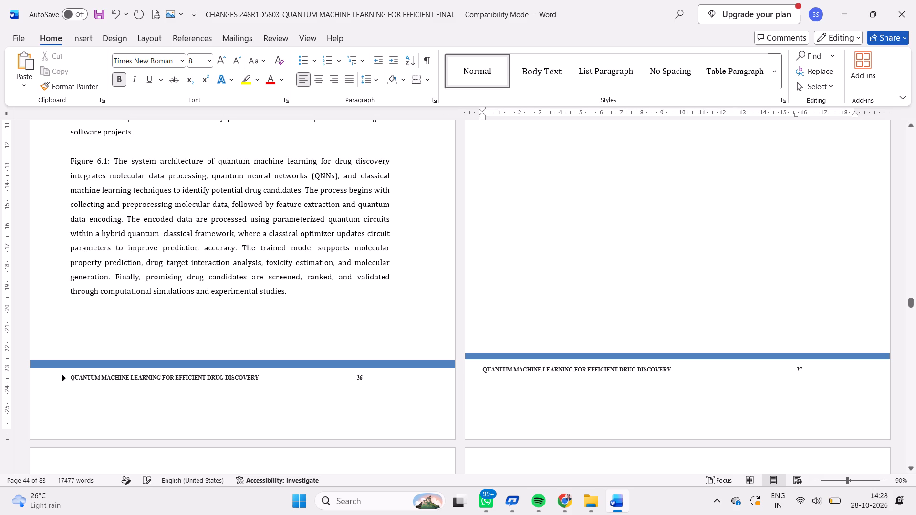
Correct MANCHINE to MACHINE in the footer title on page 38, below the Sequence Diagram section.
scroll(596, 415, "down", 3)
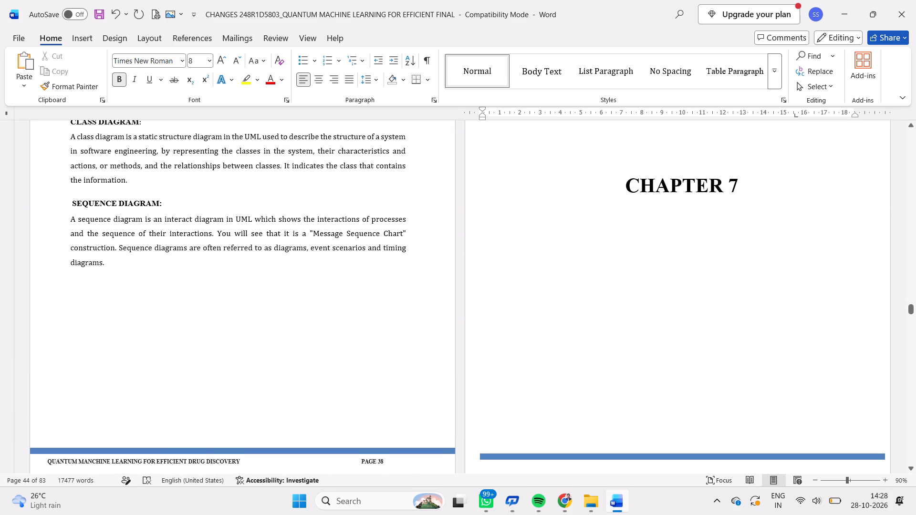
scroll(371, 442, "down", 1)
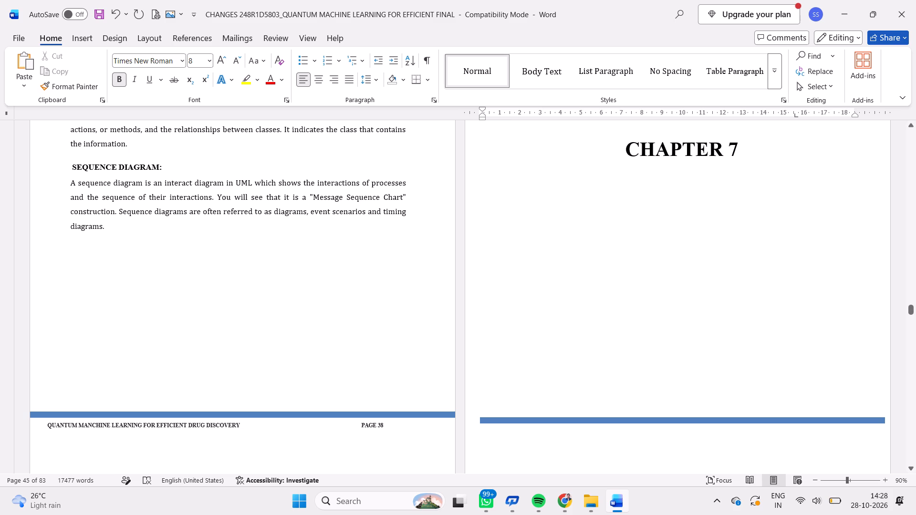
left_click(91, 426)
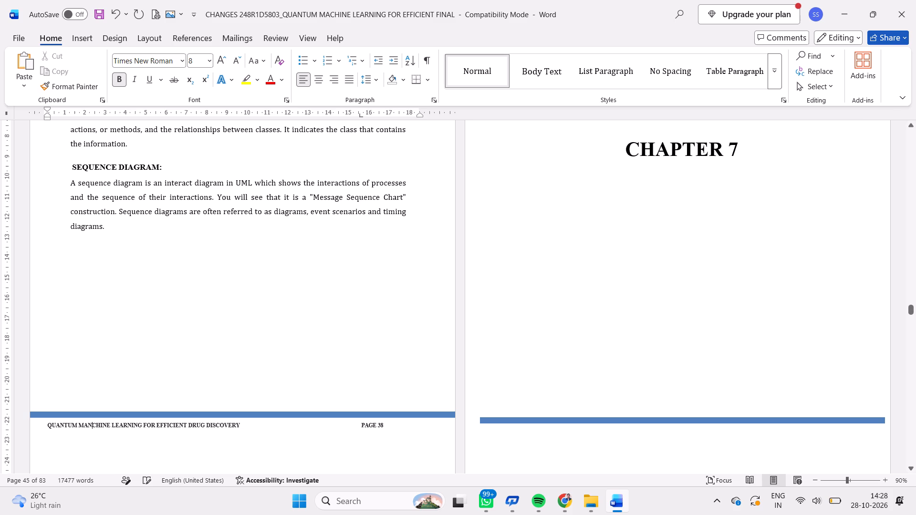
key("BackSpace")
Stretch the blue footer bar on page 39, below What is Python, to the full page width and make it thinner.
scroll(418, 424, "down", 1)
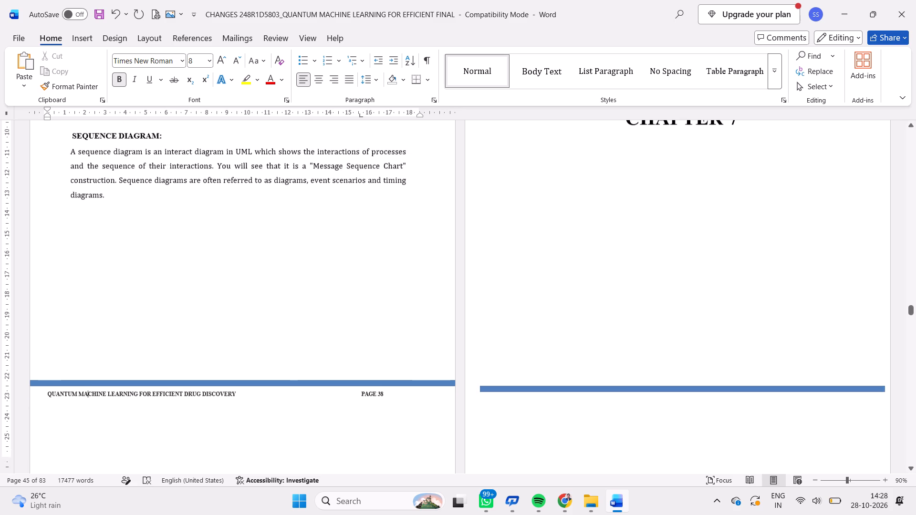
scroll(418, 424, "down", 3)
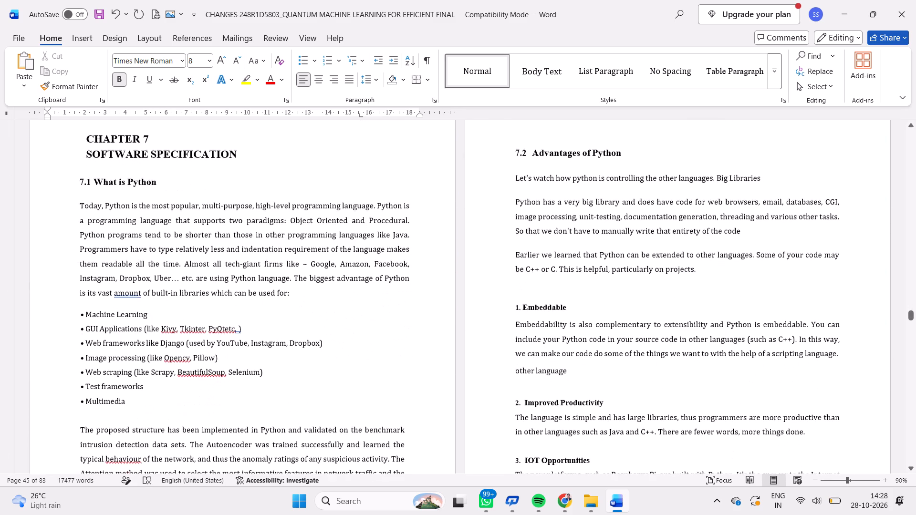
scroll(418, 424, "down", 1)
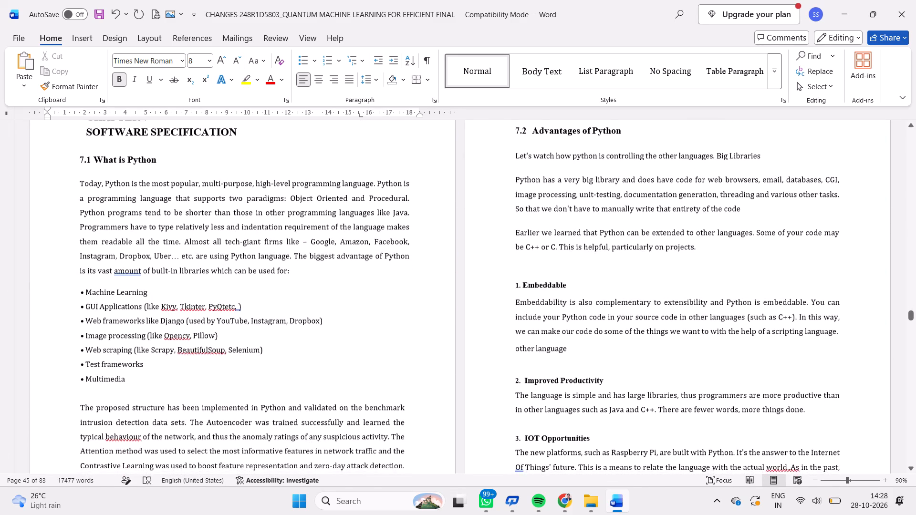
scroll(418, 424, "down", 1)
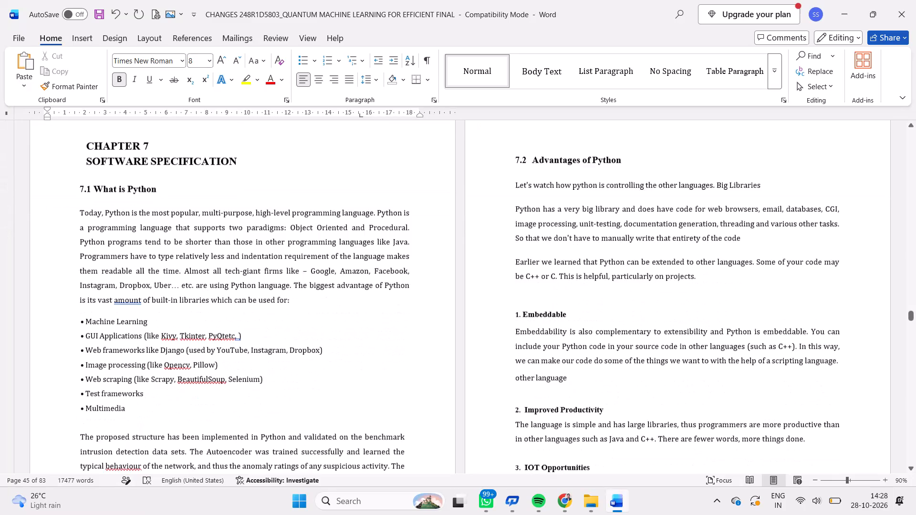
scroll(418, 424, "down", 3)
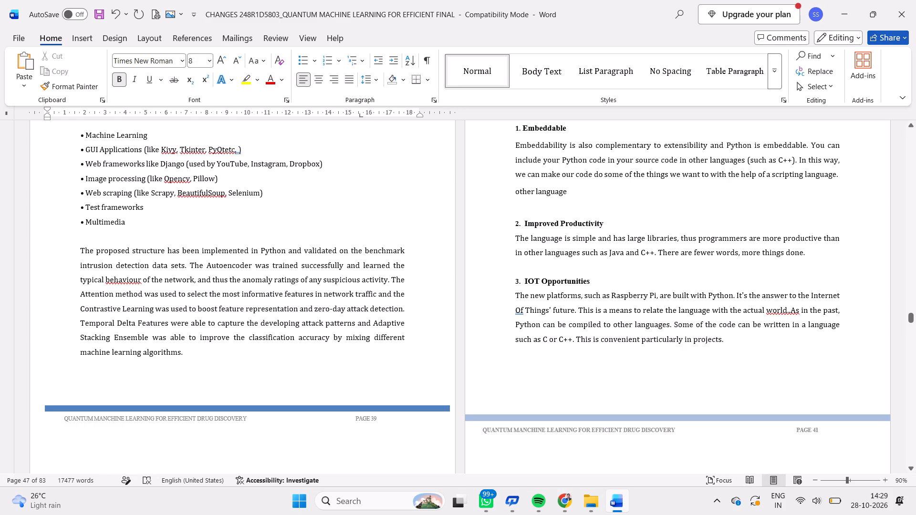
left_click(68, 406)
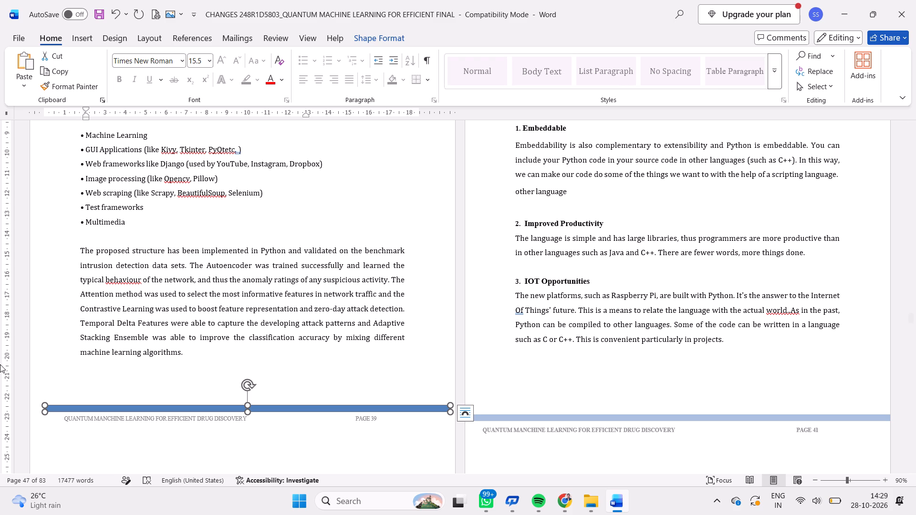
left_click_drag(44, 412, 32, 411)
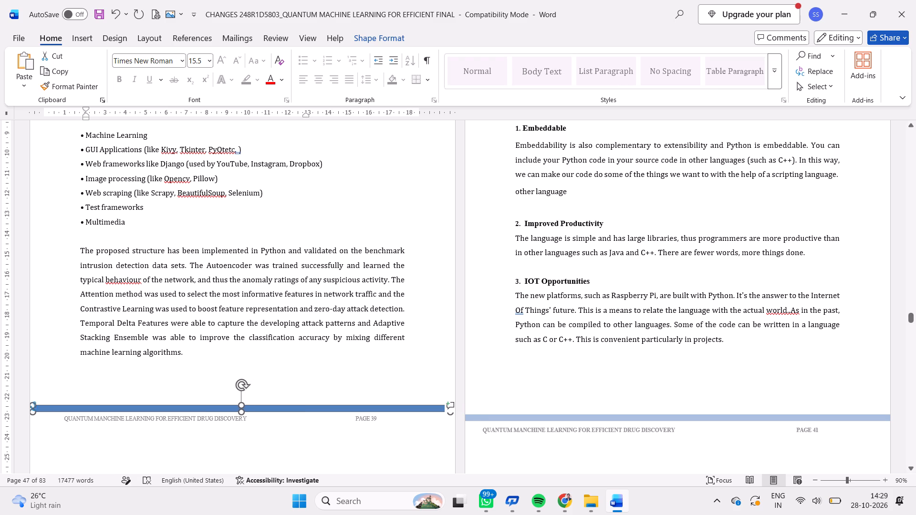
left_click_drag(32, 411, 24, 411)
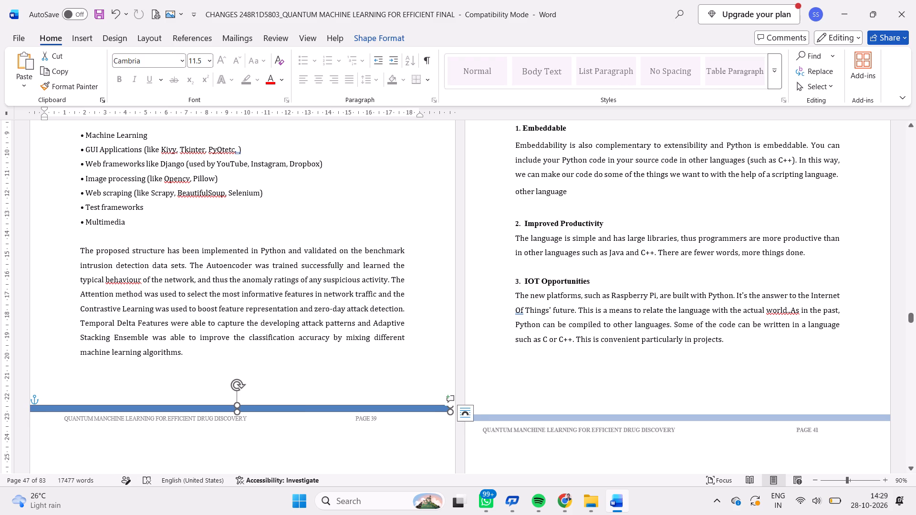
left_click_drag(449, 412, 474, 409)
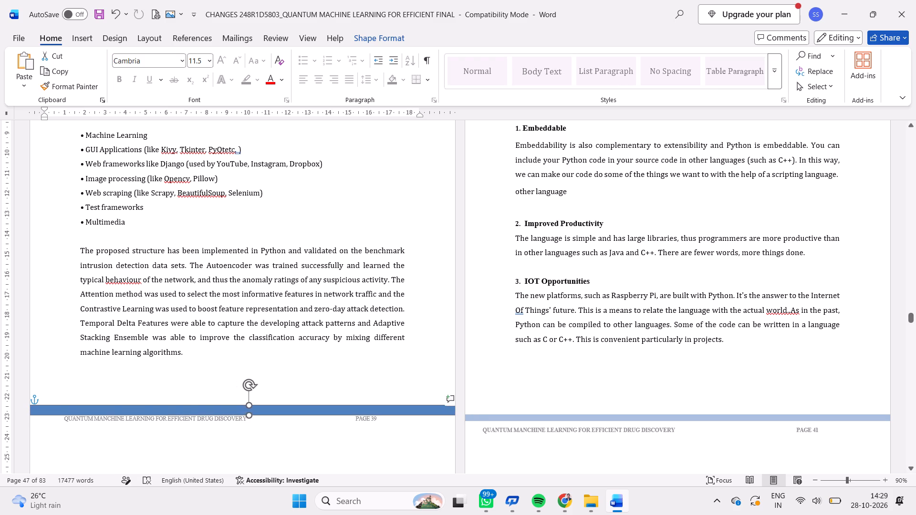
left_click_drag(474, 409, 475, 411)
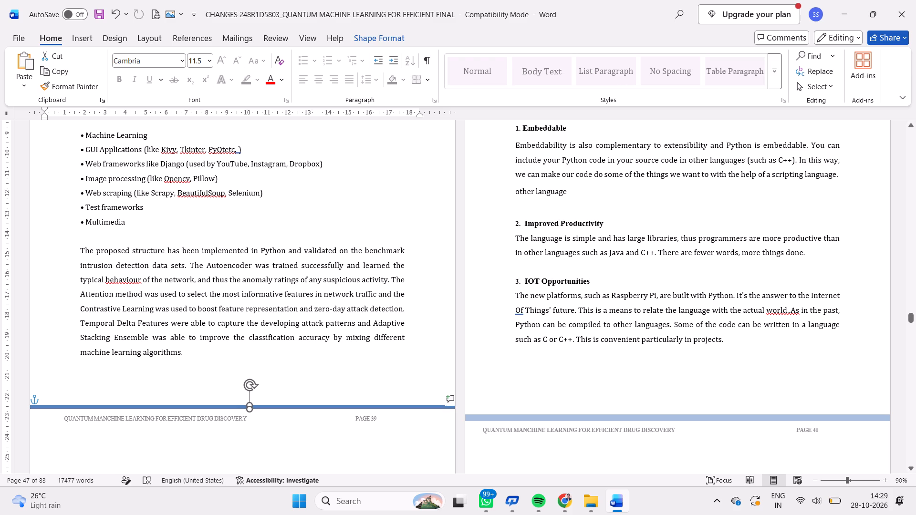
left_click_drag(475, 411, 478, 415)
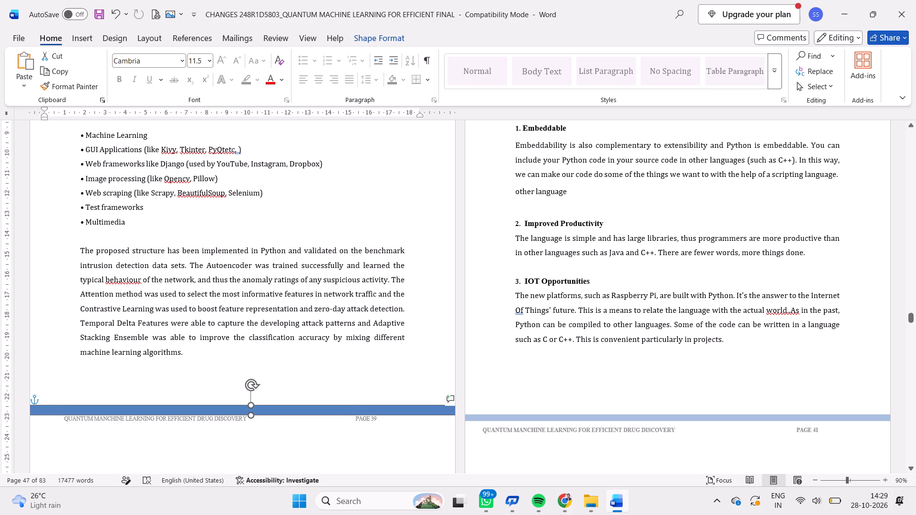
left_click_drag(478, 415, 478, 409)
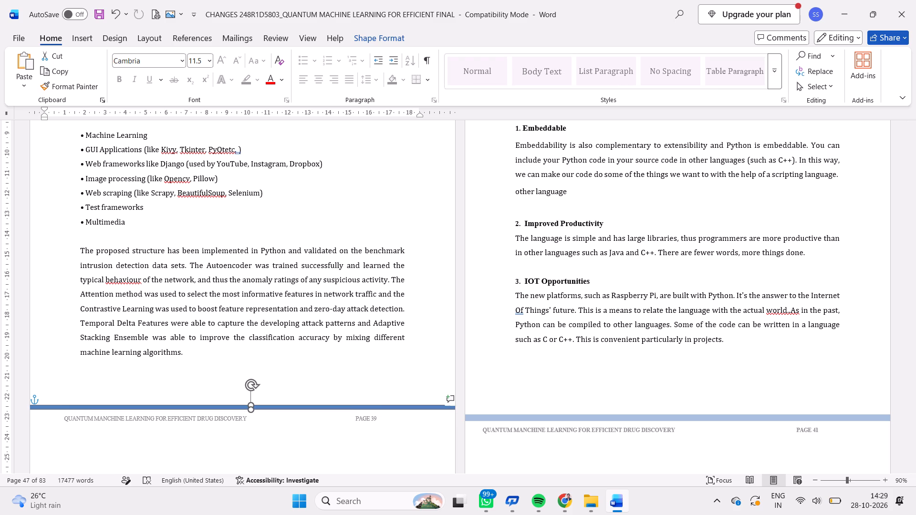
left_click_drag(478, 409, 478, 410)
left_click(463, 381)
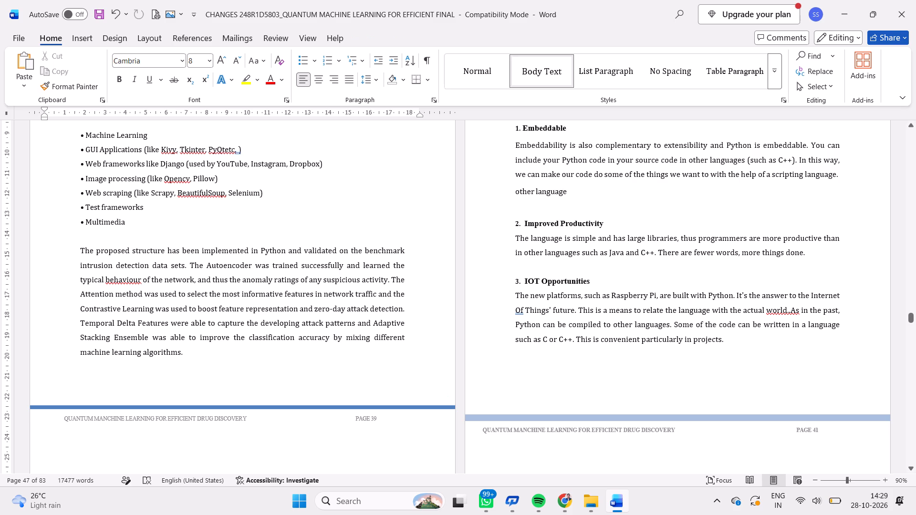
Compare the footer bars, titles and page numbers on the pages around the start of Chapter 7.
scroll(463, 381, "up", 5)
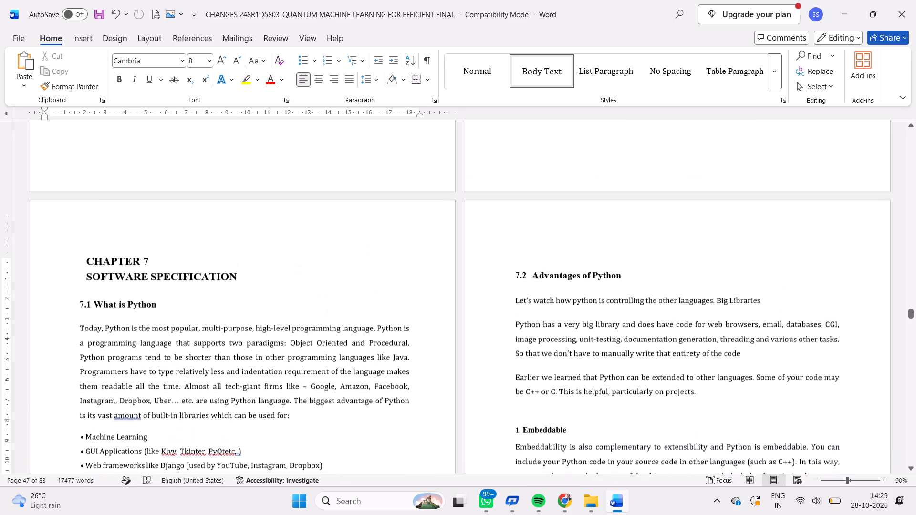
scroll(463, 381, "up", 2)
scroll(463, 381, "down", 2)
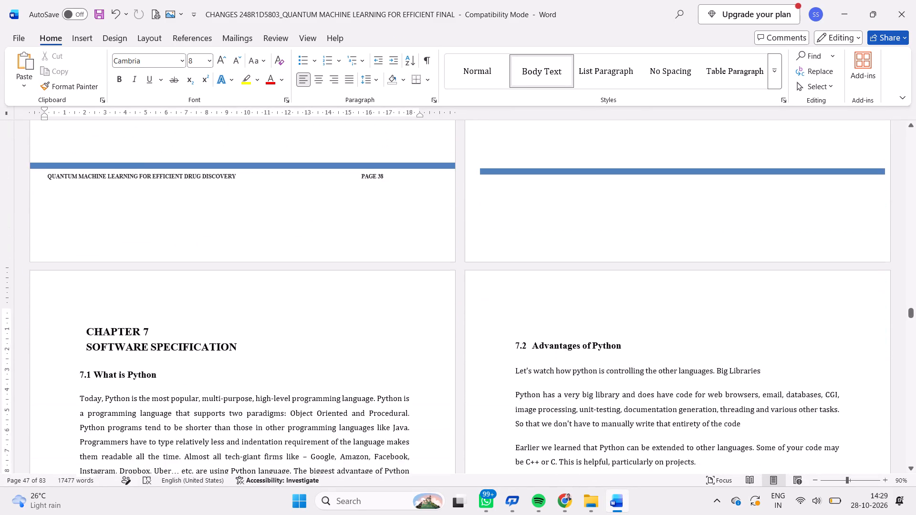
scroll(463, 381, "down", 6)
scroll(463, 381, "up", 1)
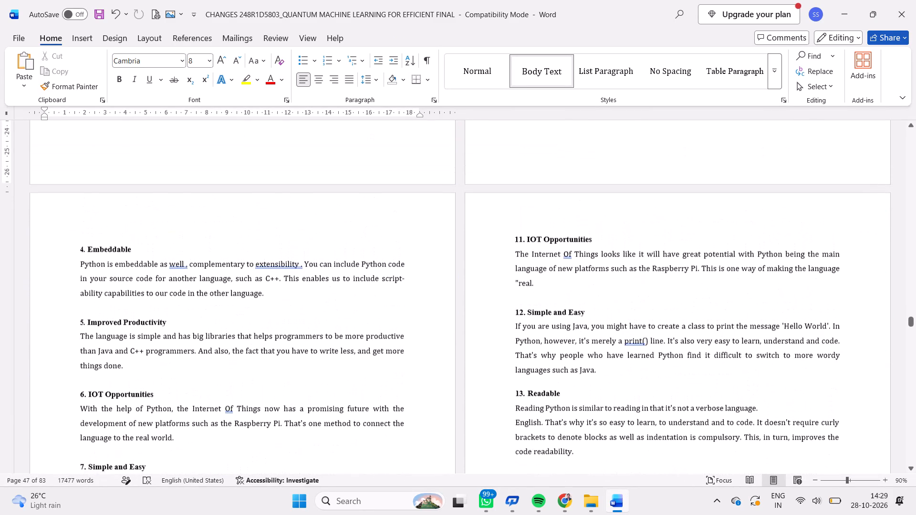
scroll(463, 381, "up", 2)
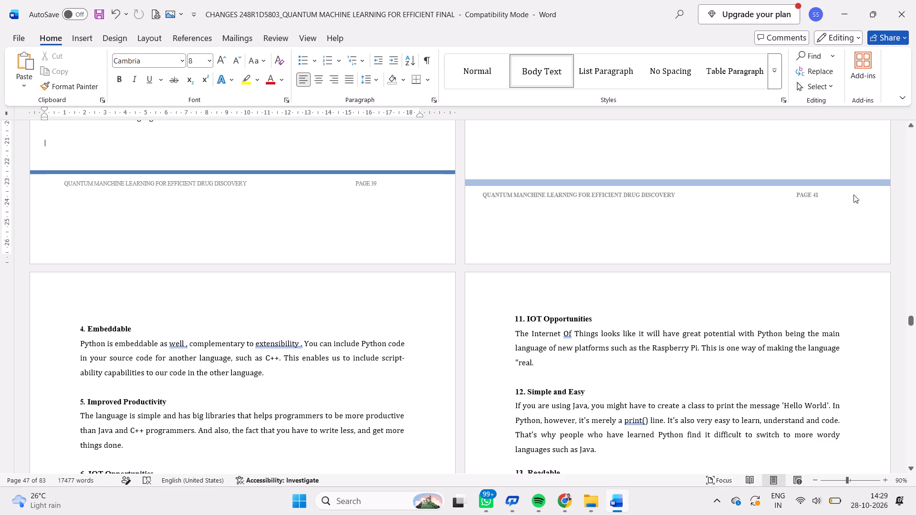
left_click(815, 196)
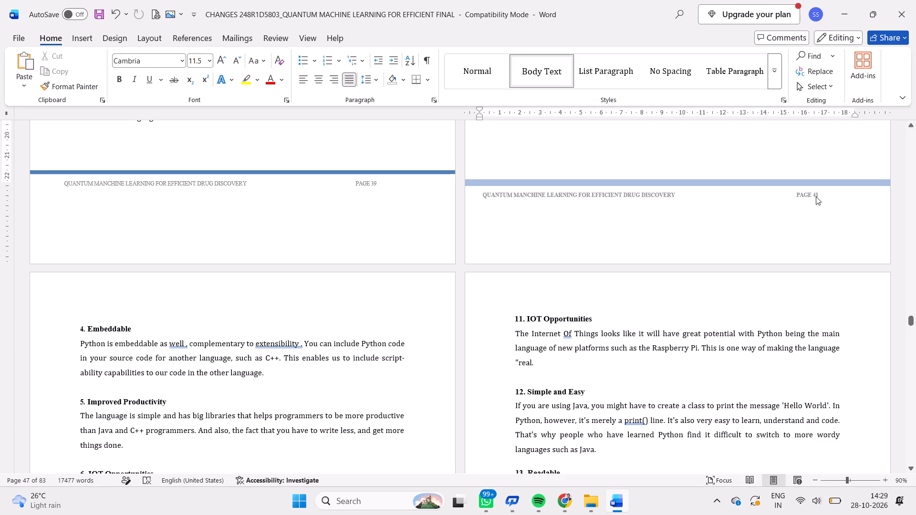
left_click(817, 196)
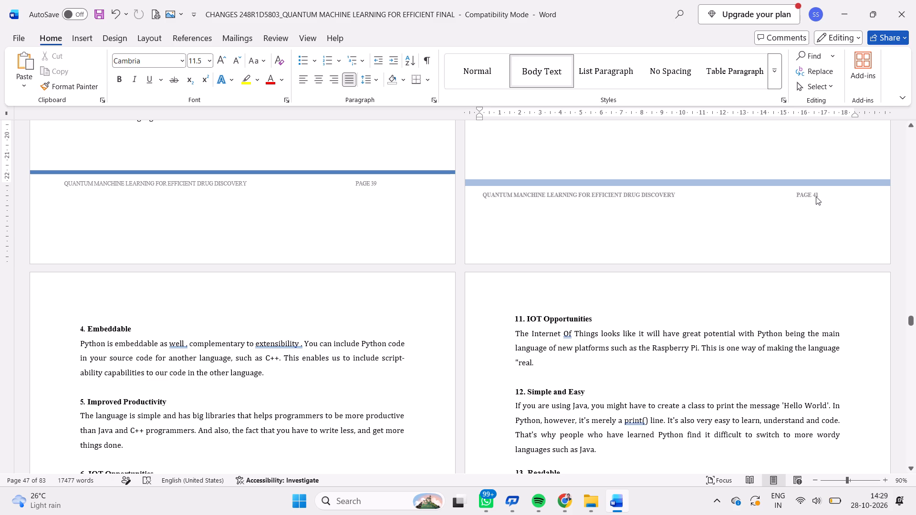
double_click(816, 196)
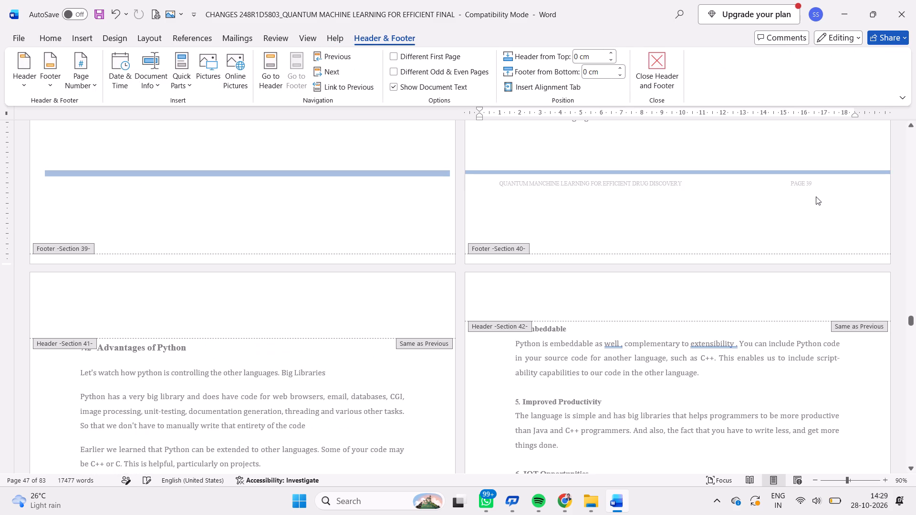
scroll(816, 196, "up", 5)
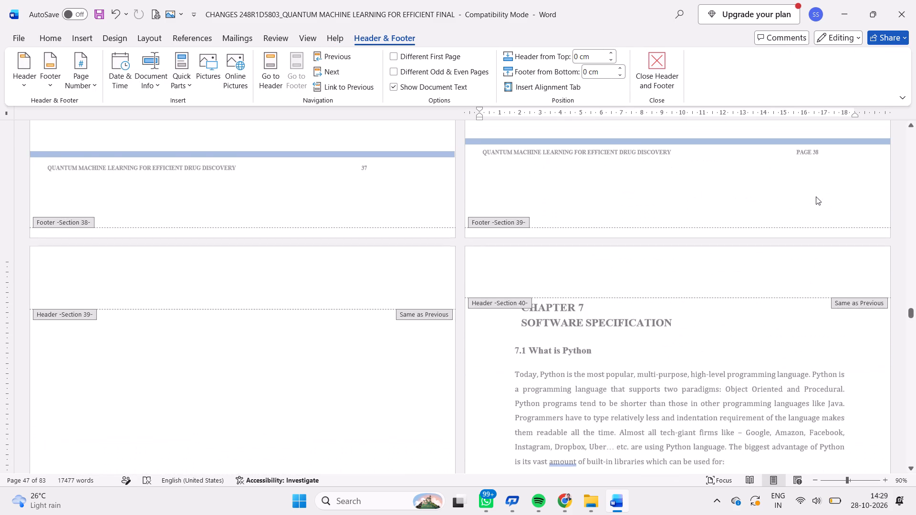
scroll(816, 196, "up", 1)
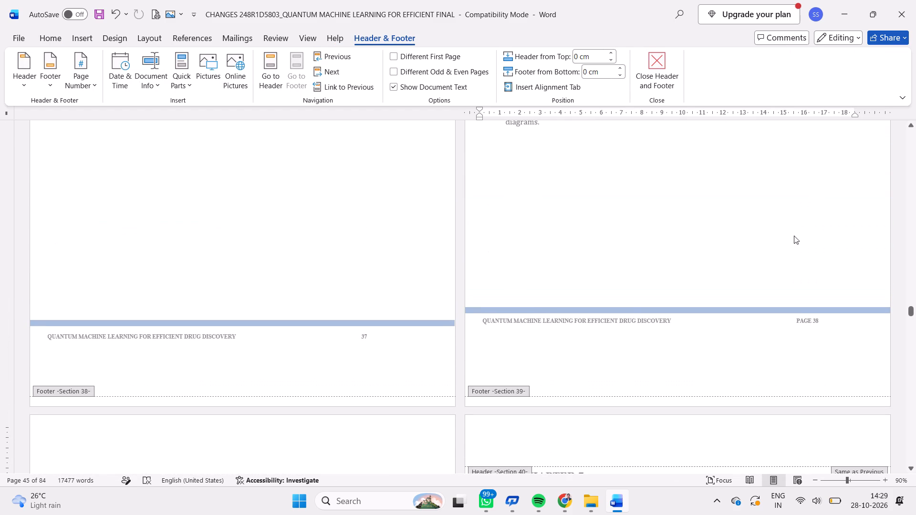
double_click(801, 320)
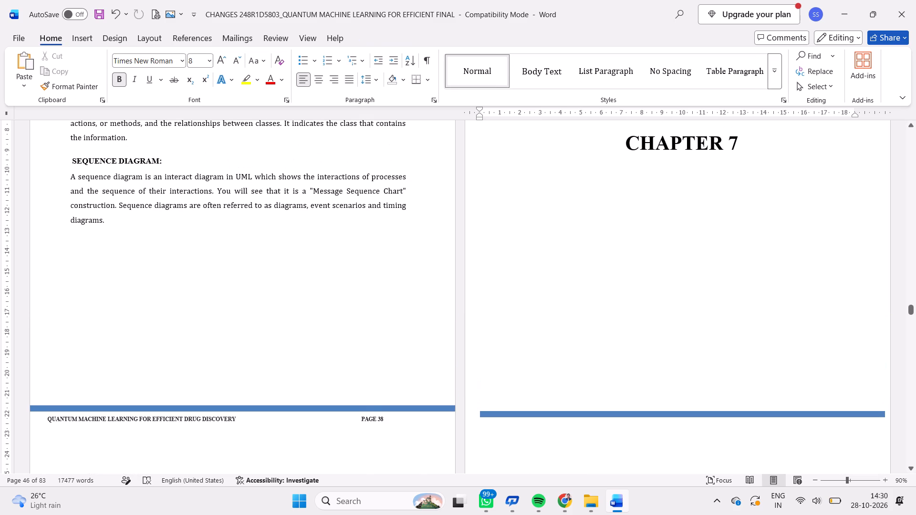
Check the footers on pages 36 and 37 for their page number style and bar.
scroll(538, 437, "up", 4)
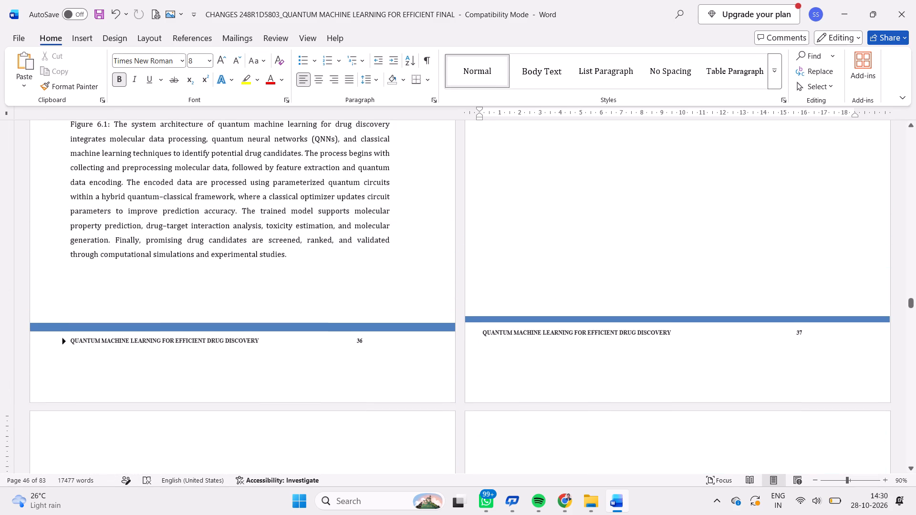
scroll(538, 437, "up", 1)
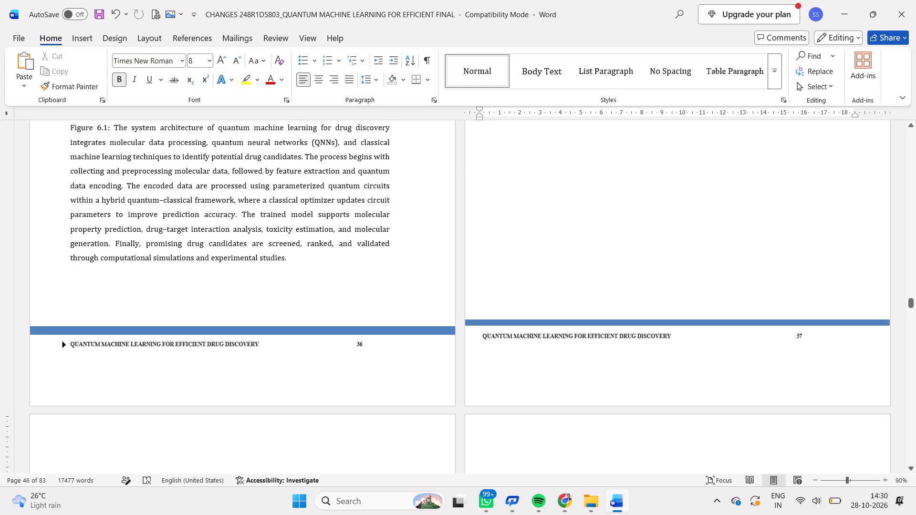
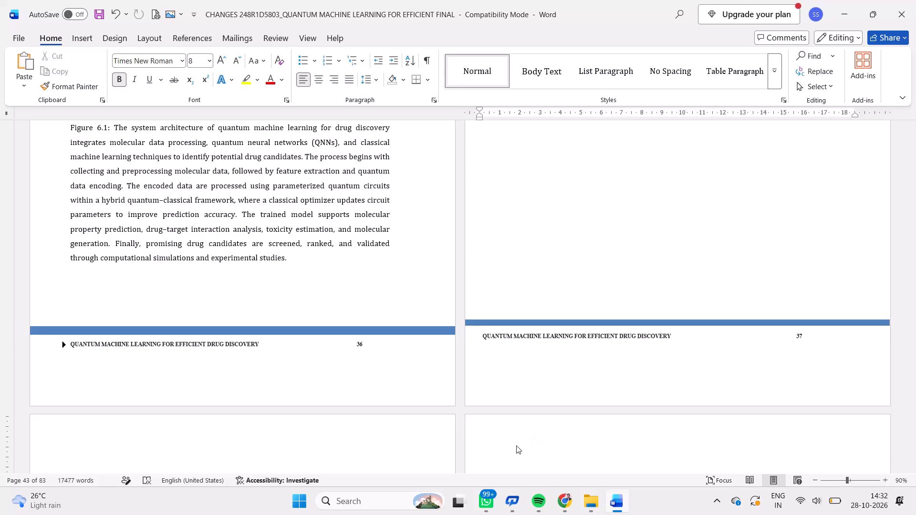
Start saving a copy of the document under a new name in the Desktop folder on this PC.
left_click(17, 39)
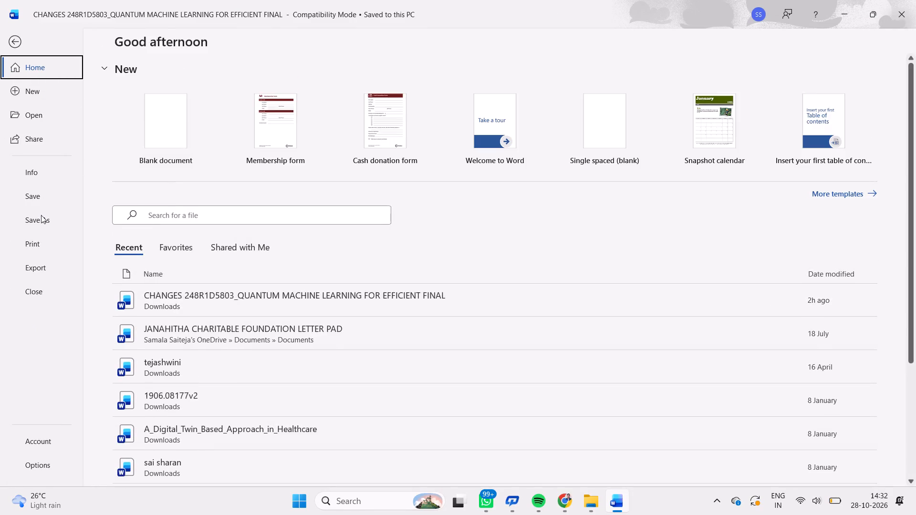
left_click(41, 215)
left_click(196, 263)
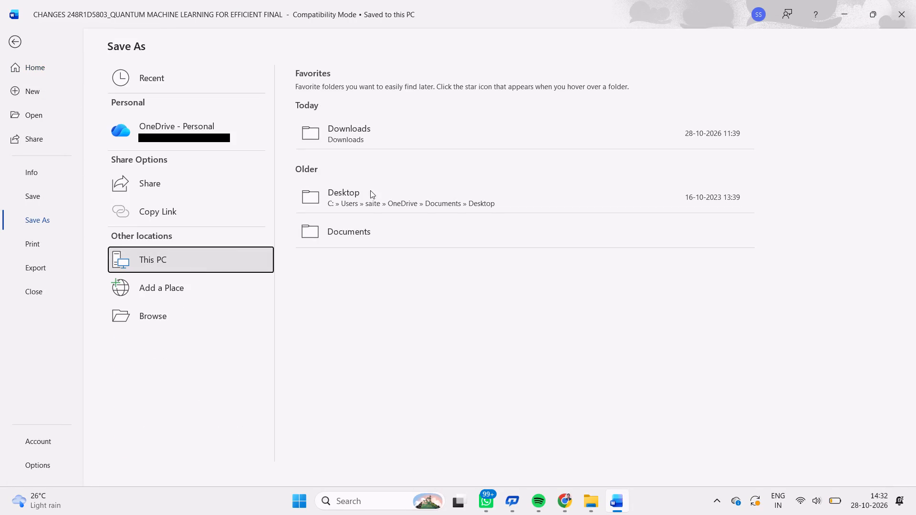
left_click(370, 190)
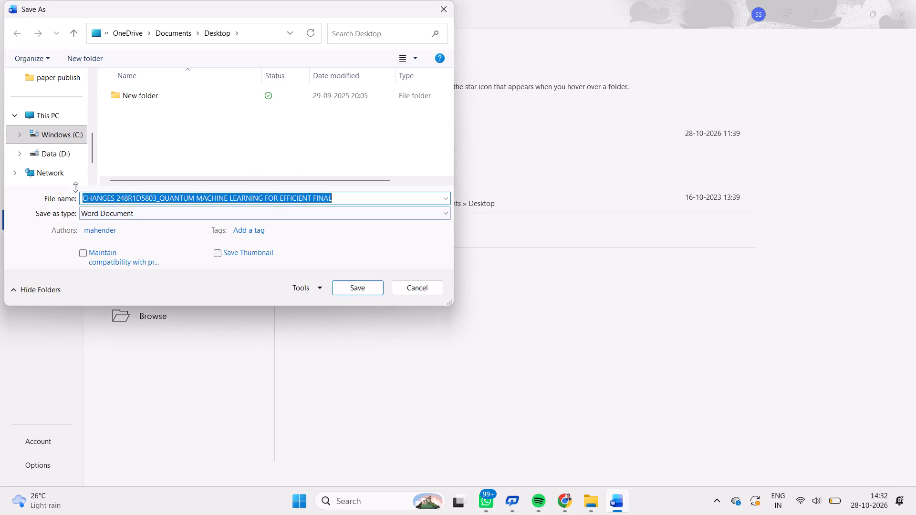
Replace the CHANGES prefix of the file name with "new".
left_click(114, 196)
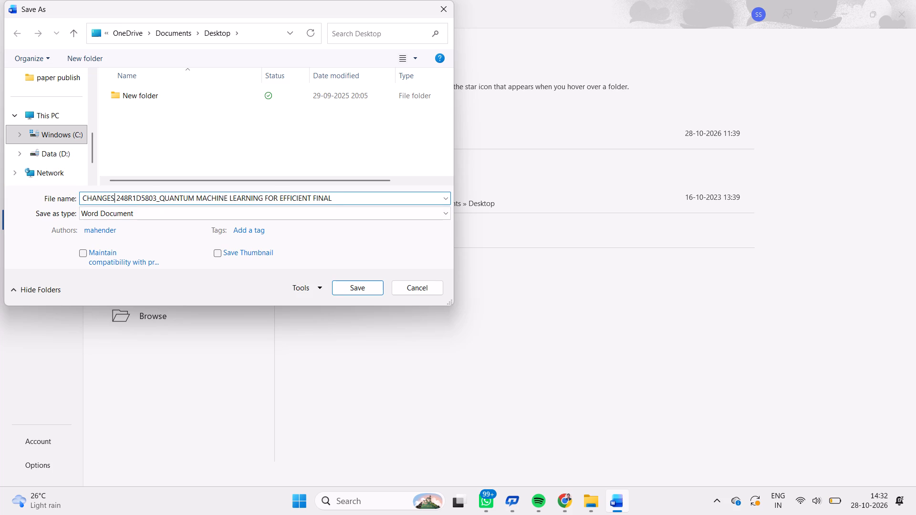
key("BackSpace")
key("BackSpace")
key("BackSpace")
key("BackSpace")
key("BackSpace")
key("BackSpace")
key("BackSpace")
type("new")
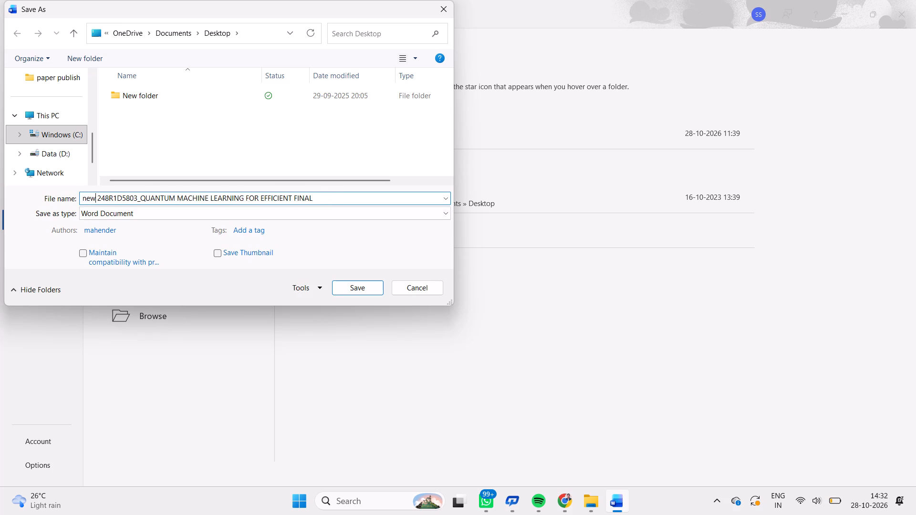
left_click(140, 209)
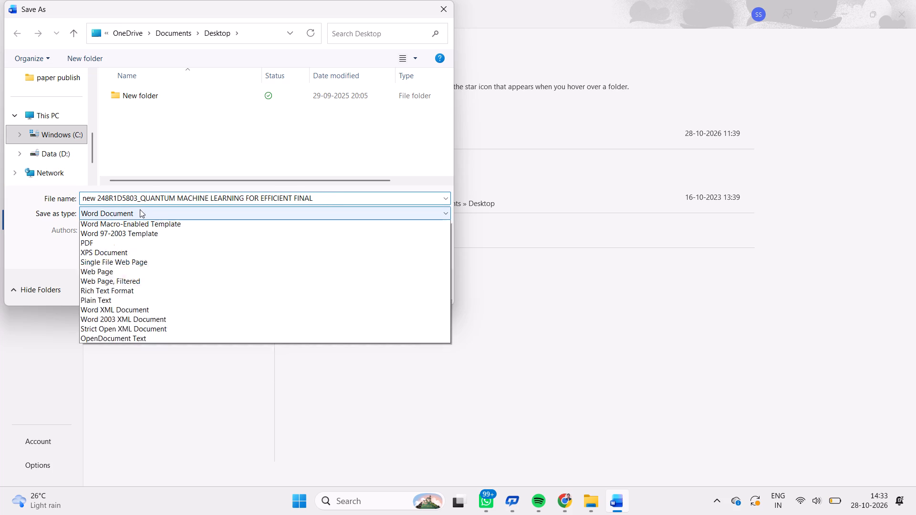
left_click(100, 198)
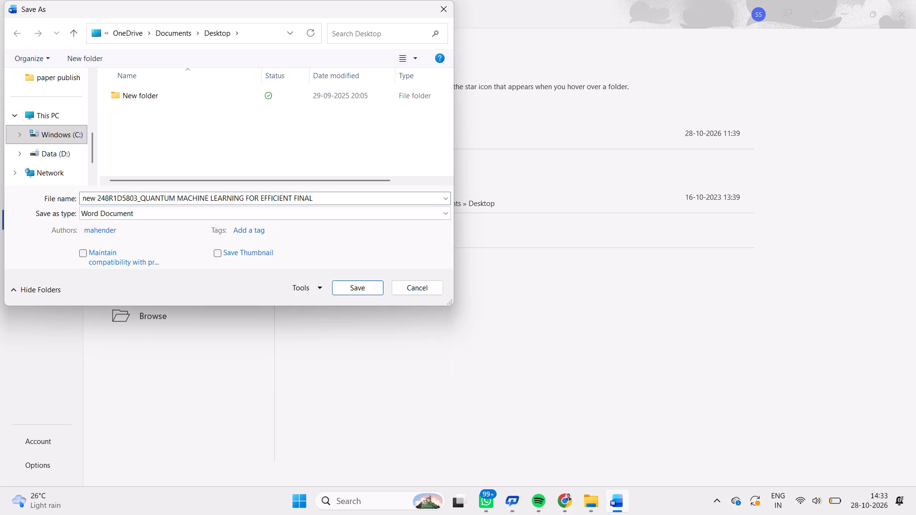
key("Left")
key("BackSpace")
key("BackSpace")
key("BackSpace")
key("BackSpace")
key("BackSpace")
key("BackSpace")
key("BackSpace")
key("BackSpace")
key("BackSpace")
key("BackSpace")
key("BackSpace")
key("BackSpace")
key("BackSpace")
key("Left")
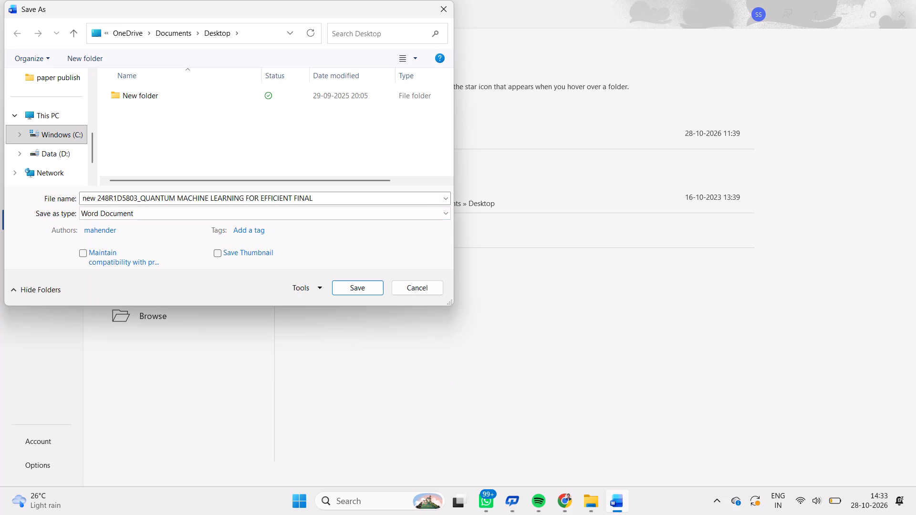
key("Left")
Replace the "new" prefix of the file name with FINAL, keeping a space before the rest of the name.
left_click(100, 198)
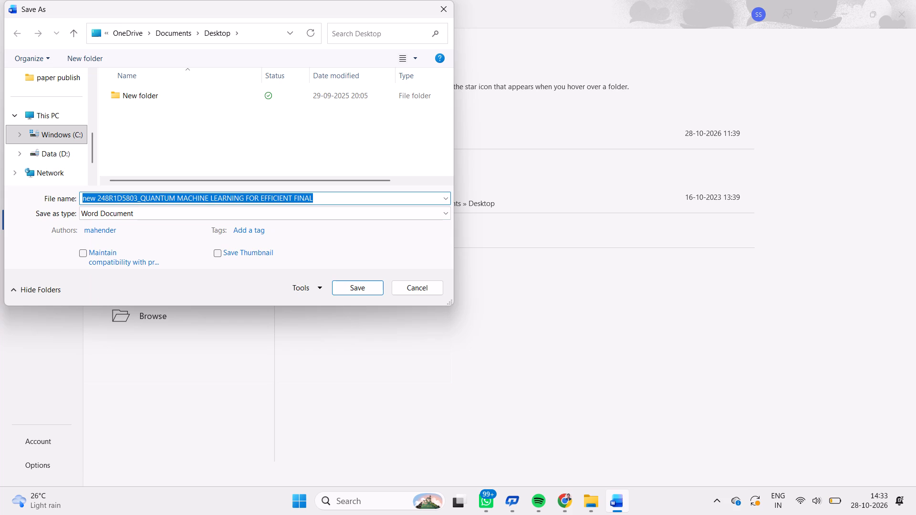
left_click(98, 199)
key("BackSpace")
key("BackSpace")
key("BackSpace")
key("BackSpace")
key("BackSpace")
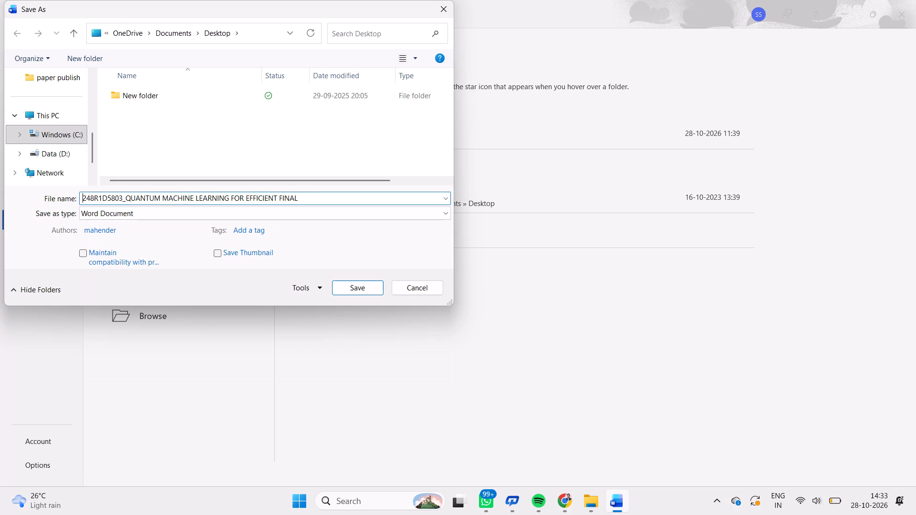
type("FINAL")
key("space")
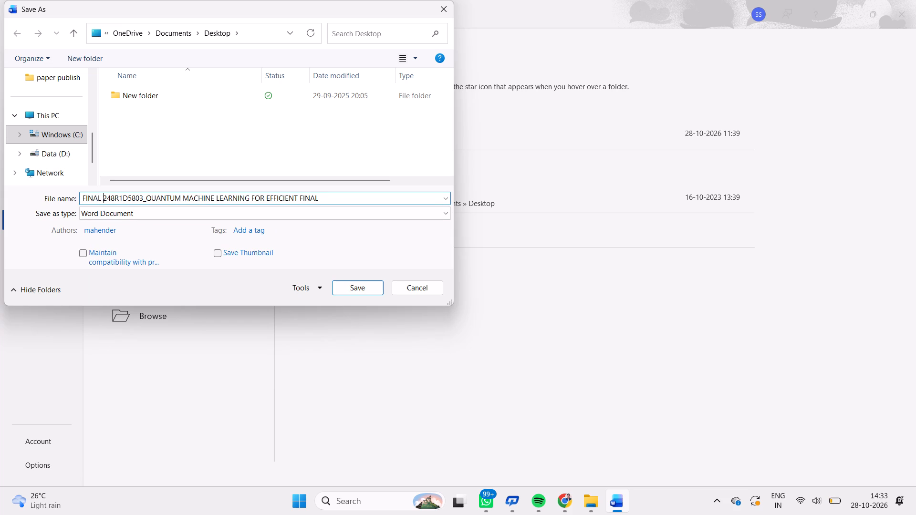
Save the renamed copy as a PDF in the Desktop folder.
left_click(133, 213)
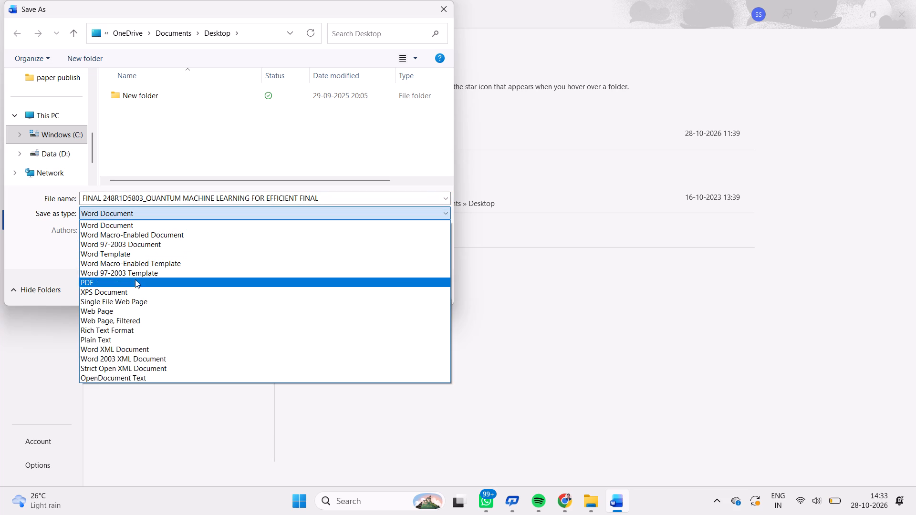
left_click(135, 283)
scroll(62, 141, "up", 2)
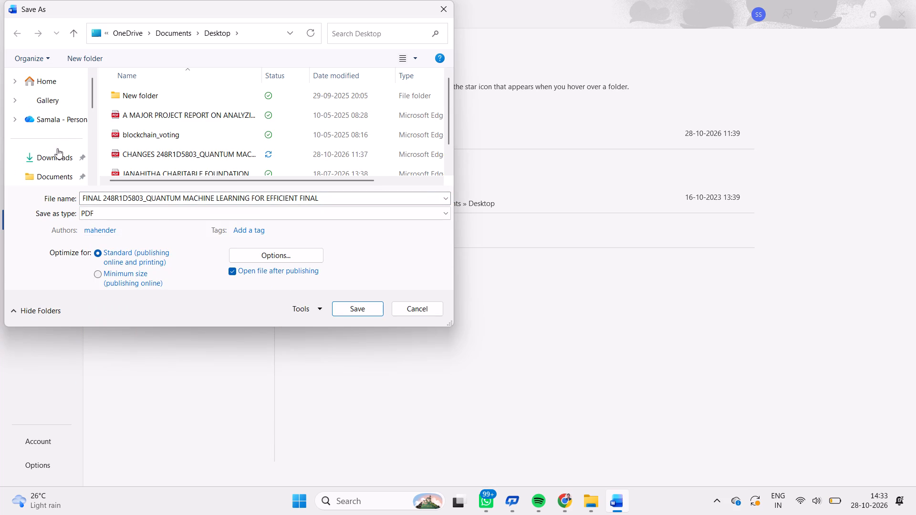
left_click(57, 154)
scroll(57, 154, "down", 2)
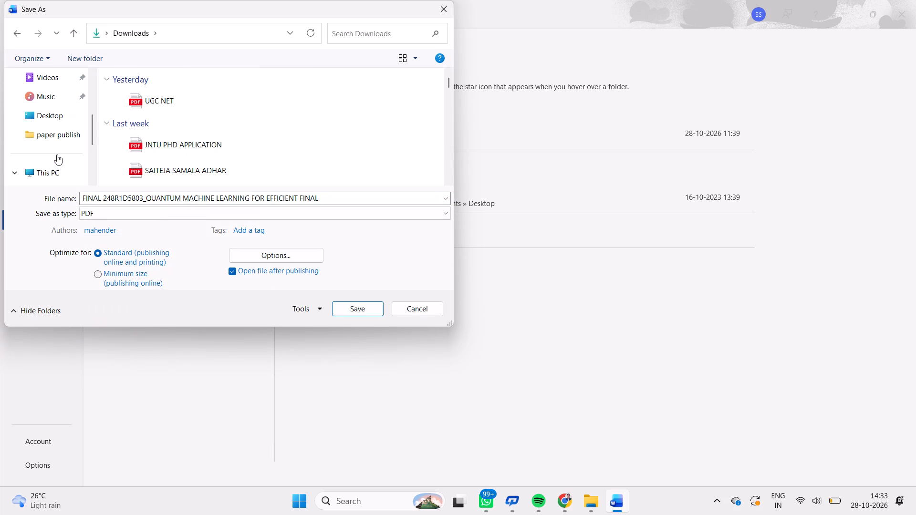
left_click(53, 117)
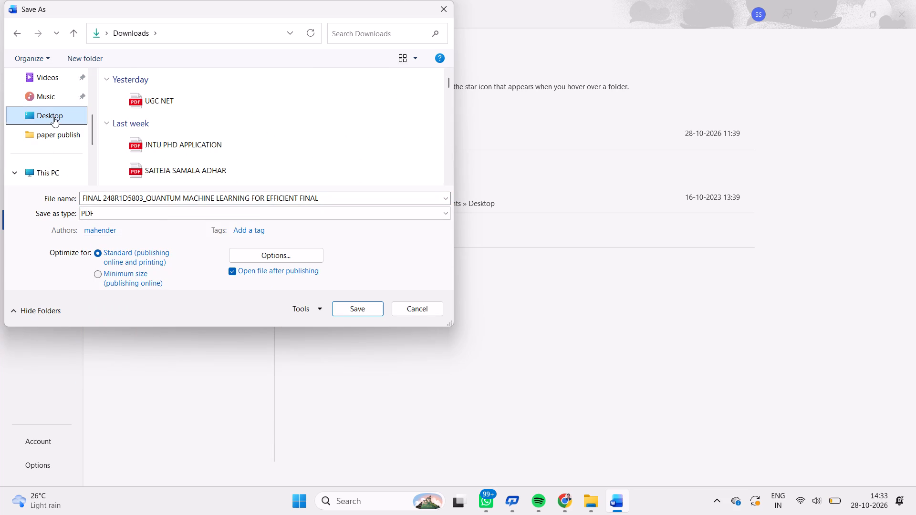
left_click(342, 310)
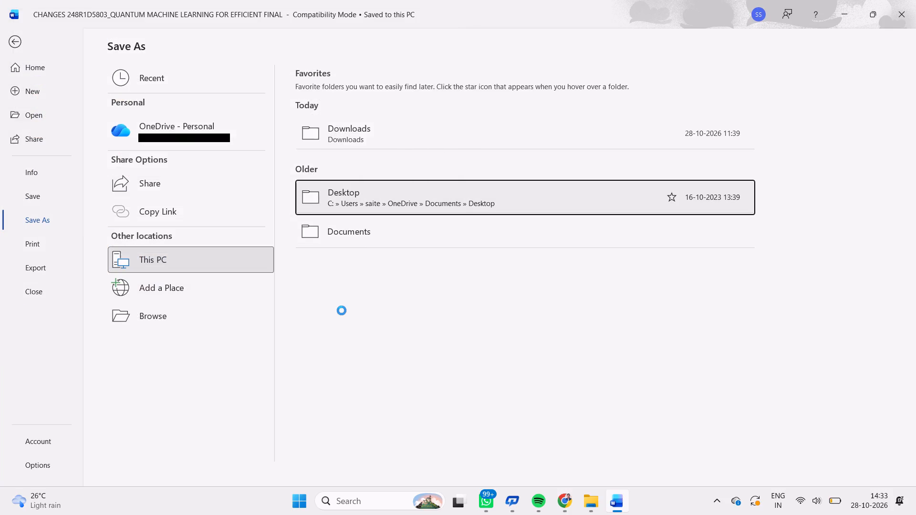
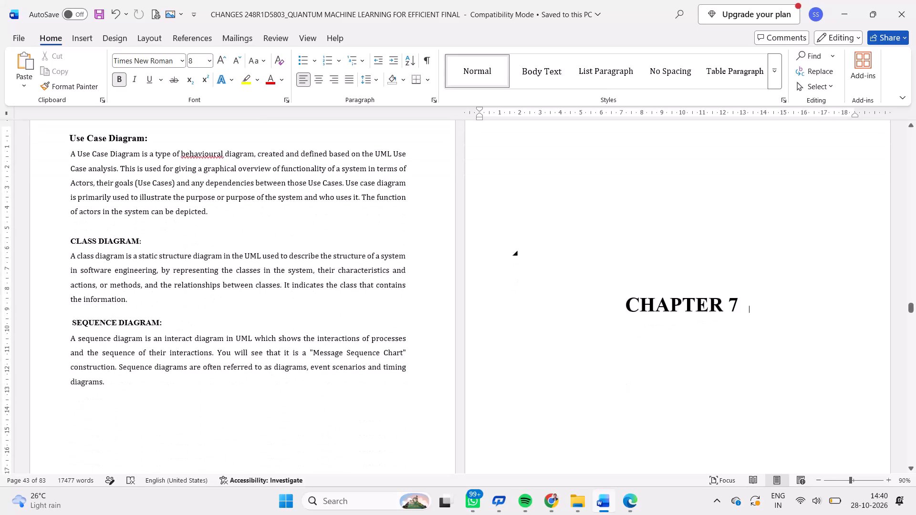
Remove the word PAGE before the number 38 in the footer of the Use Case Diagram page.
scroll(546, 256, "down", 3)
scroll(546, 256, "up", 2)
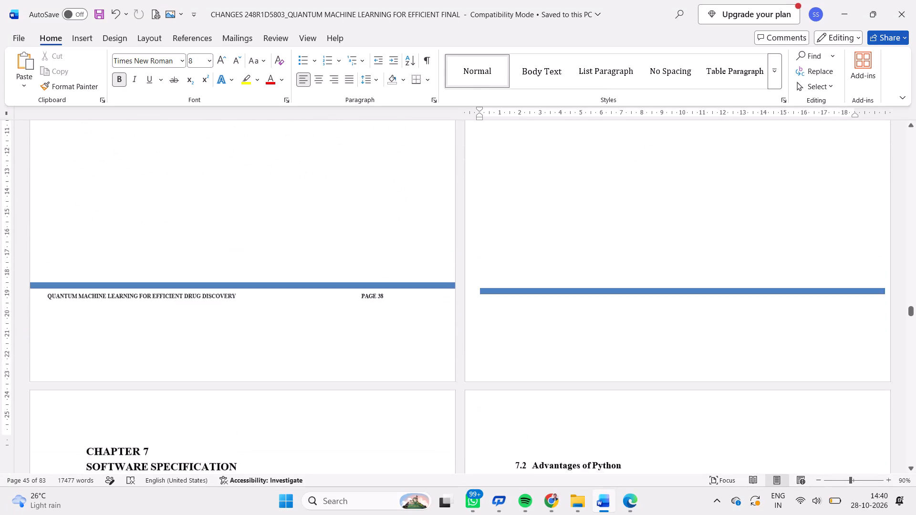
scroll(546, 256, "up", 4)
scroll(546, 256, "down", 3)
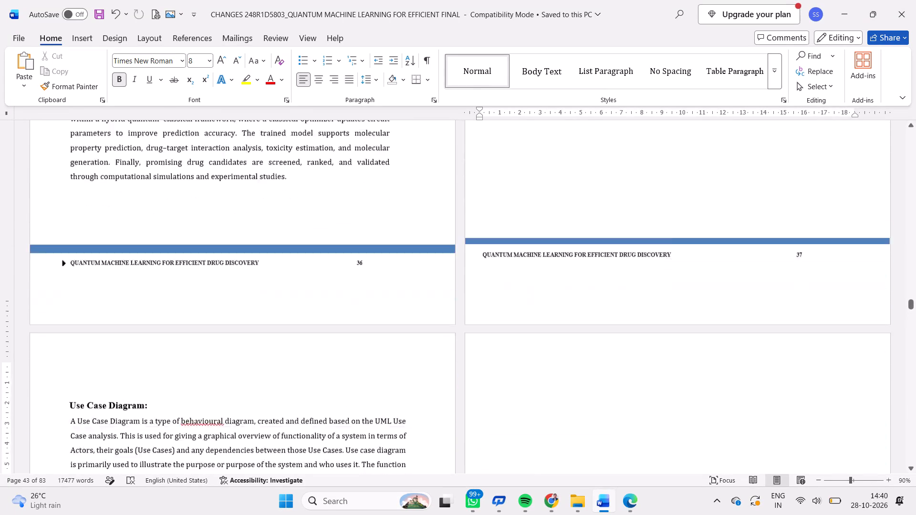
scroll(546, 256, "down", 3)
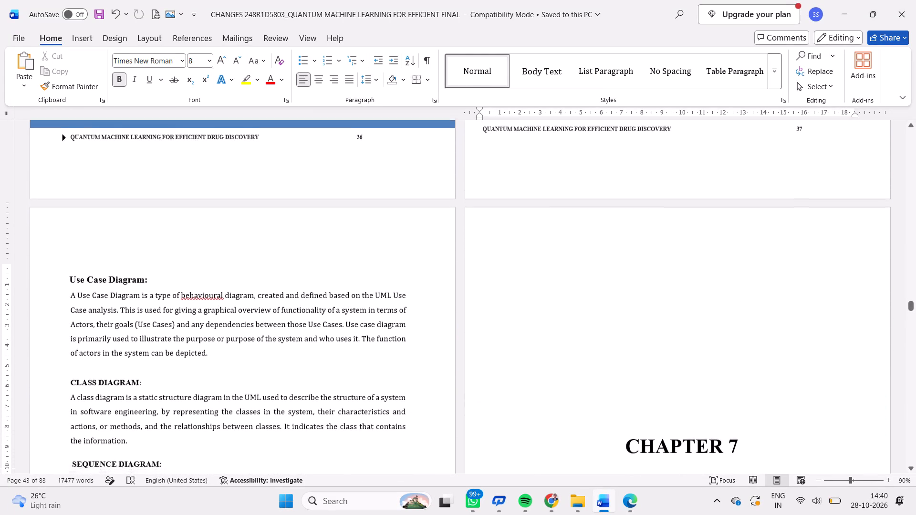
scroll(546, 256, "down", 4)
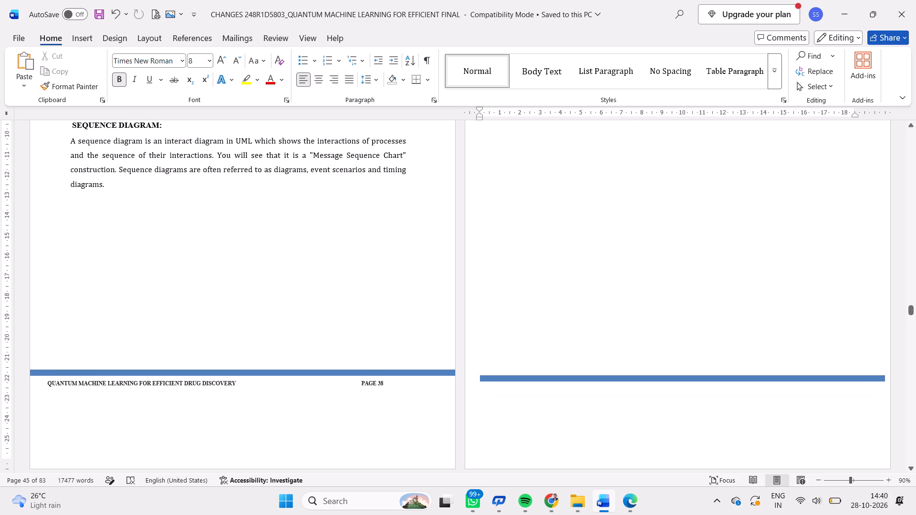
left_click(366, 385)
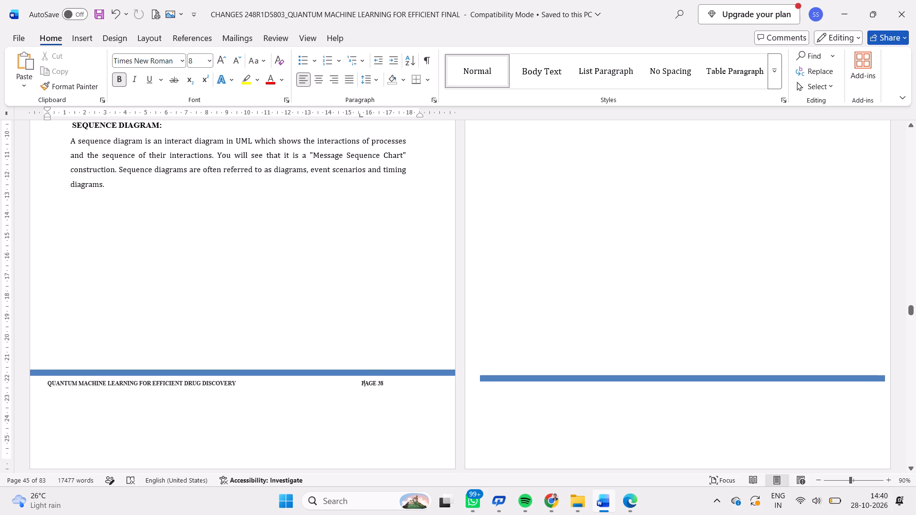
key("Right")
key("Right")
key("Right")
key("BackSpace")
key("BackSpace")
key("BackSpace")
key("BackSpace")
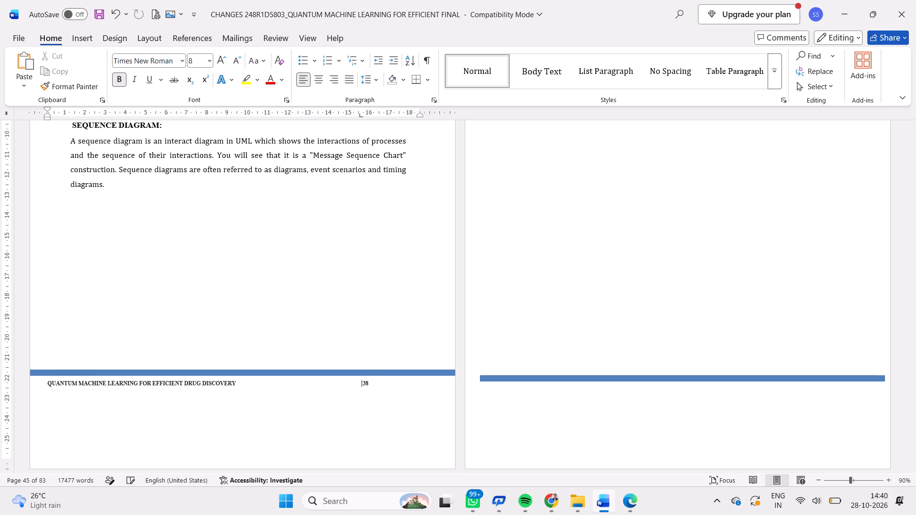
Remove the word PAGE before the number 39 in the footer of the Chapter 7 Software Specification page.
scroll(366, 385, "down", 1)
scroll(366, 385, "right", 1)
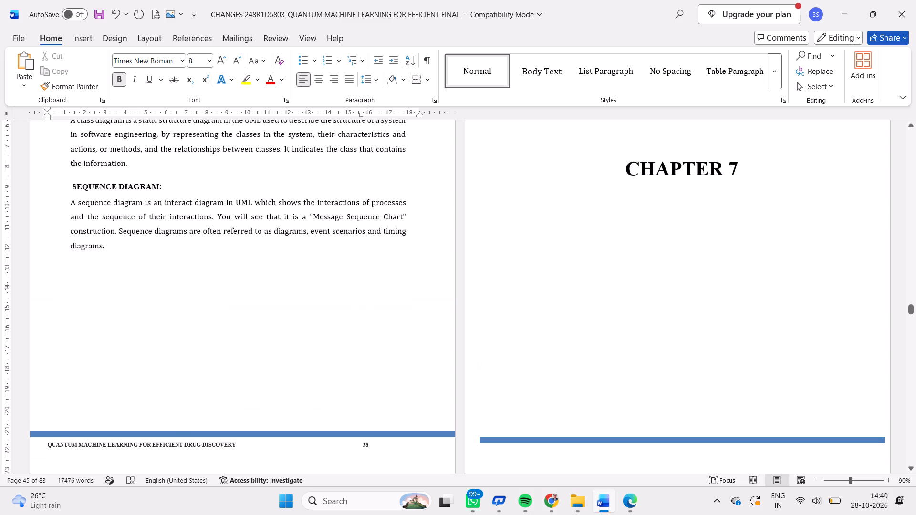
scroll(366, 385, "right", 1)
scroll(366, 385, "down", 3)
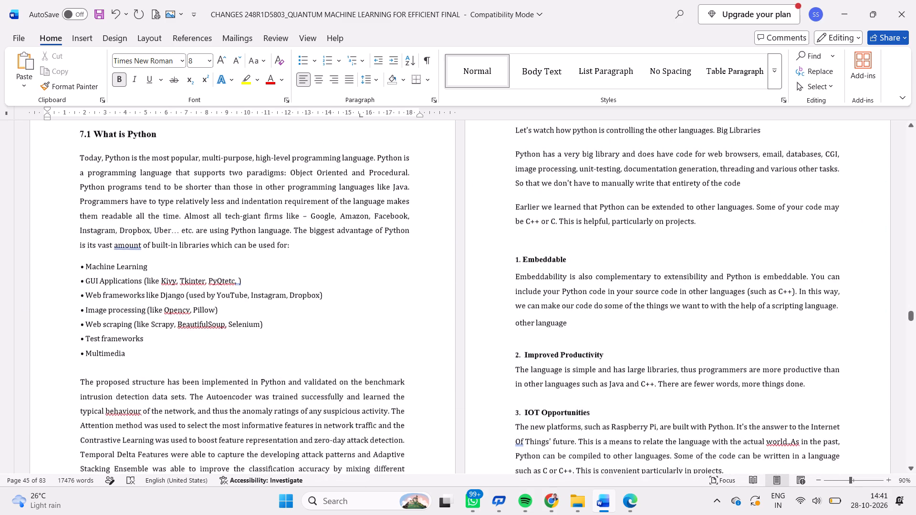
scroll(366, 385, "down", 3)
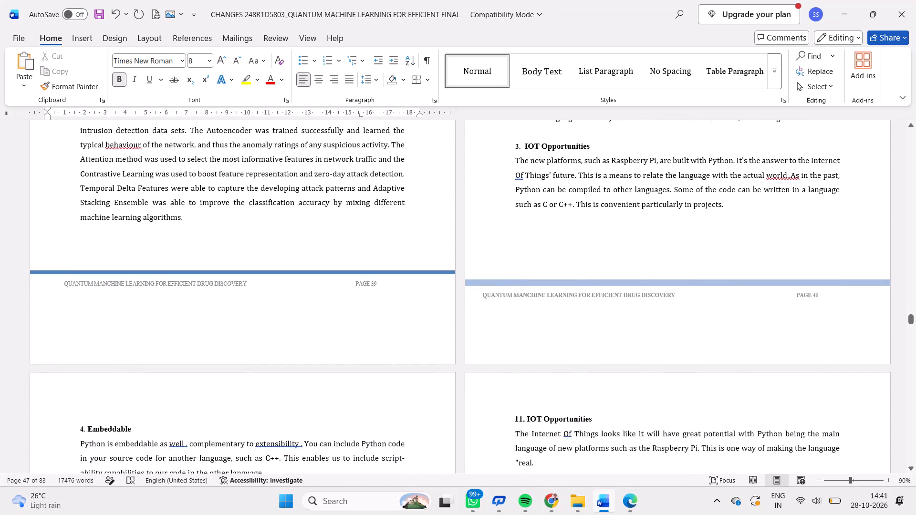
left_click(366, 285)
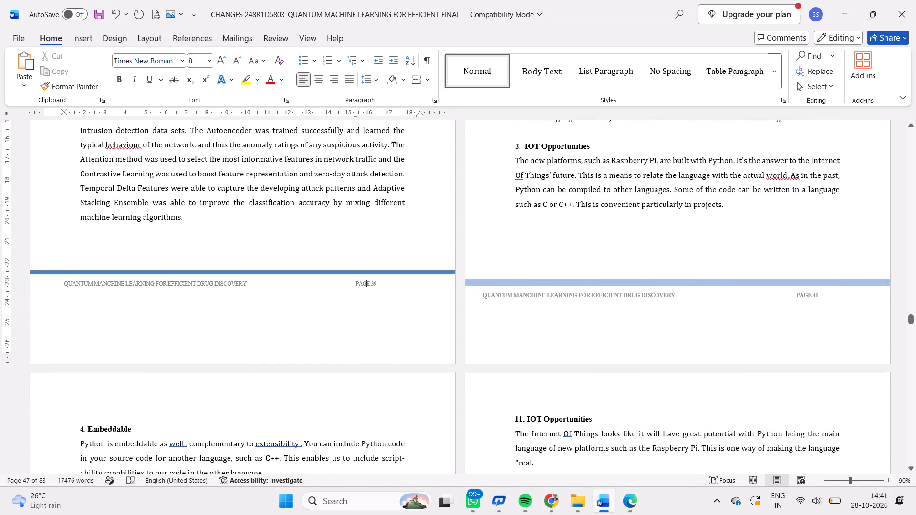
key("Right")
key("BackSpace")
key("BackSpace")
key("BackSpace")
key("BackSpace")
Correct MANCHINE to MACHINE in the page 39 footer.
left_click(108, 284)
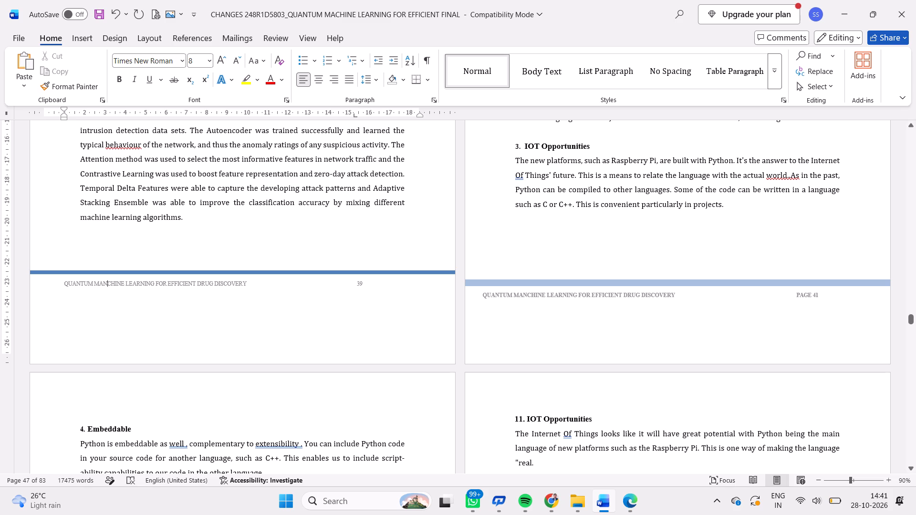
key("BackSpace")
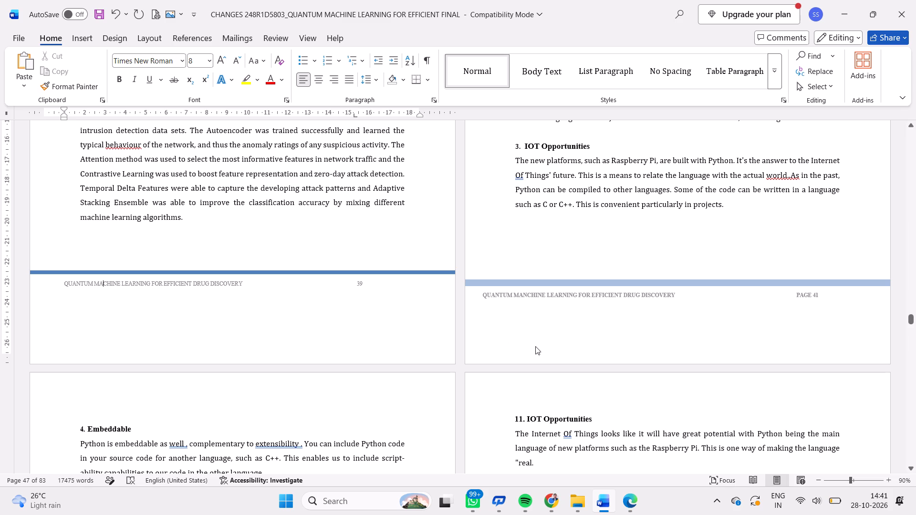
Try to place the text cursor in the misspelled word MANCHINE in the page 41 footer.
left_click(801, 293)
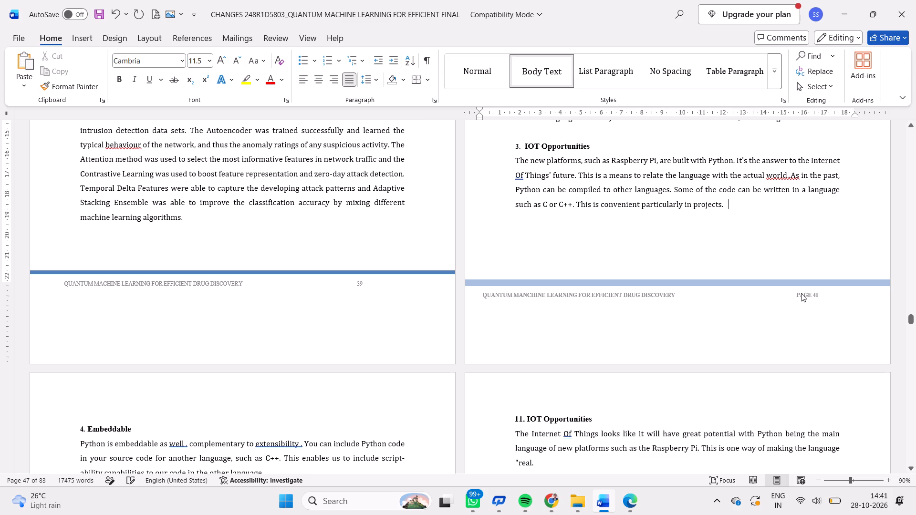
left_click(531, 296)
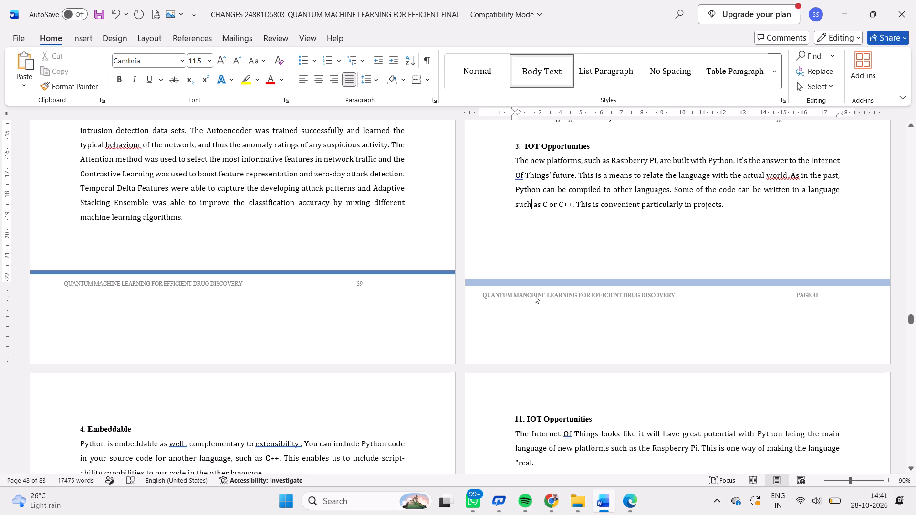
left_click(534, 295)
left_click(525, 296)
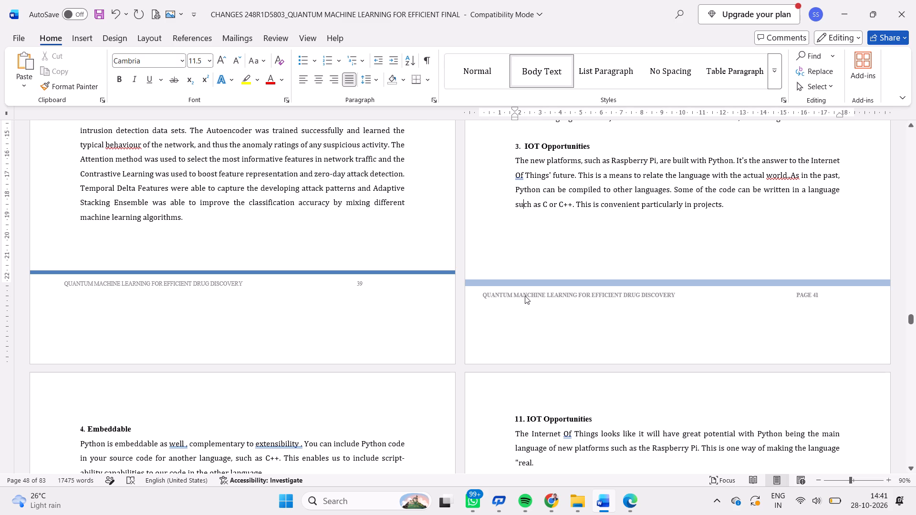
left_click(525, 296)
Save the document.
key("ctrl+s")
key("ctrl+s")
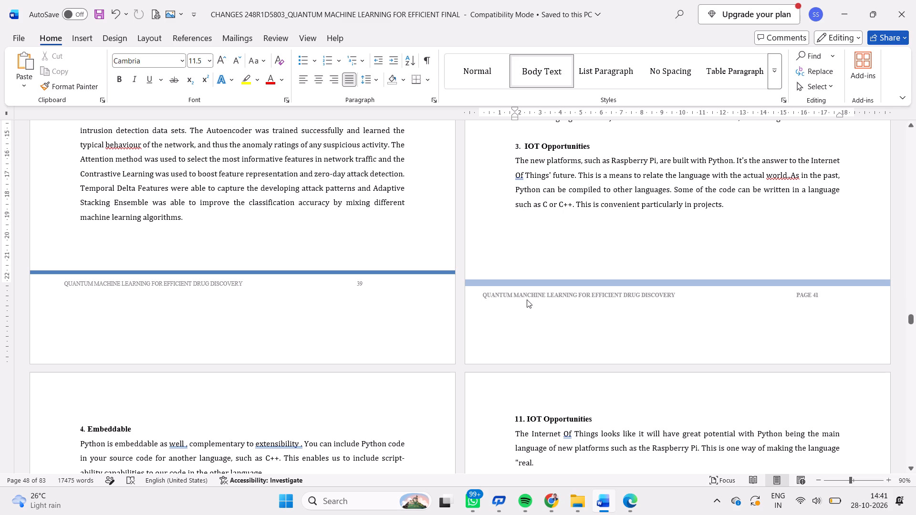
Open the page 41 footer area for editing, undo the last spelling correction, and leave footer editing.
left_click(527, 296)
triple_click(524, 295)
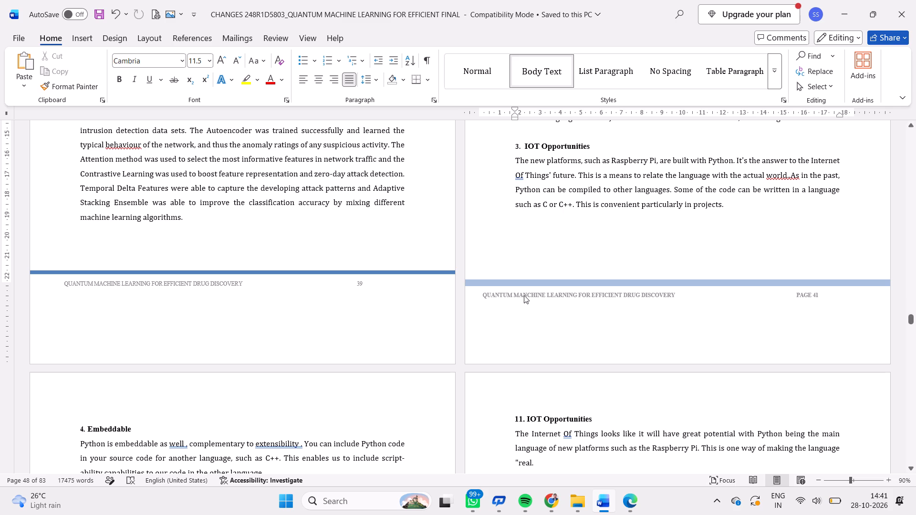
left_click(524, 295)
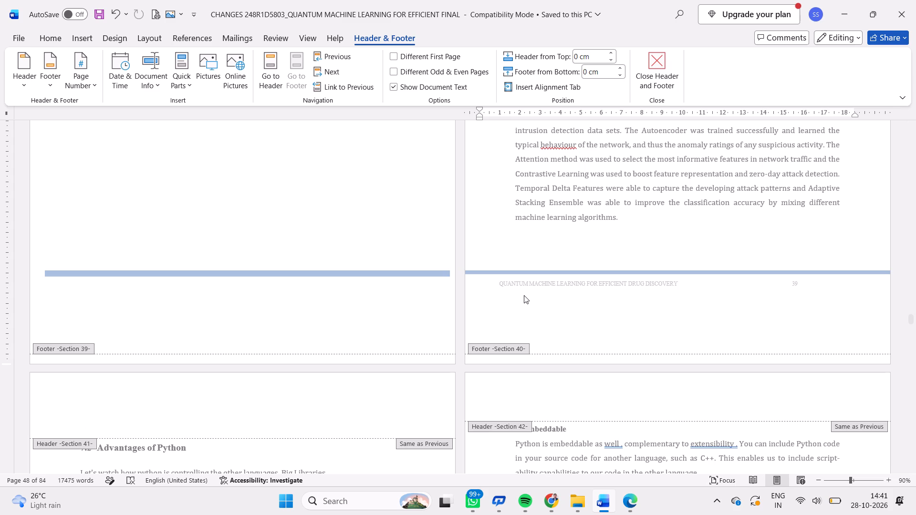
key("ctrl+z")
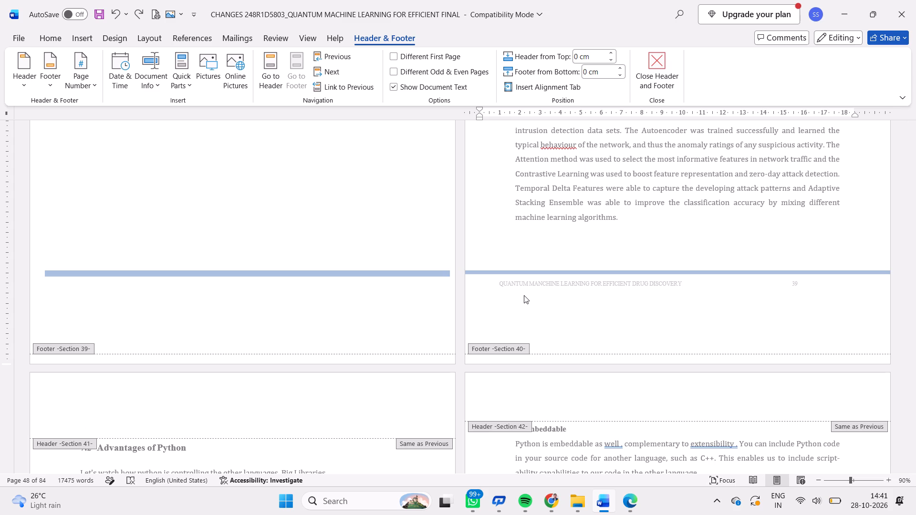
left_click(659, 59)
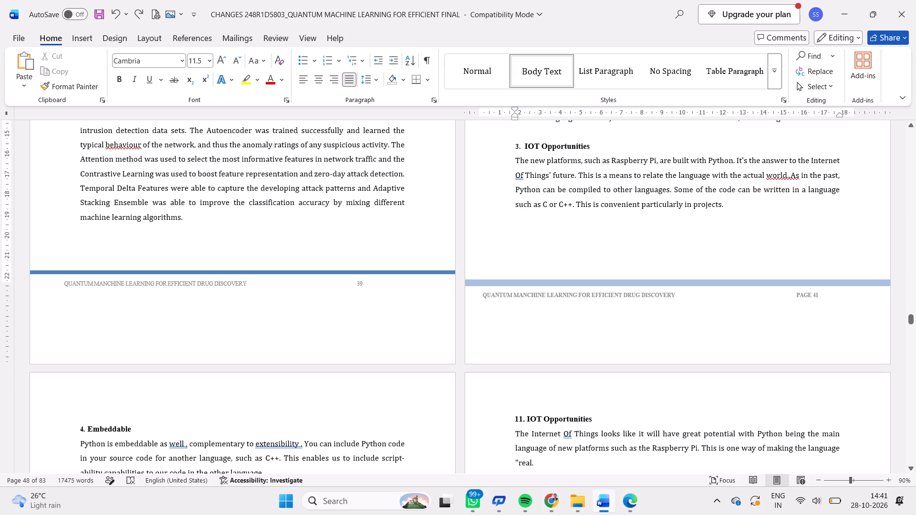
Correct MANCHINE to MACHINE in the page 39 footer below the section on what Python is.
scroll(314, 265, "up", 5)
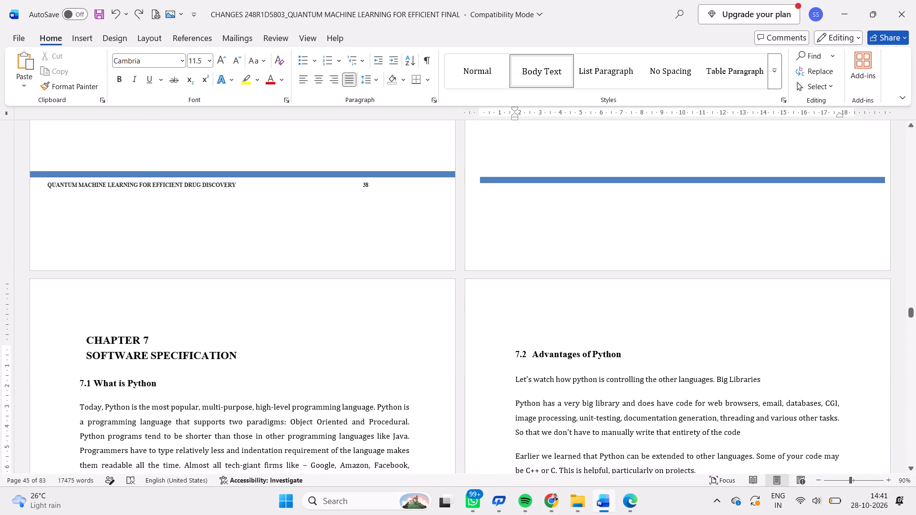
scroll(314, 265, "down", 4)
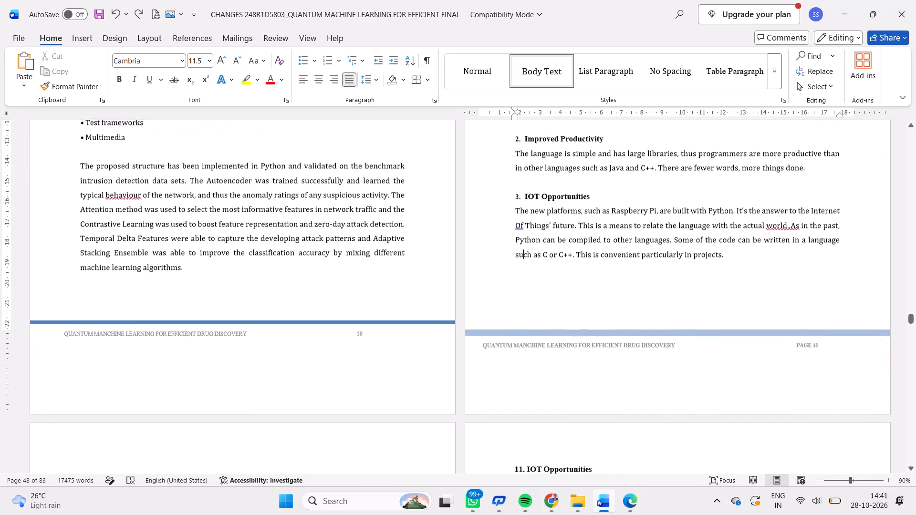
left_click(104, 331)
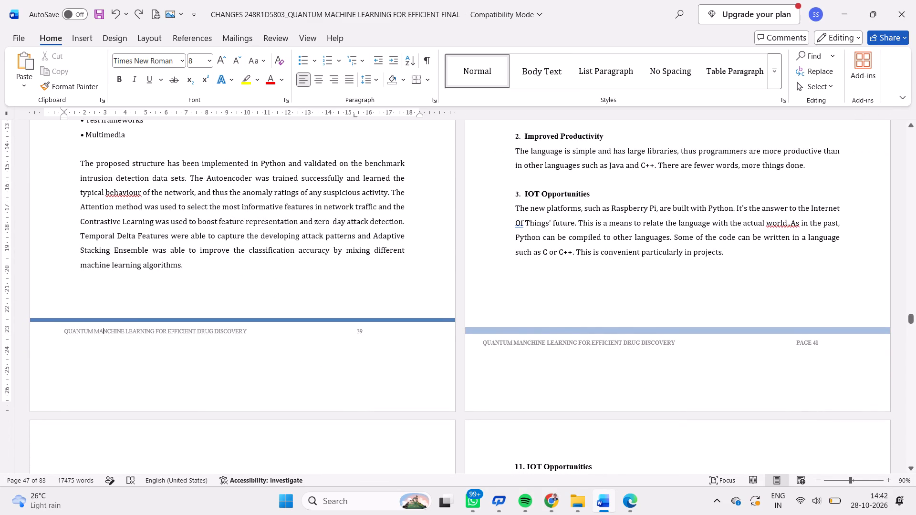
key("Right")
key("BackSpace")
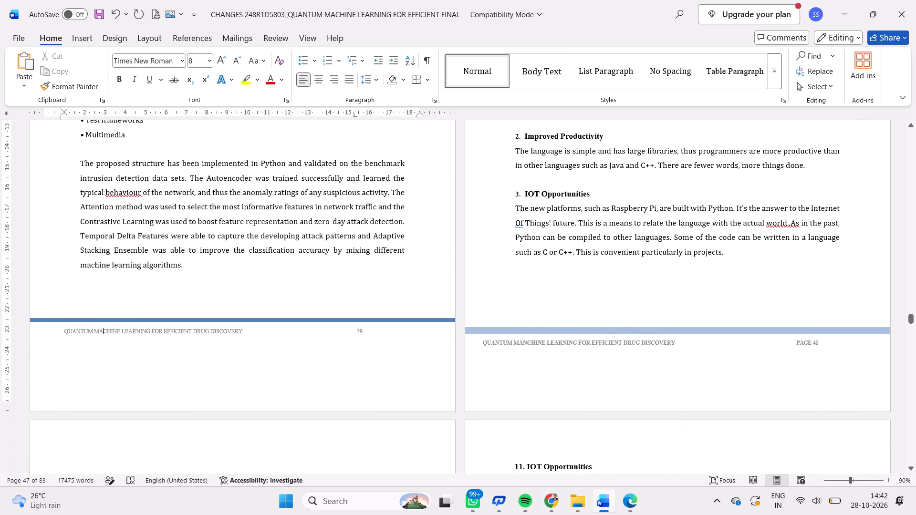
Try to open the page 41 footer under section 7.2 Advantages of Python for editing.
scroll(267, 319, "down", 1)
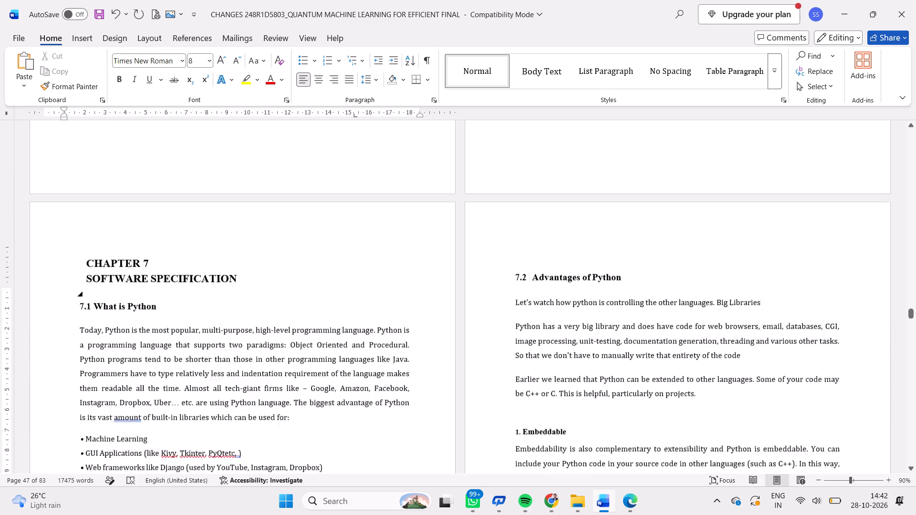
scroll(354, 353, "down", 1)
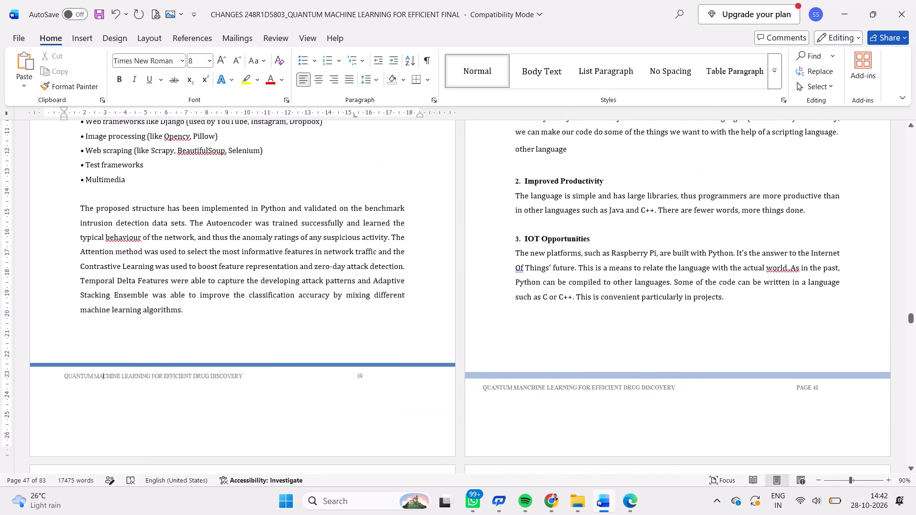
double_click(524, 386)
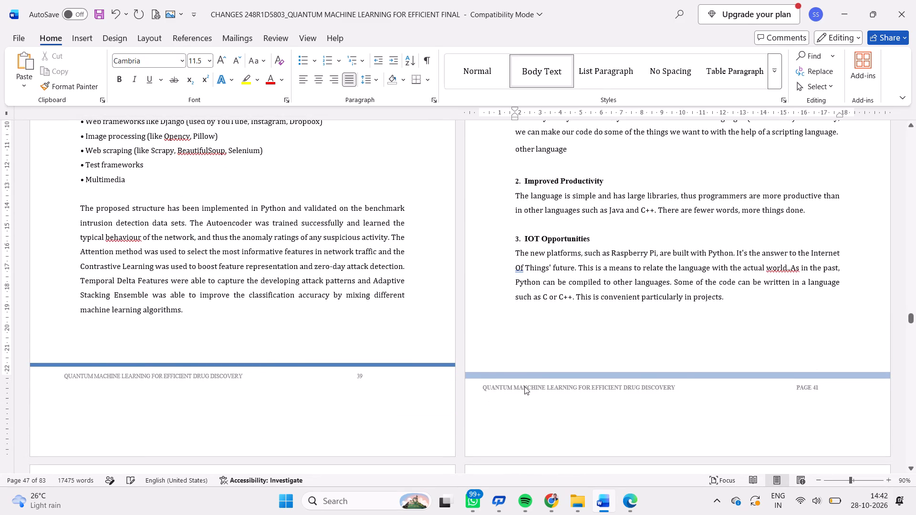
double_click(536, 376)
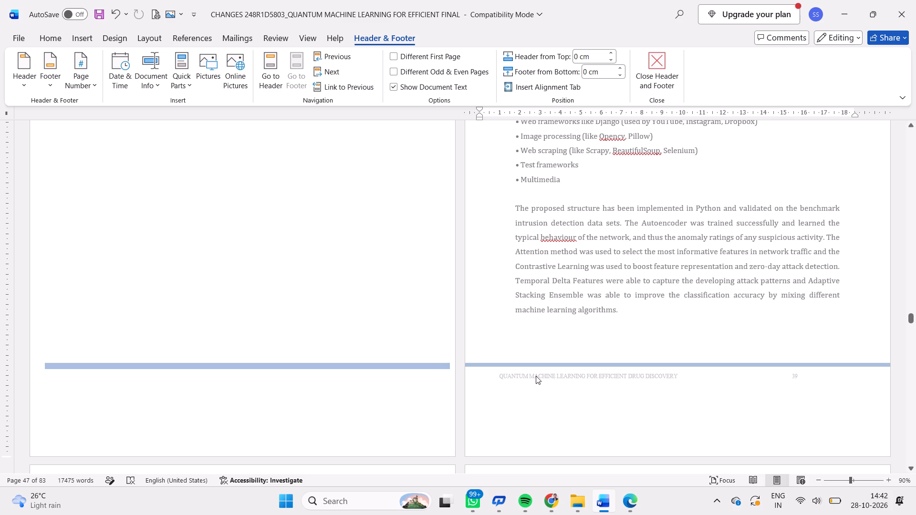
Examine the footer title spelling and page numbers on the pages following section 7.2 Advantages of Python.
scroll(597, 408, "down", 1)
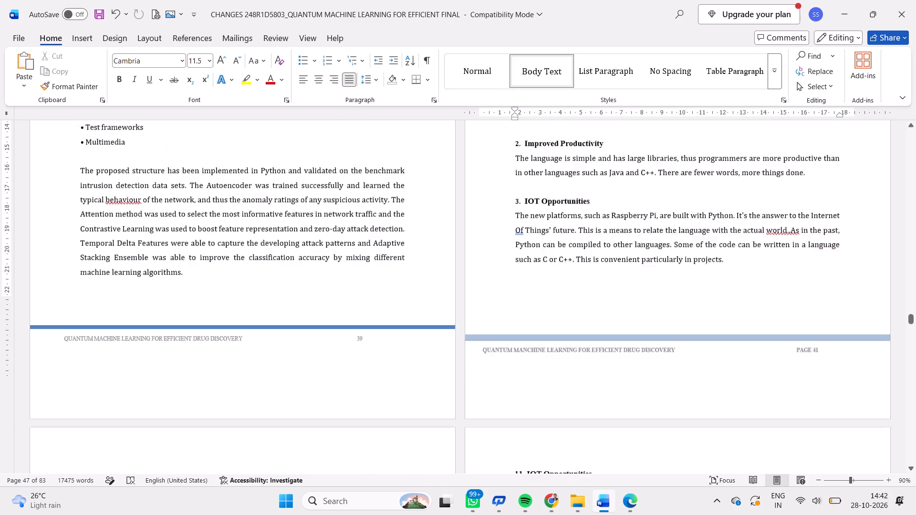
scroll(597, 408, "down", 1)
right_click(556, 350)
scroll(556, 350, "down", 2)
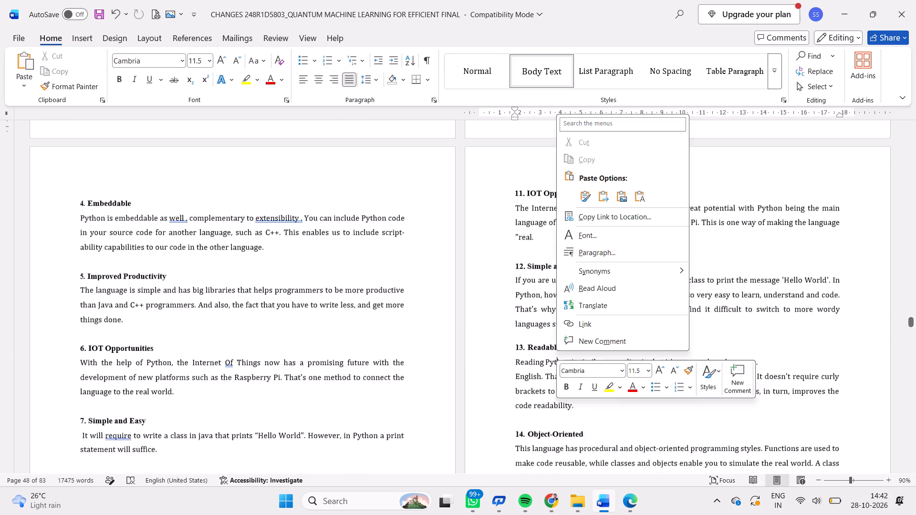
scroll(556, 350, "down", 2)
scroll(412, 372, "down", 5)
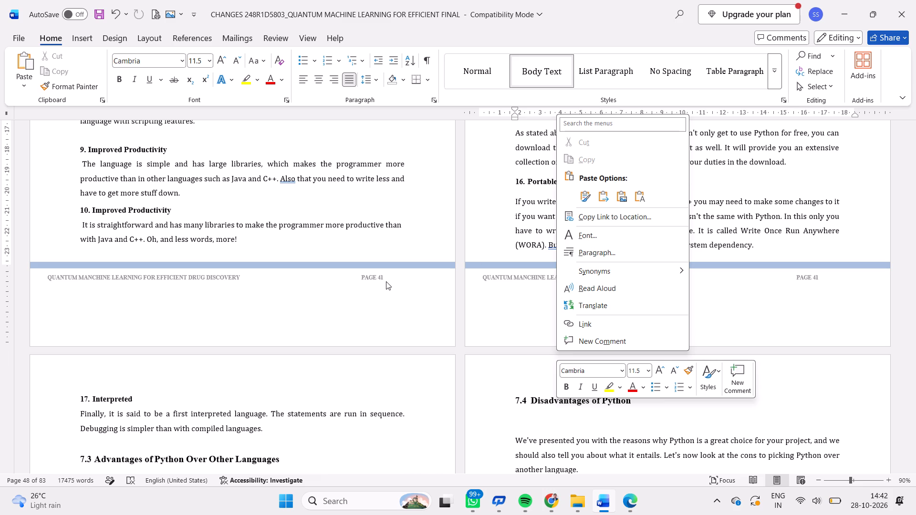
scroll(739, 290, "down", 2)
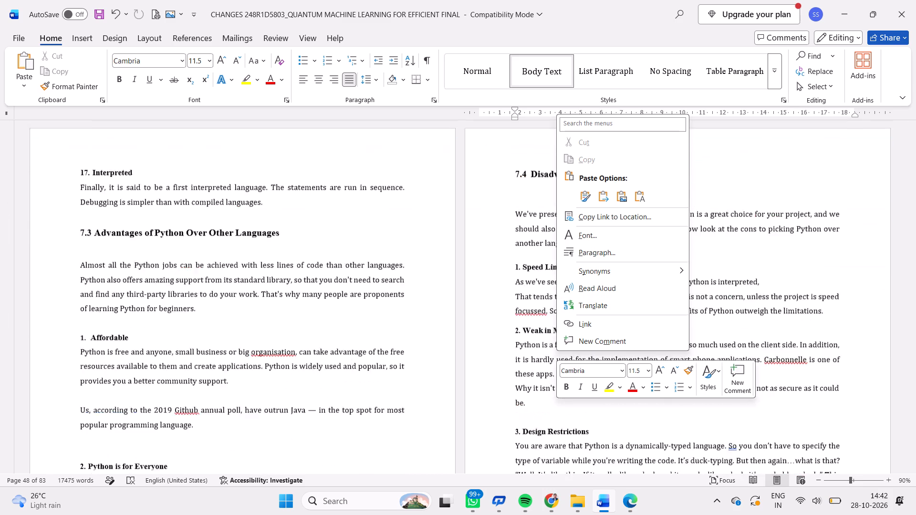
scroll(739, 290, "down", 1)
scroll(739, 290, "up", 1)
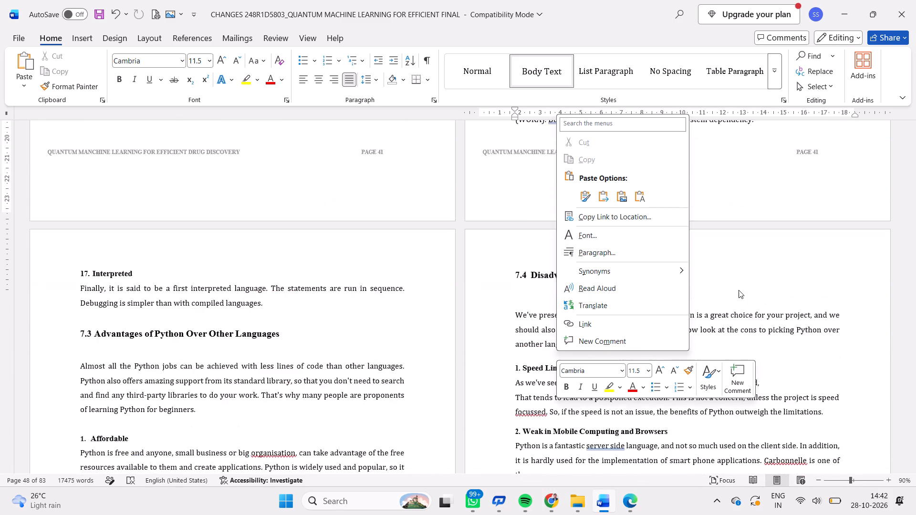
scroll(739, 290, "up", 4)
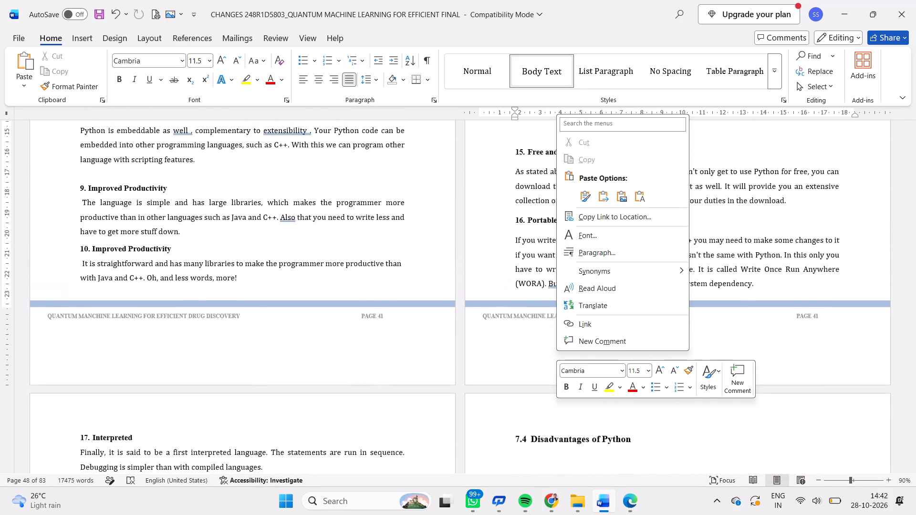
scroll(739, 290, "up", 4)
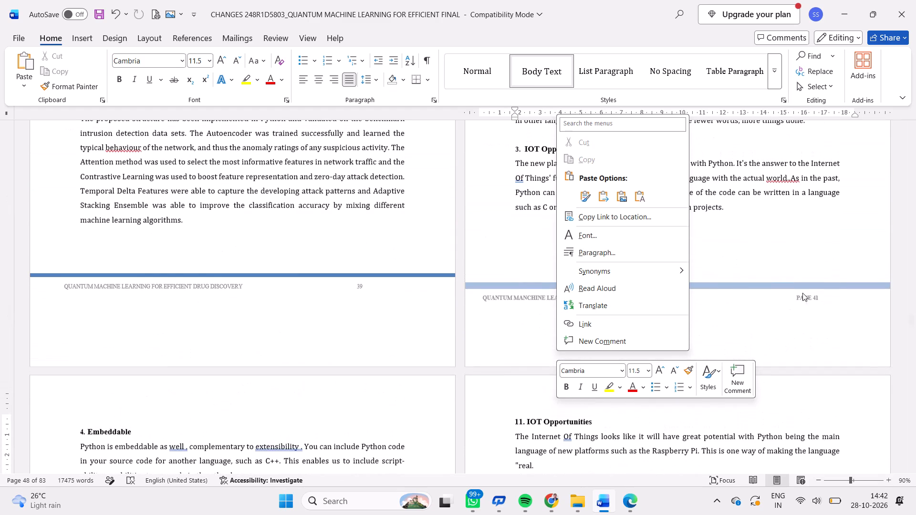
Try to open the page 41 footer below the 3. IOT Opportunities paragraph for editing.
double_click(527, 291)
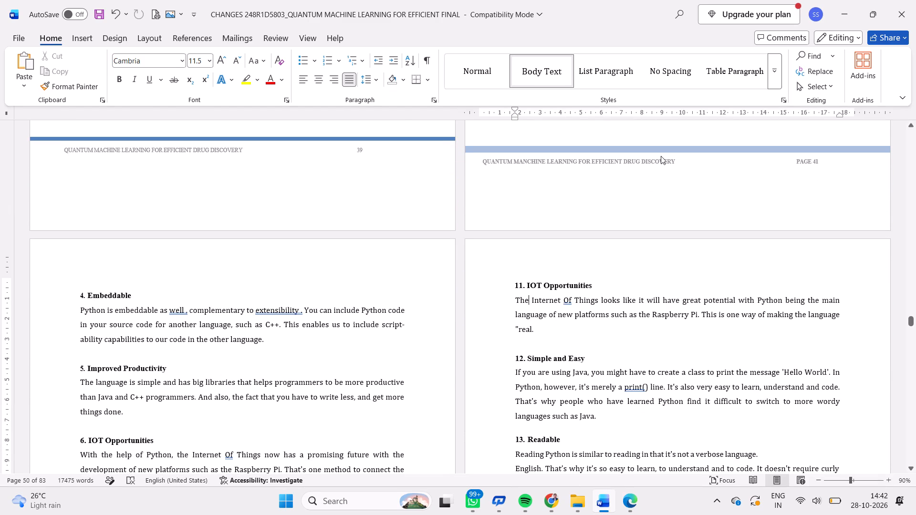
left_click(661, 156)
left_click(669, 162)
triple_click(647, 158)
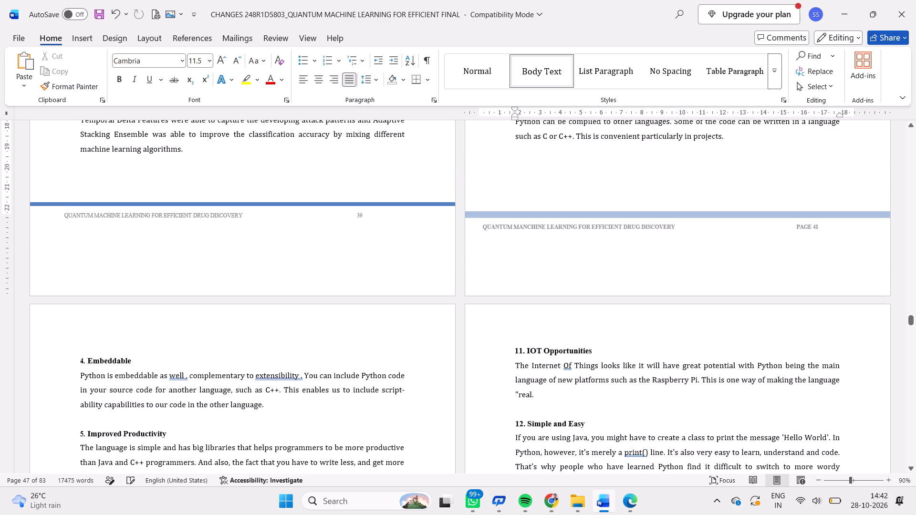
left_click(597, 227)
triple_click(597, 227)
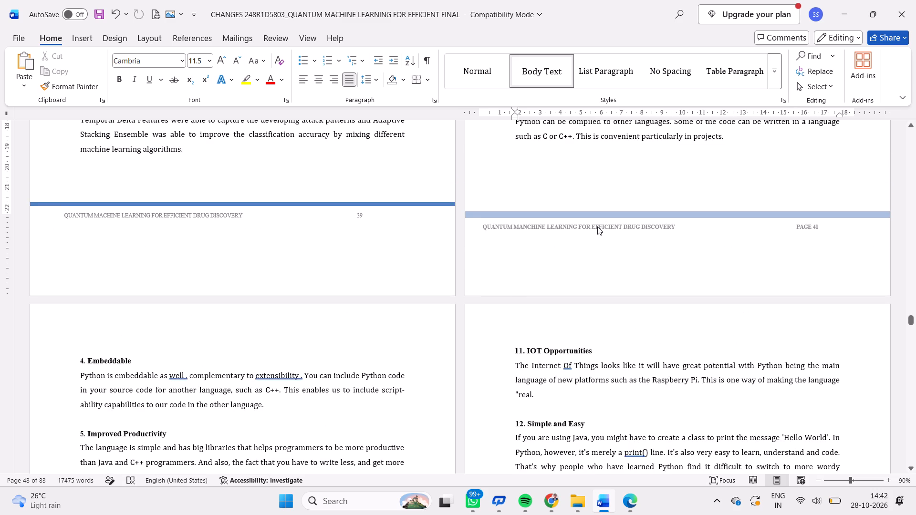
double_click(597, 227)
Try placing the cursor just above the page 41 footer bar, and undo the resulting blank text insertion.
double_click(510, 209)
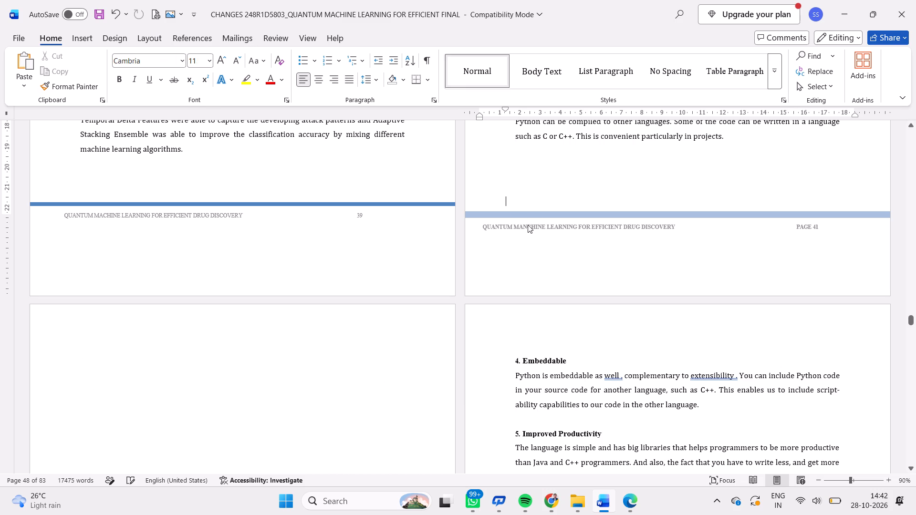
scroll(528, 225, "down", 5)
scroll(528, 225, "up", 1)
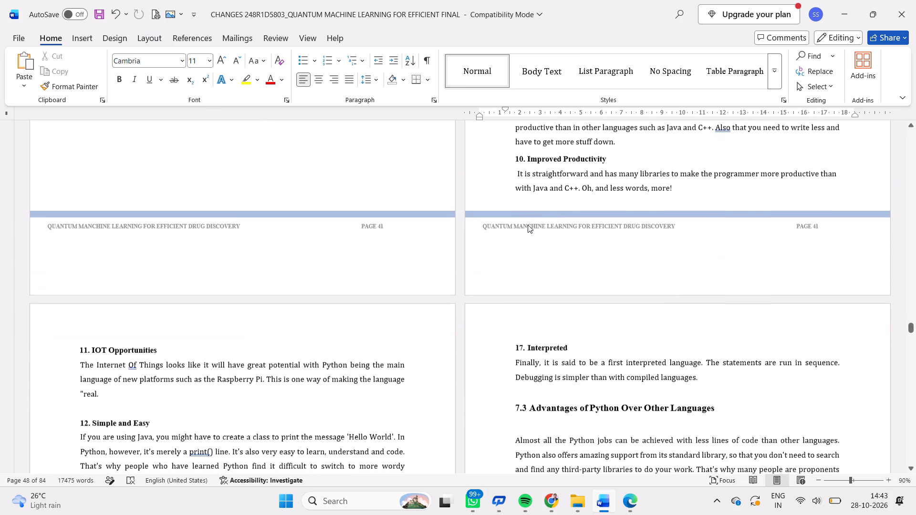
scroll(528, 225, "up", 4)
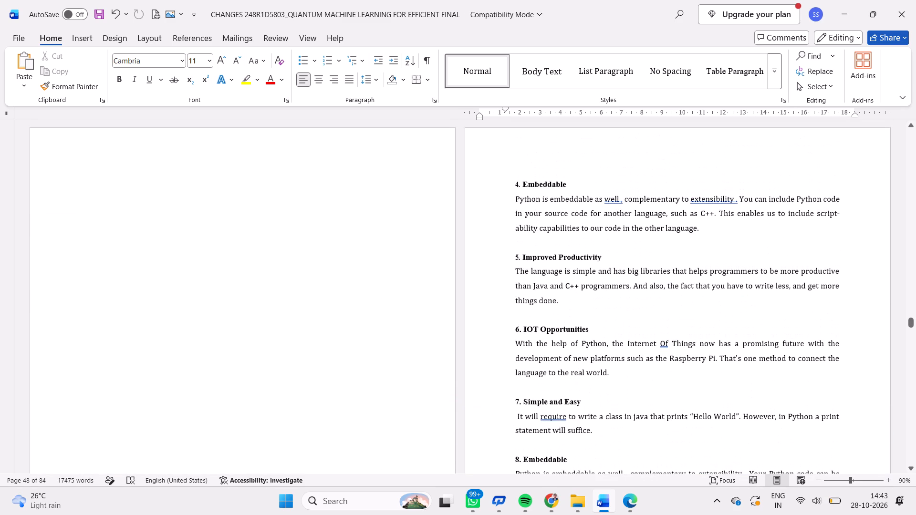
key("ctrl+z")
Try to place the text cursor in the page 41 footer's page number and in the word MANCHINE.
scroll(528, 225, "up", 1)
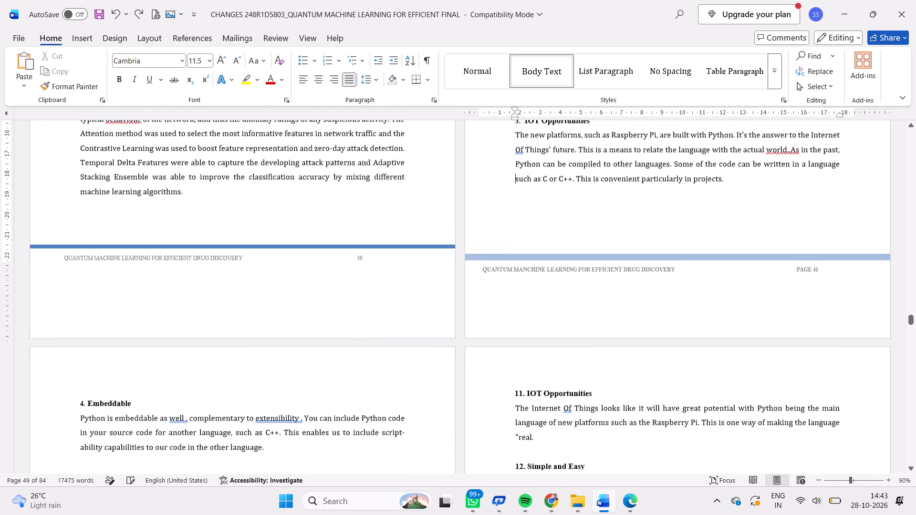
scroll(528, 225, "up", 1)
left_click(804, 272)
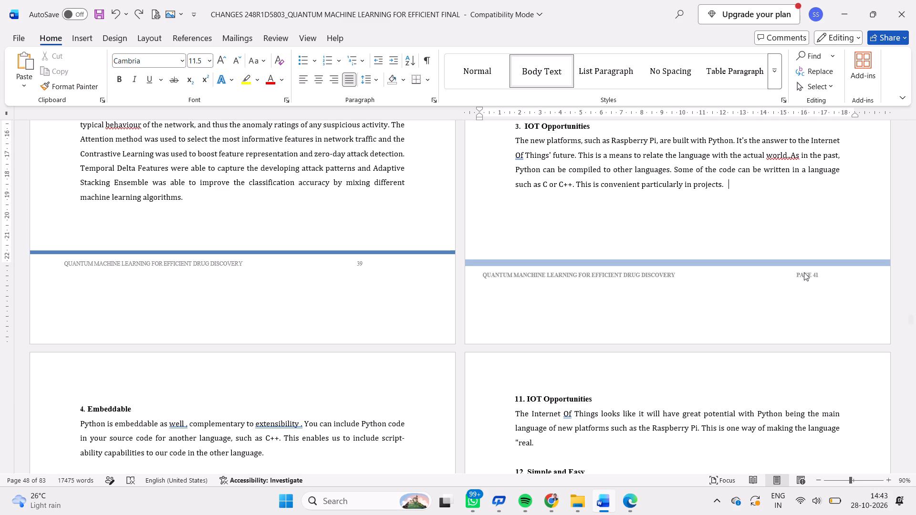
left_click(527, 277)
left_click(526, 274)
Open the footers for editing and correct MANCHINE to MACHINE in the section 41 footer below 7.2 Advantages of Python.
scroll(562, 278, "down", 1)
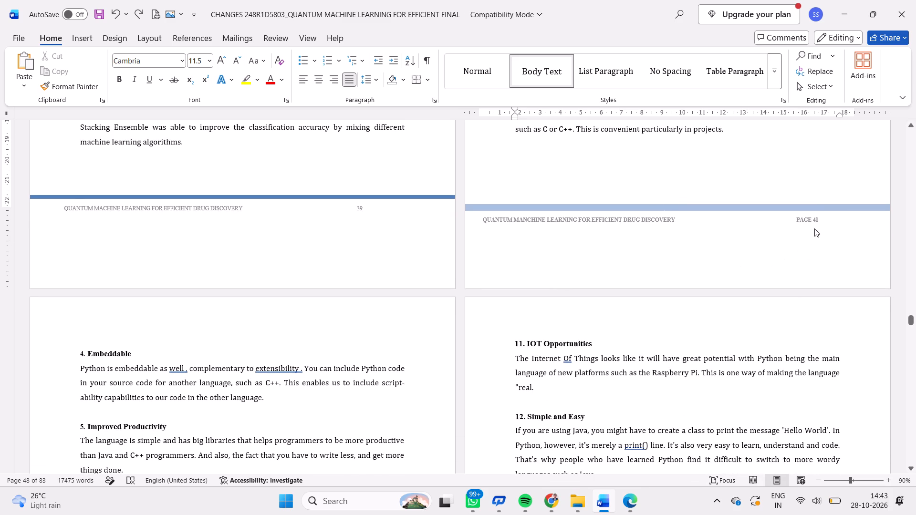
double_click(806, 217)
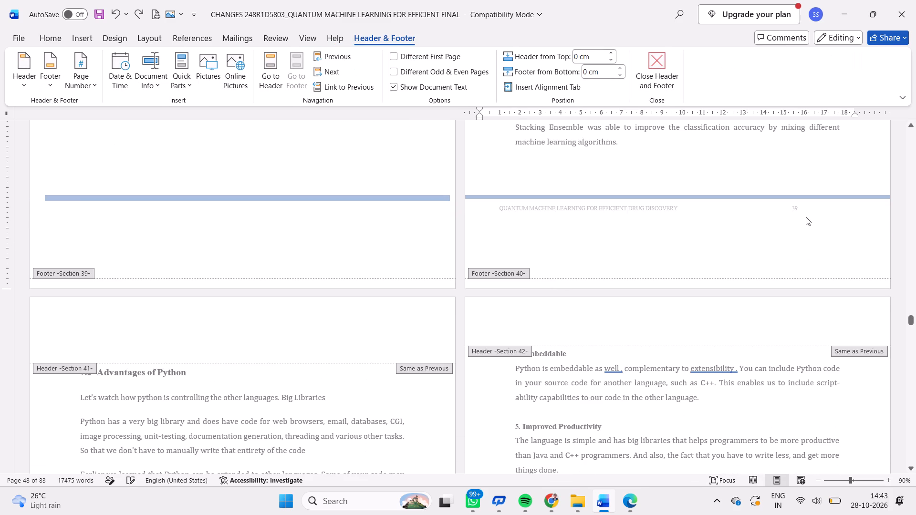
scroll(806, 217, "down", 2)
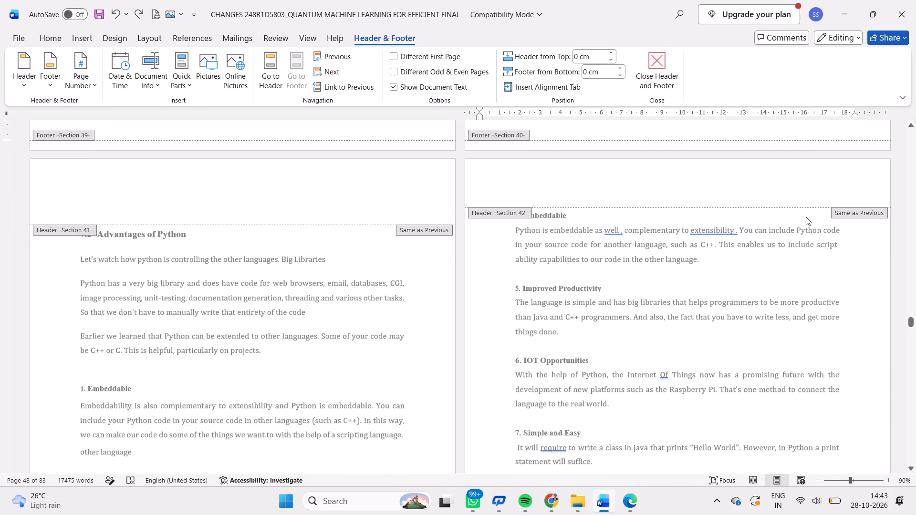
scroll(806, 217, "down", 2)
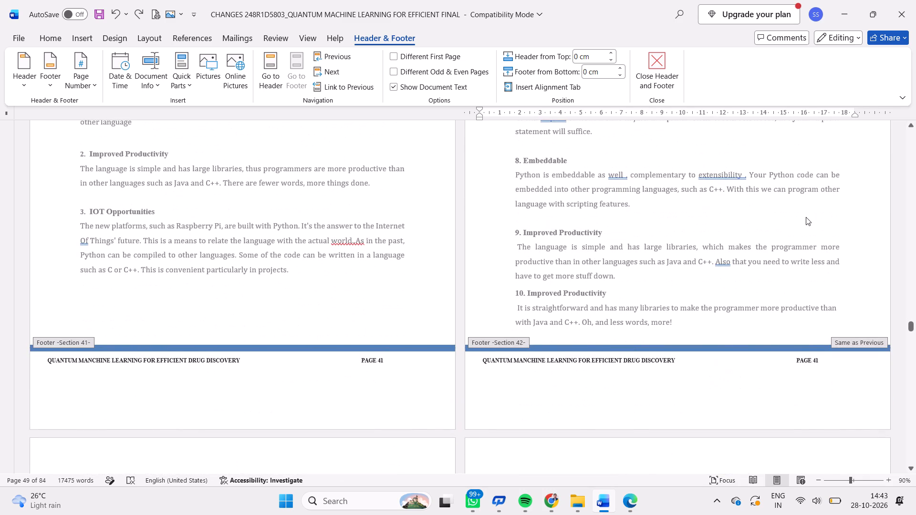
scroll(806, 217, "up", 4)
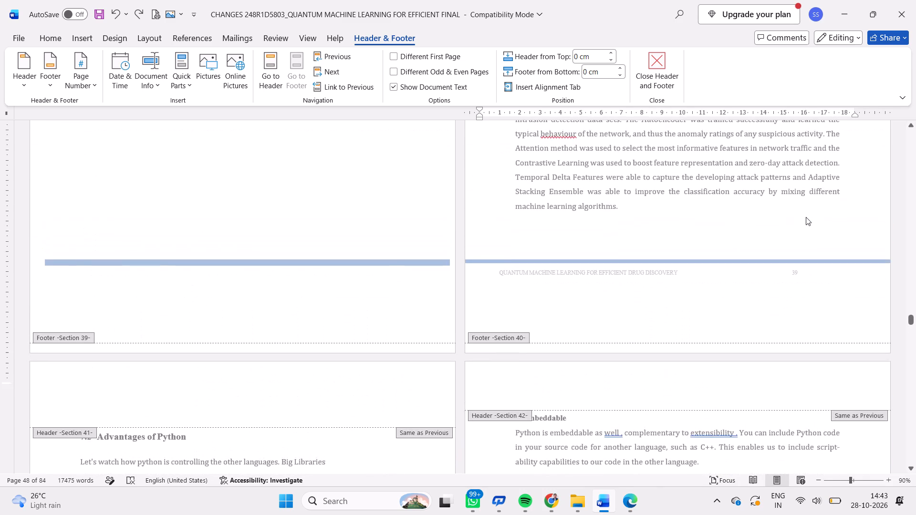
scroll(806, 217, "up", 1)
scroll(806, 217, "down", 3)
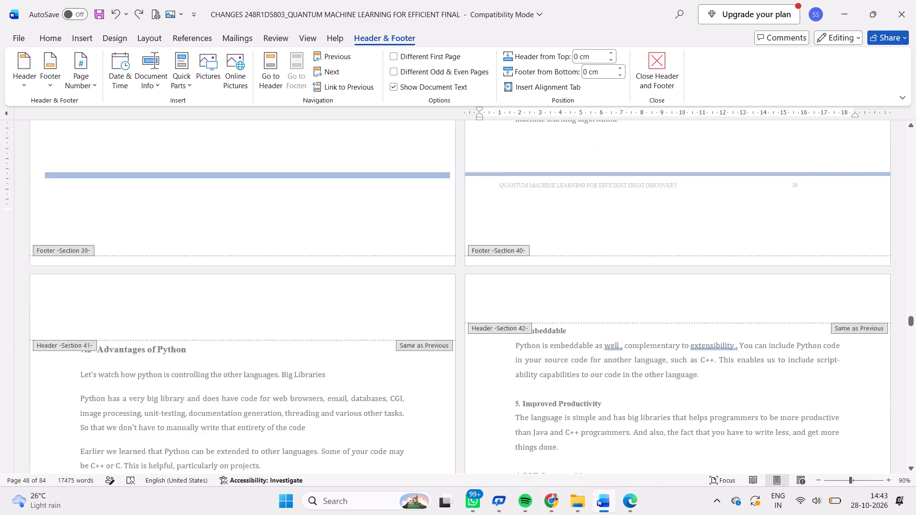
scroll(806, 217, "down", 2)
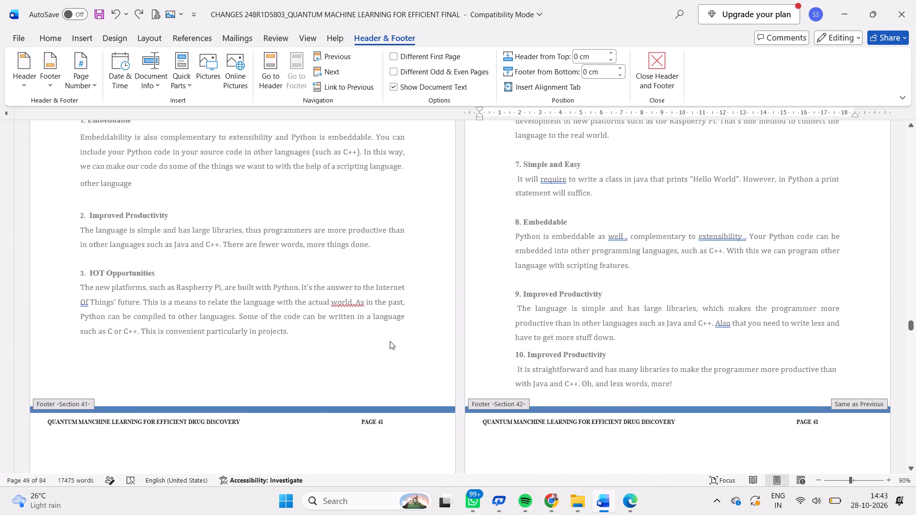
left_click(90, 421)
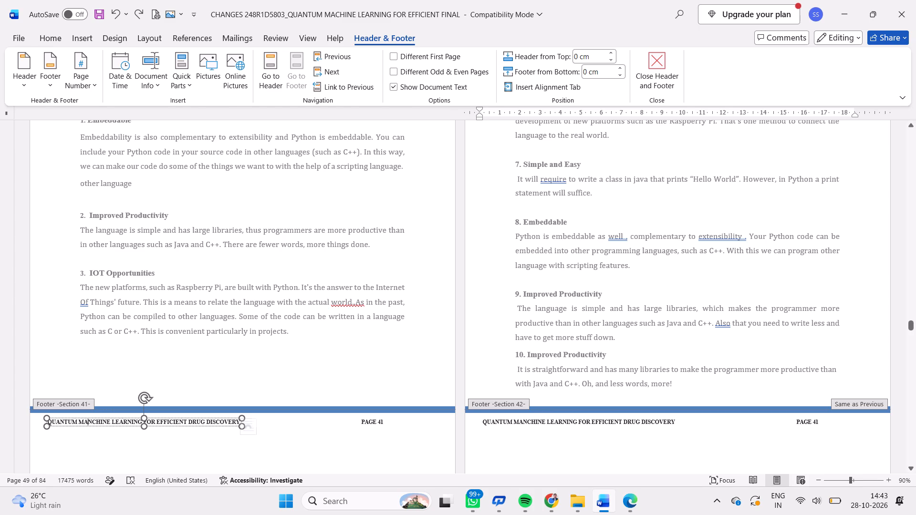
key("Right")
key("BackSpace")
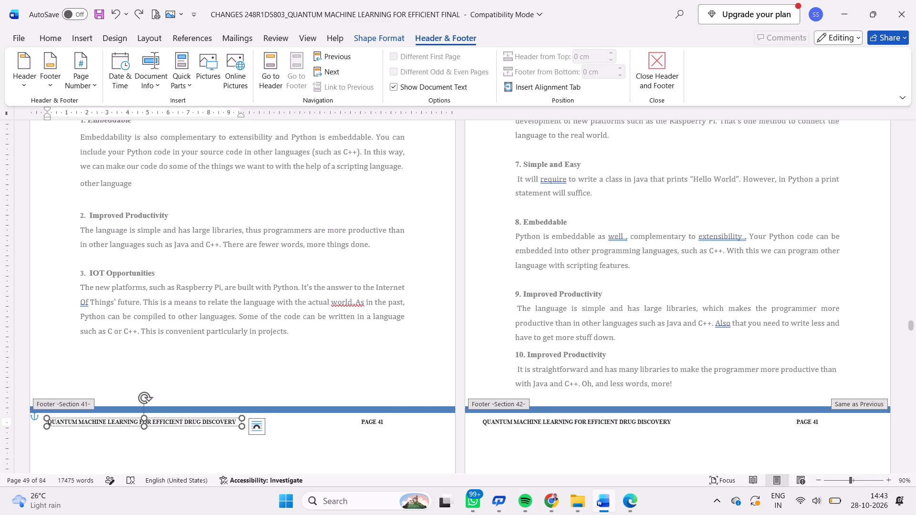
Change the page number in the section 41 footer to 40.
left_click(385, 419)
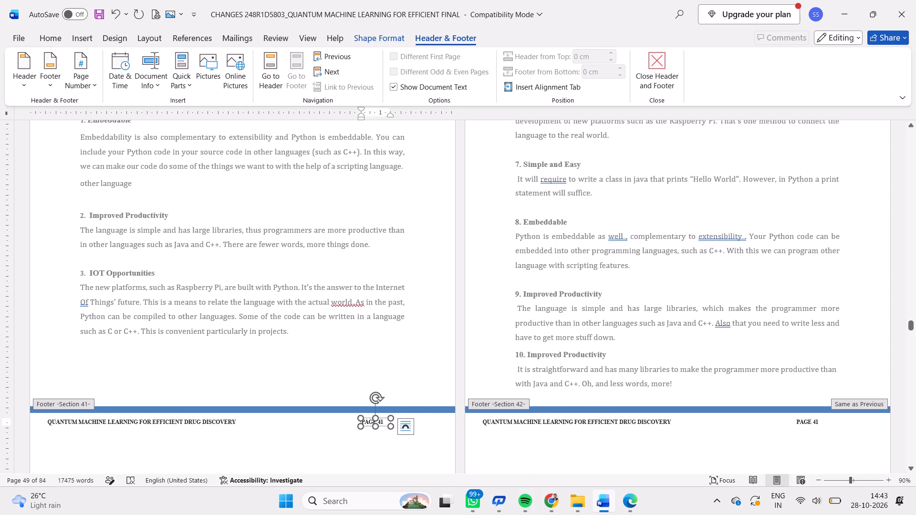
key("BackSpace")
key("minus")
key("BackSpace")
key("0")
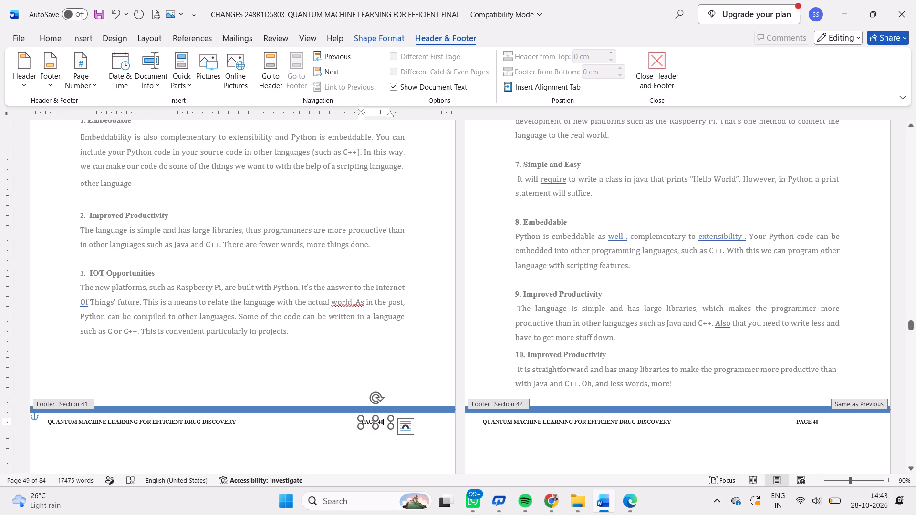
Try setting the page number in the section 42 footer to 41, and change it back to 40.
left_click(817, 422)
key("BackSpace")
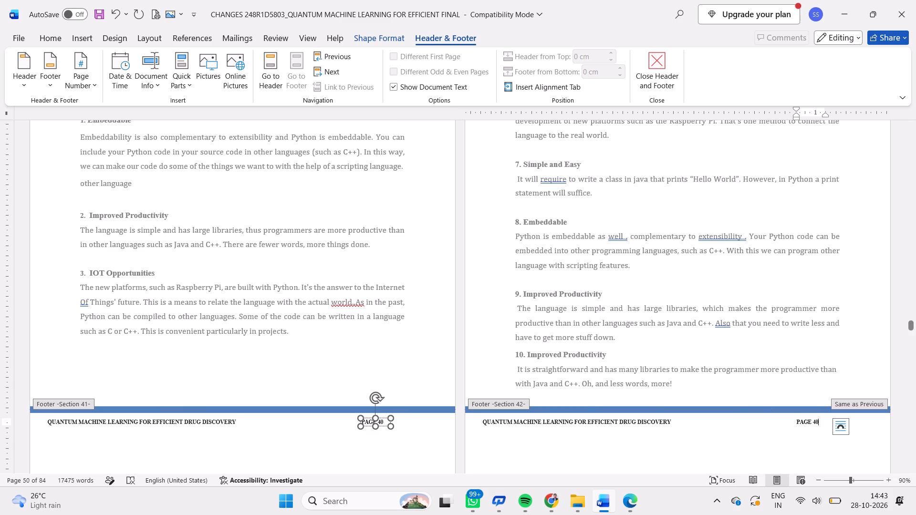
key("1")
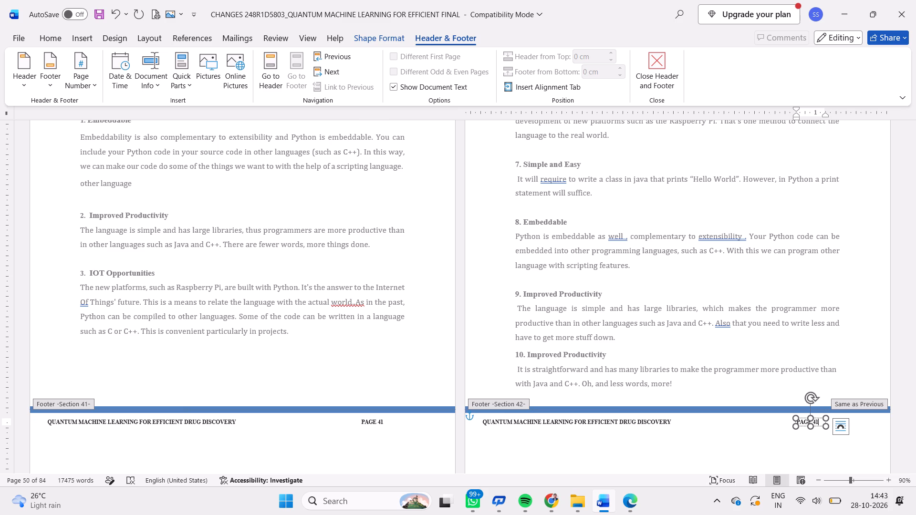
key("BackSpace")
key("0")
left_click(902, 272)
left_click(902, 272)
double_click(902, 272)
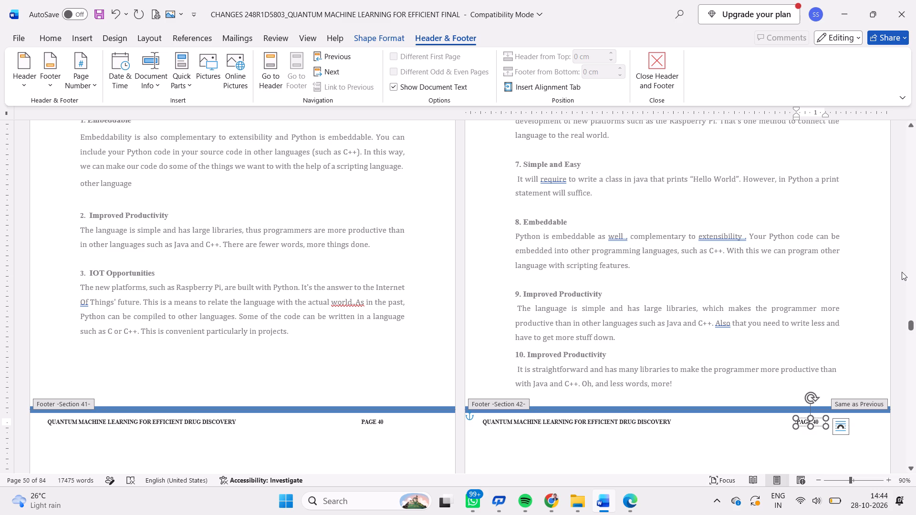
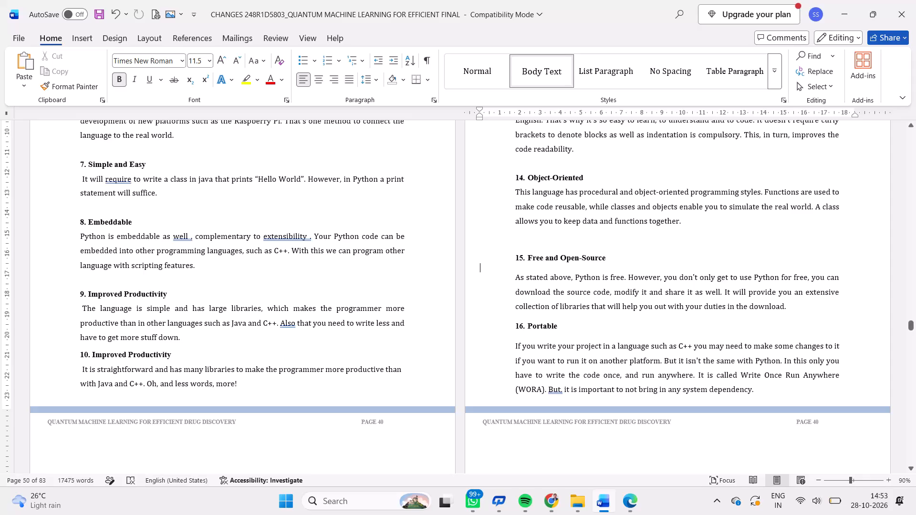
Save the footer edits to the current document.
key("ctrl+s")
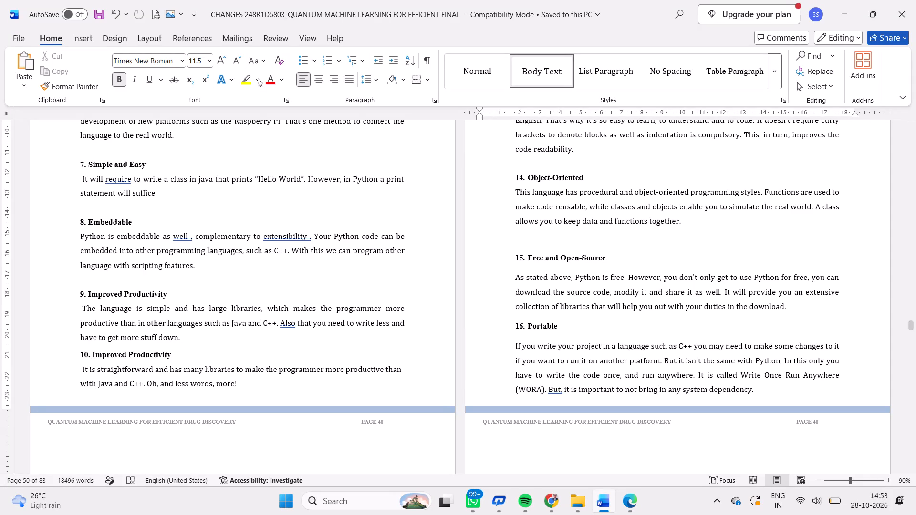
Start saving a copy of the report on this PC, with the Desktop folder as its location.
left_click(26, 34)
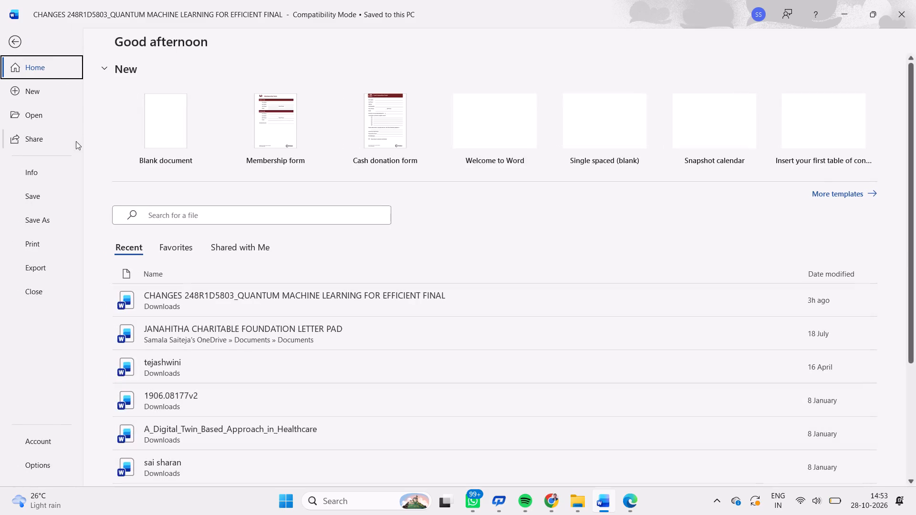
left_click(44, 219)
left_click(220, 266)
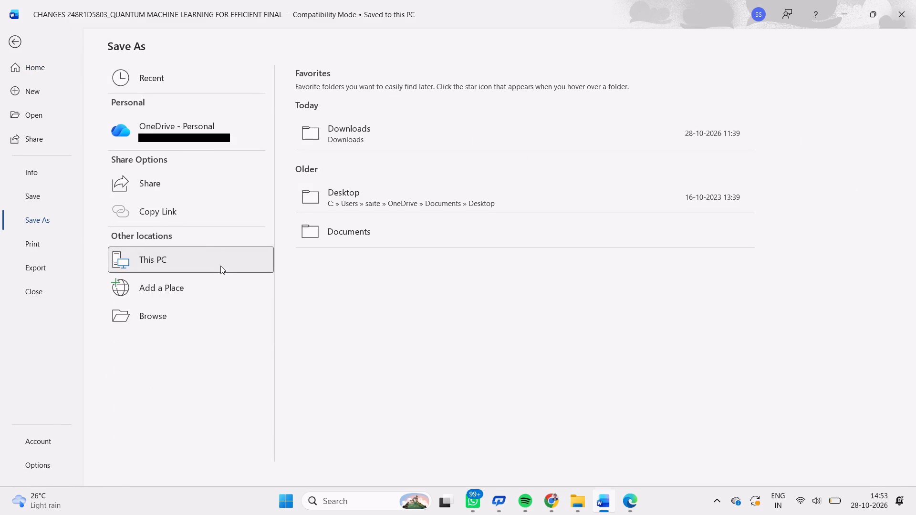
left_click(359, 189)
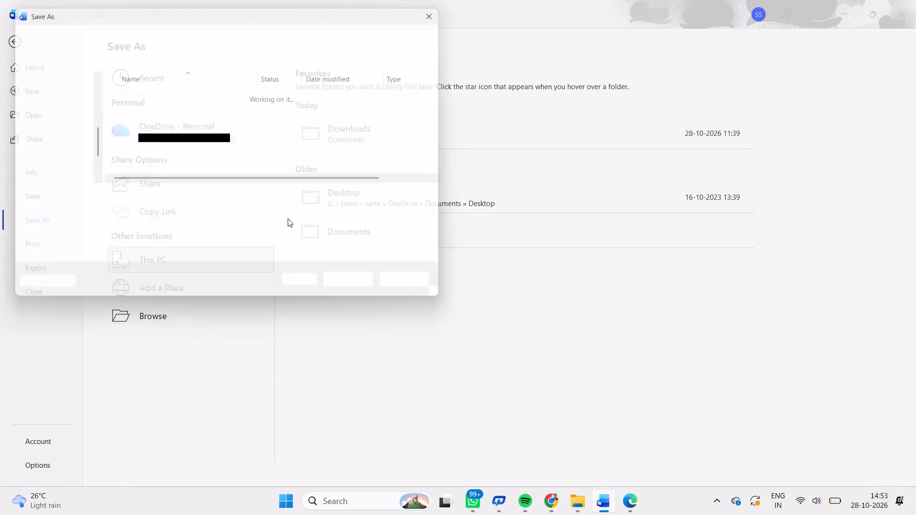
scroll(62, 150, "up", 3)
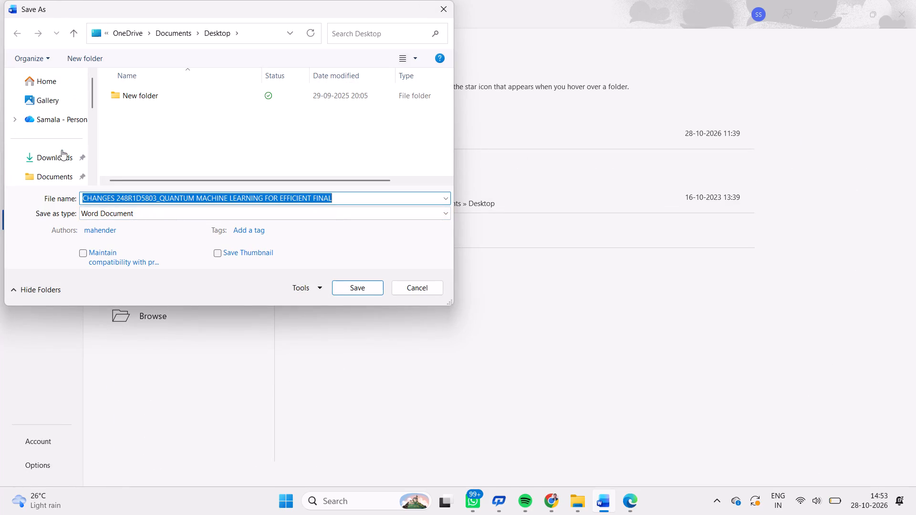
scroll(62, 150, "up", 1)
scroll(58, 156, "down", 1)
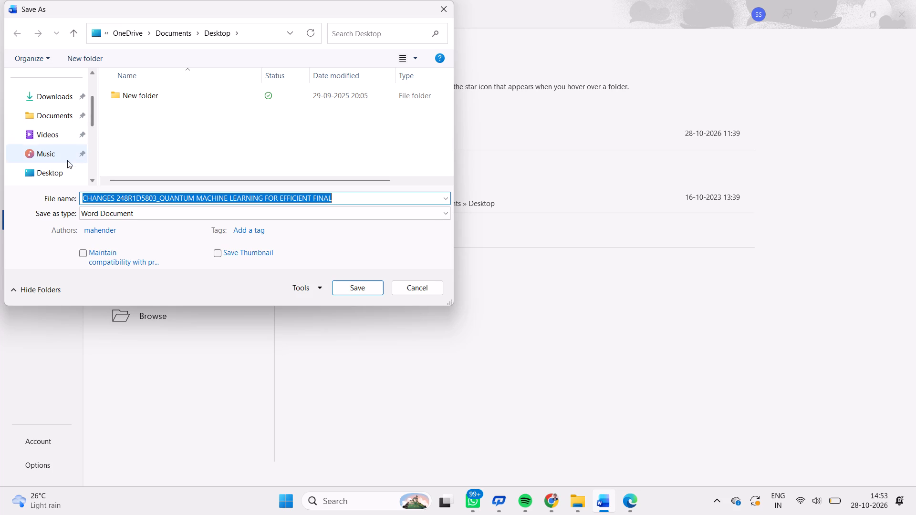
left_click(62, 165)
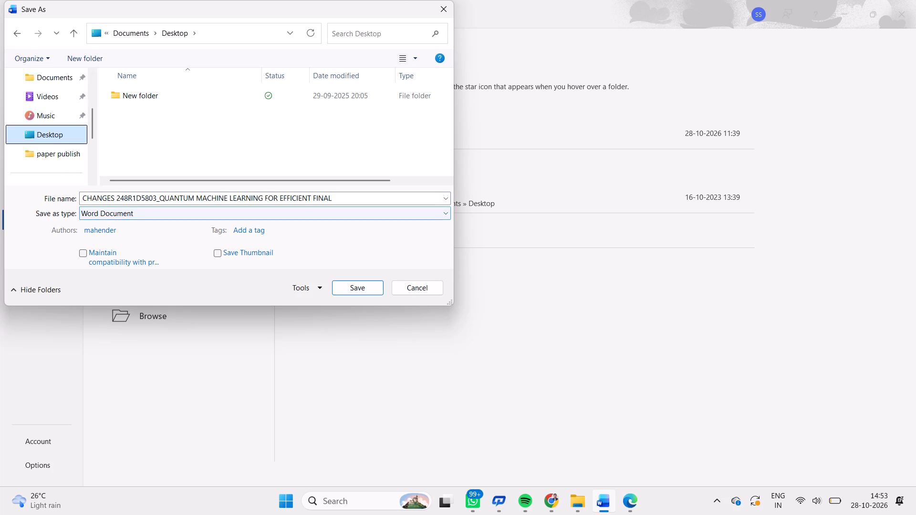
Replace the prefix CHANGES with FINAL in the copy's file name and accept the suggested matching name ending in .pdf.
left_click(116, 199)
left_click(116, 199)
key("BackSpace")
key("BackSpace")
key("BackSpace")
key("BackSpace")
key("BackSpace")
key("BackSpace")
key("BackSpace")
key("BackSpace")
key("BackSpace")
key("BackSpace")
key("BackSpace")
key("BackSpace")
key("BackSpace")
key("BackSpace")
key("BackSpace")
key("BackSpace")
key("BackSpace")
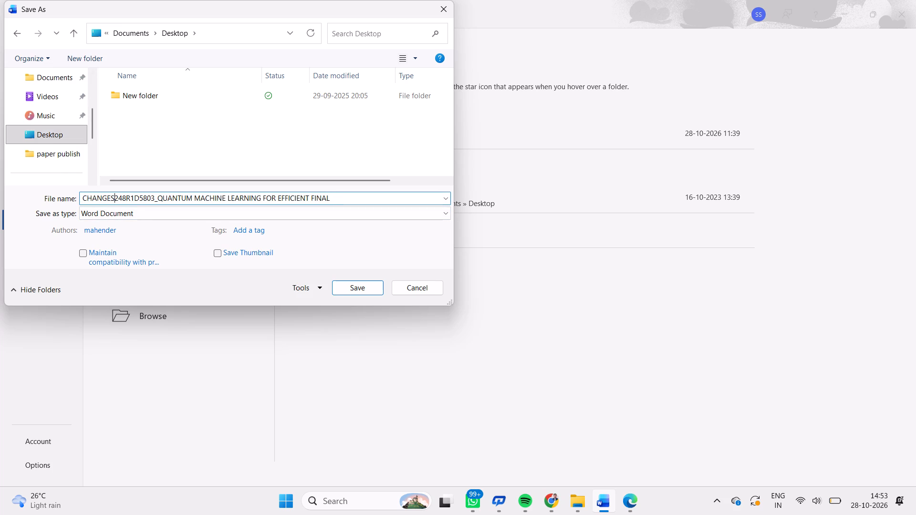
type("FINAL")
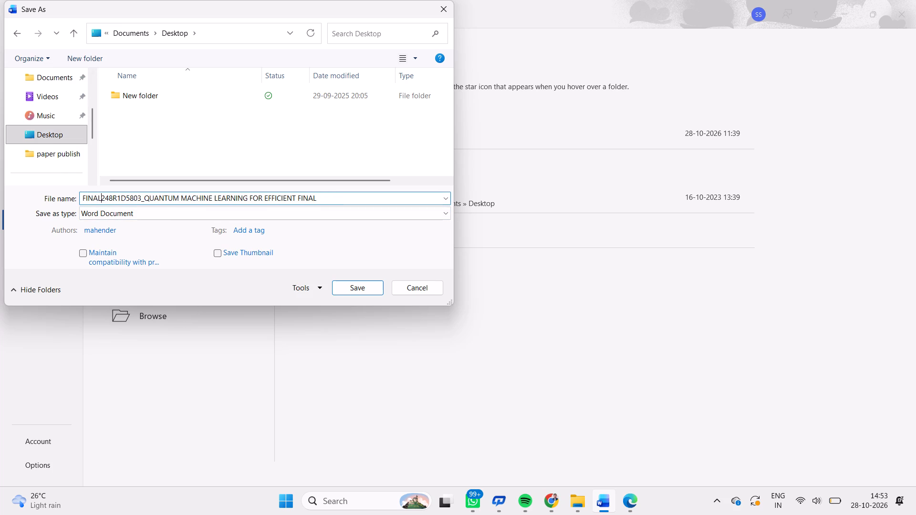
key("space")
left_click(189, 202)
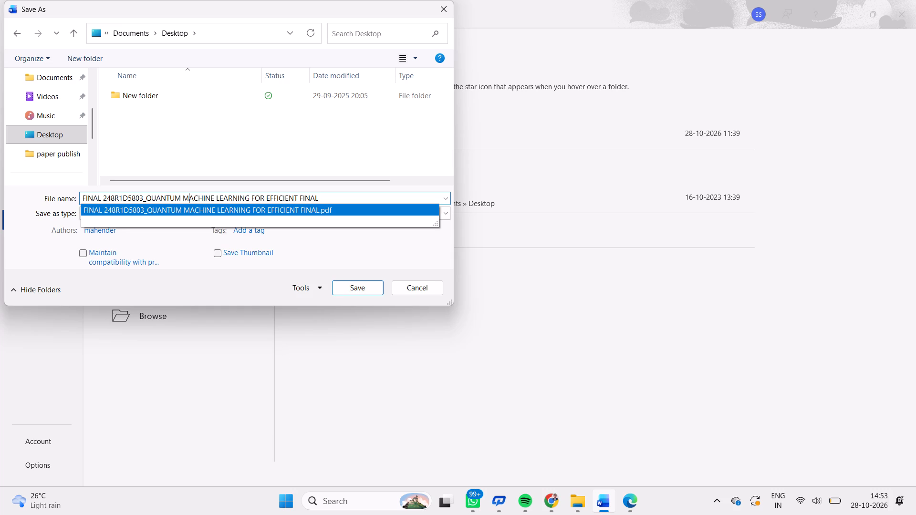
left_click(191, 210)
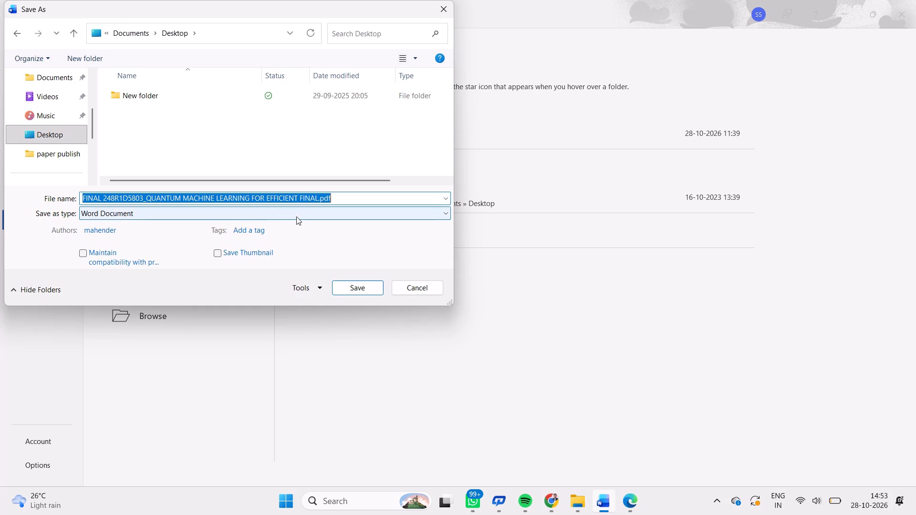
Insert 1 and a space before .pdf in the file name and save as Word Document, accepting the upgrade to the newest file format.
left_click(340, 202)
left_click(316, 197)
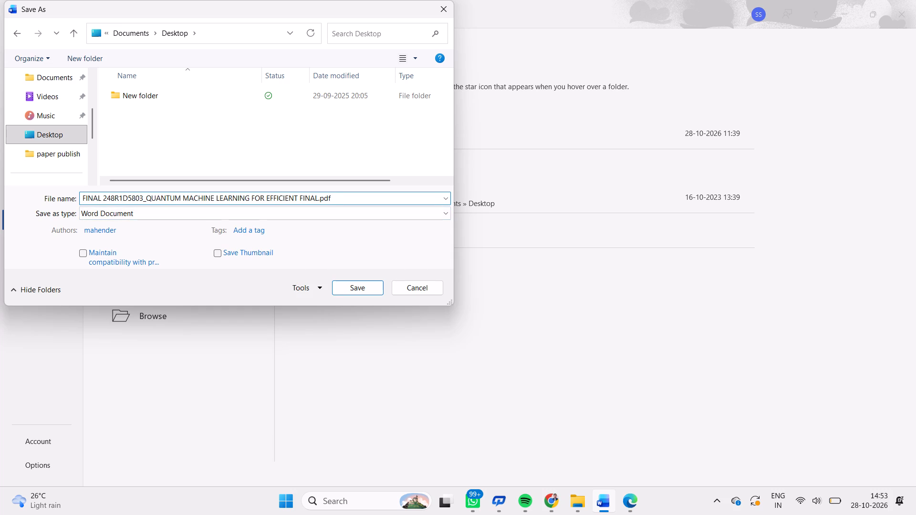
key("Up")
key("Right")
type("1")
key("space")
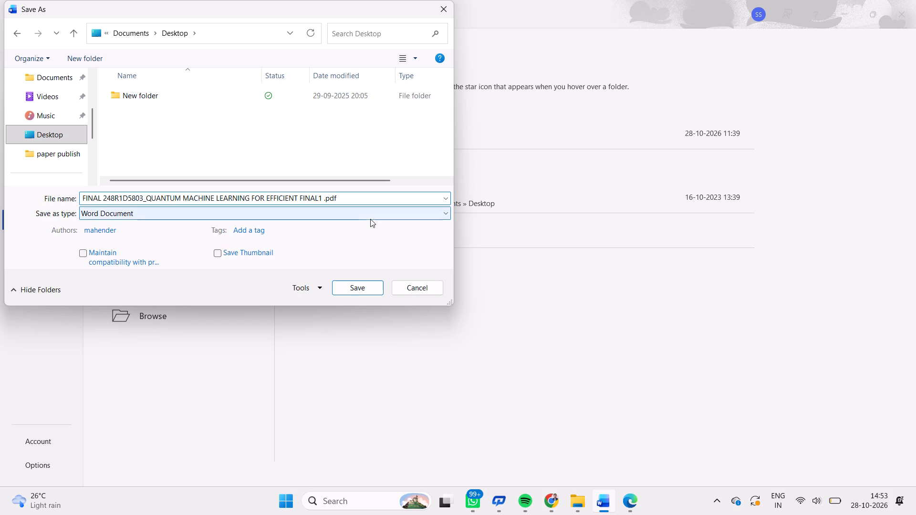
left_click(361, 292)
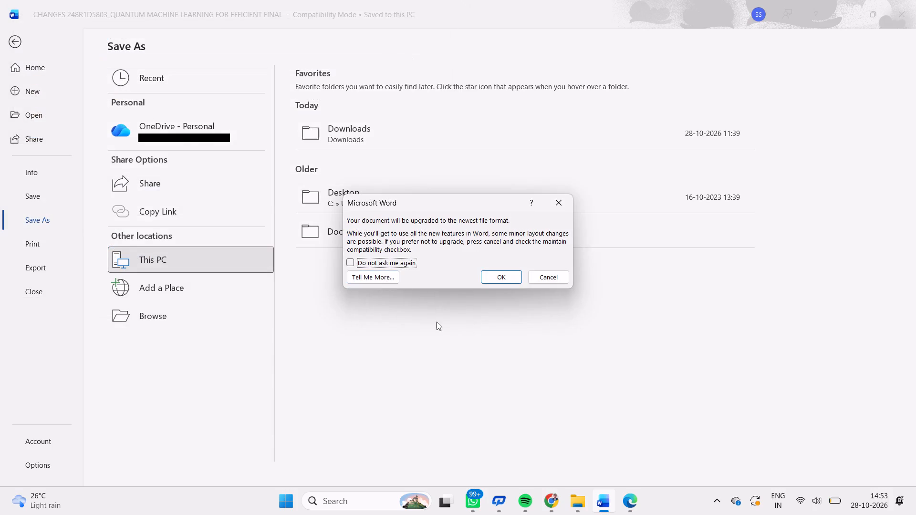
left_click(496, 278)
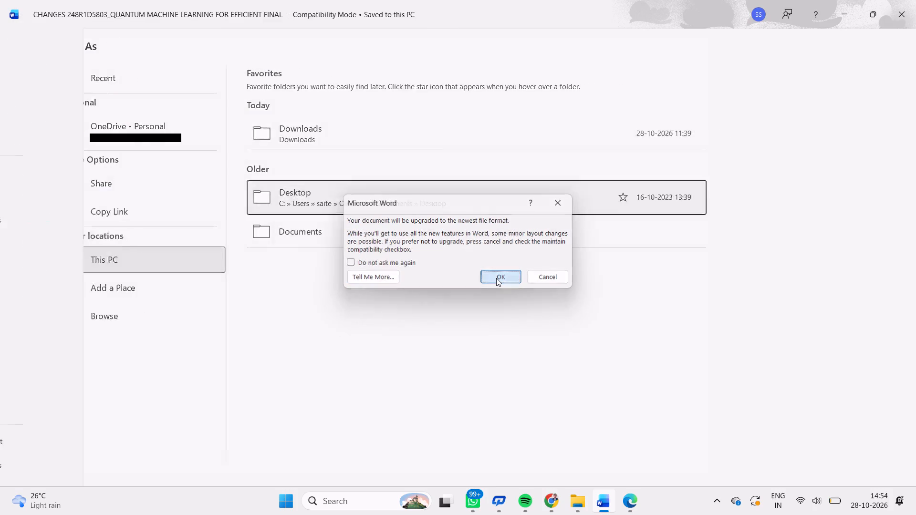
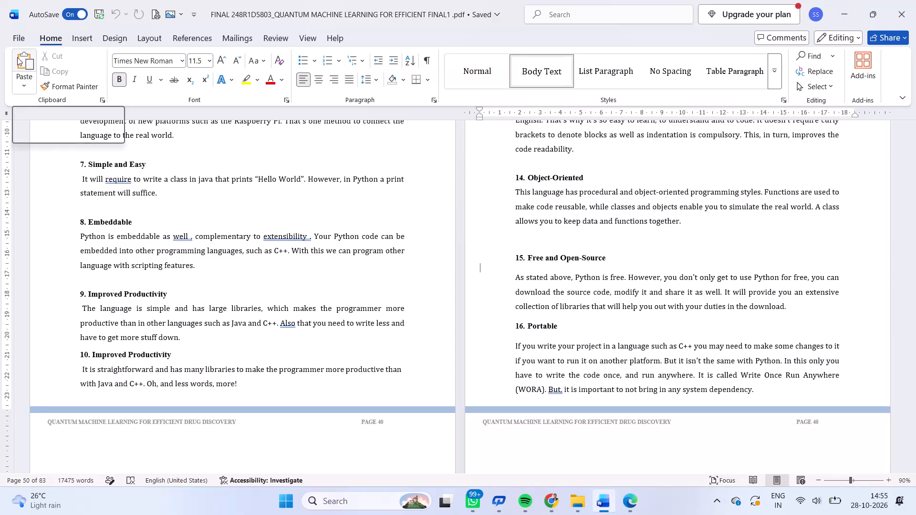
Save another copy of the report to the Downloads folder as a Word Document, keeping the suggested file name.
left_click(14, 41)
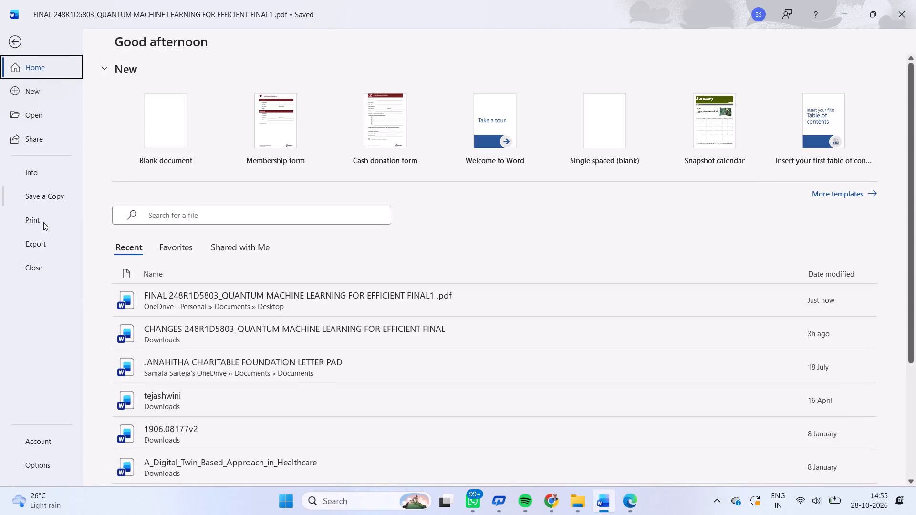
left_click(40, 198)
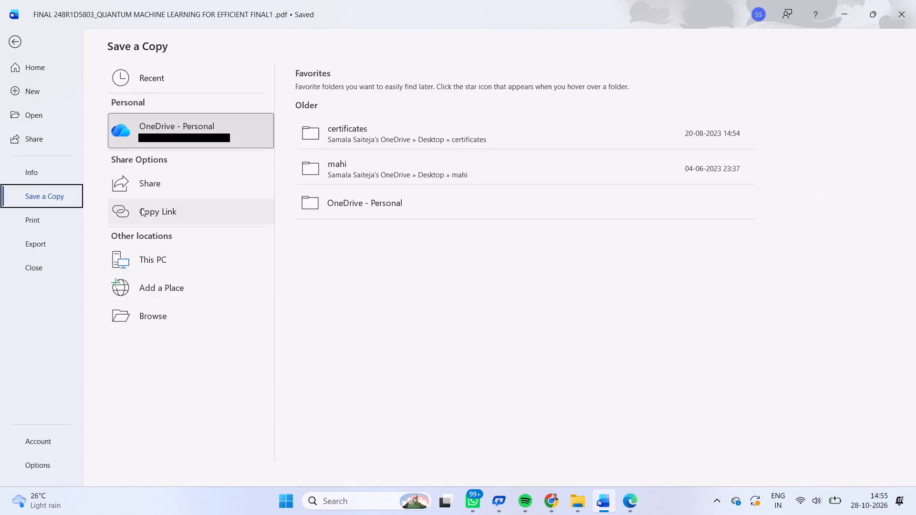
left_click(175, 258)
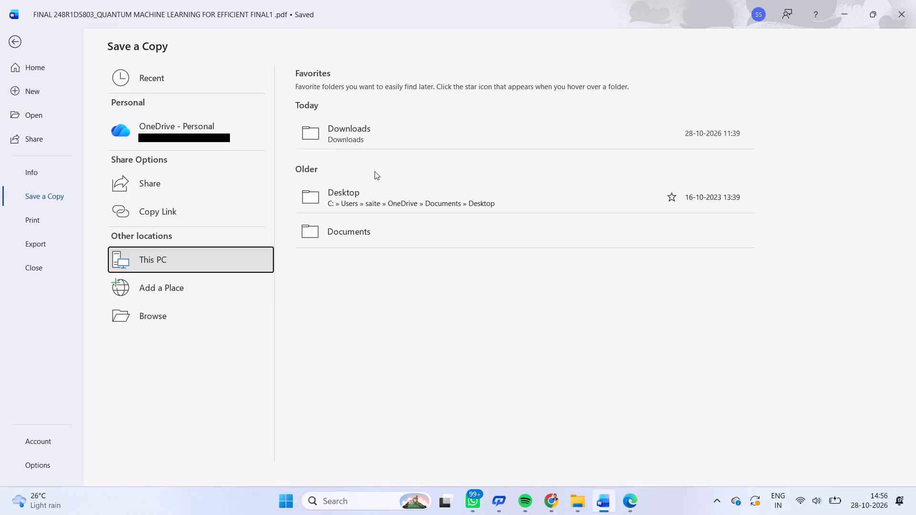
left_click(354, 207)
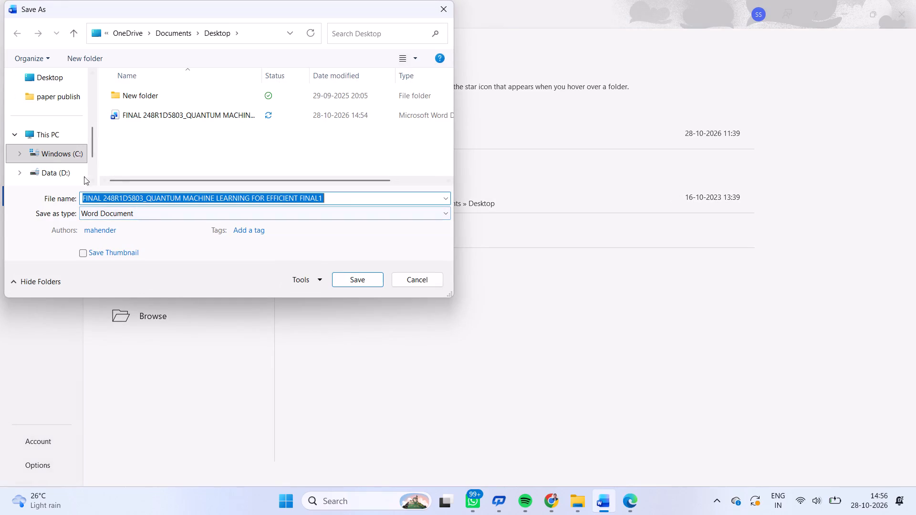
scroll(55, 150, "up", 1)
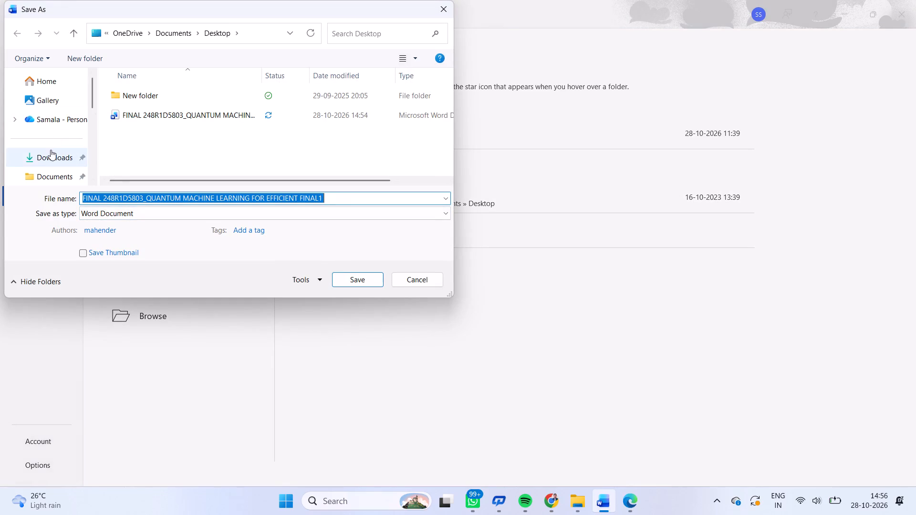
left_click(51, 150)
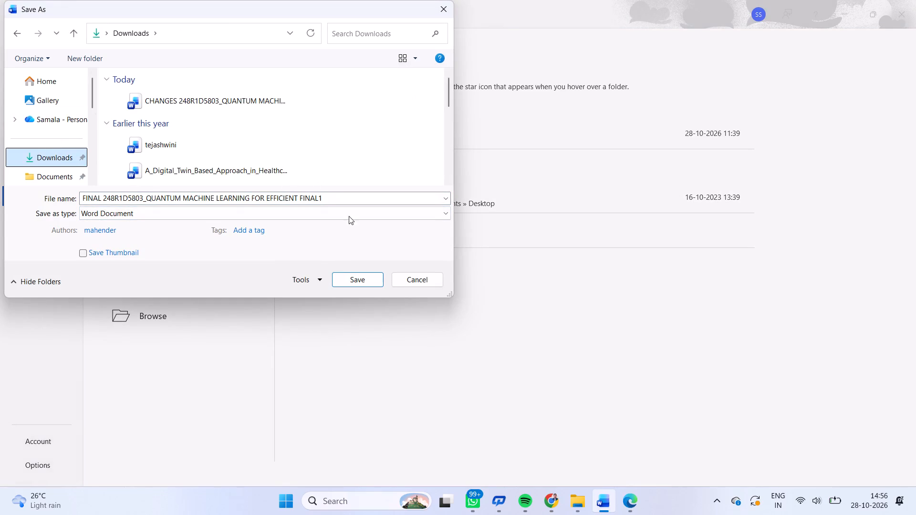
left_click(363, 281)
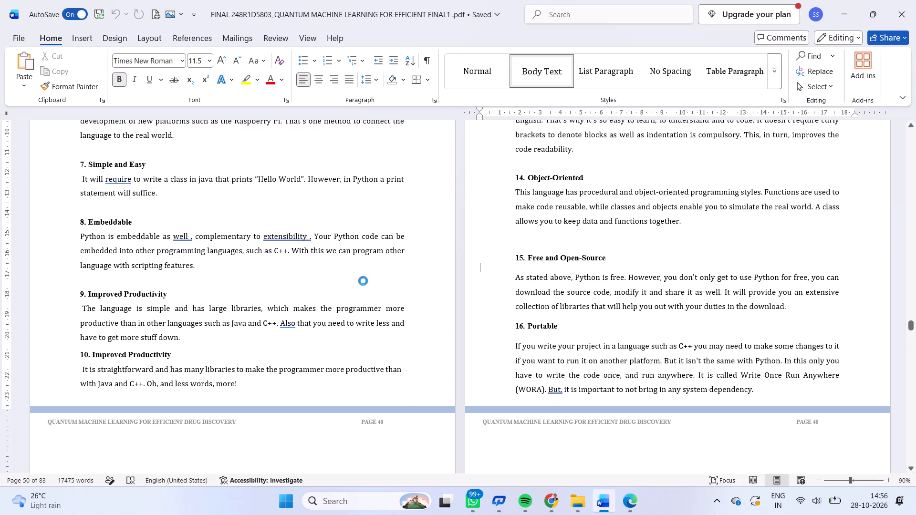